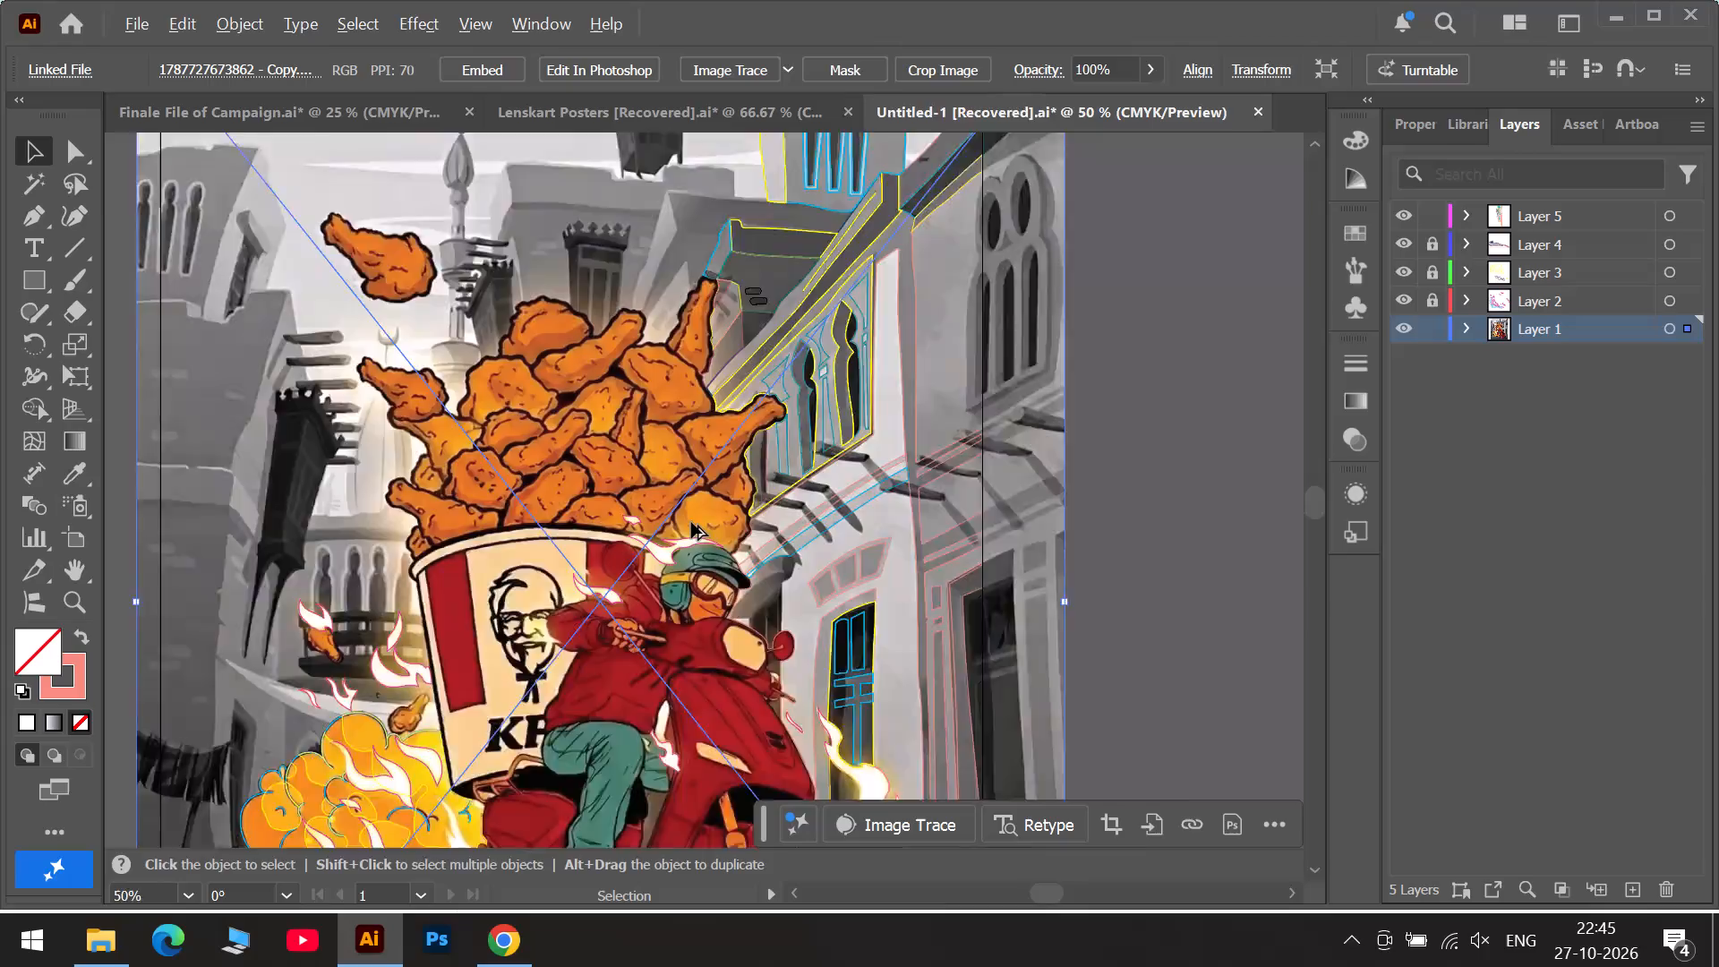
# With the Curvature tool, trace the wall's lower shadow edge from the light pillar's inner corner to the blue outline's bend.
pyautogui.scroll(11, 787, 440)
pyautogui.scroll(6, 664, 410)
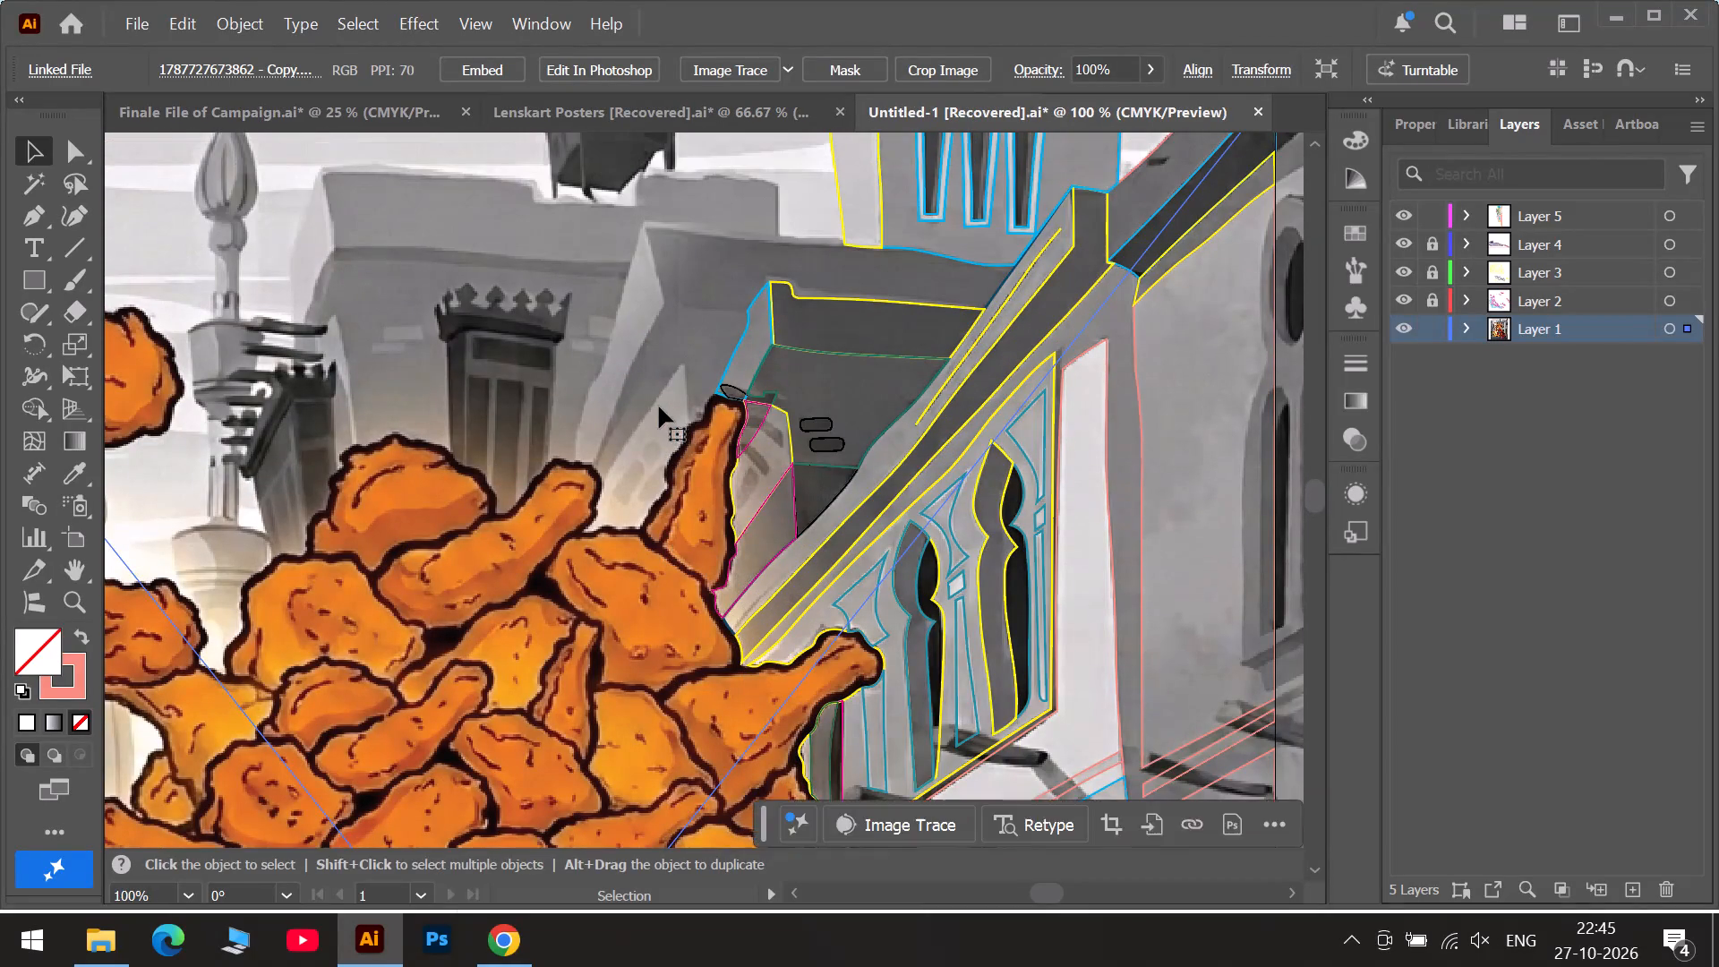
pyautogui.scroll(5, 659, 406)
pyautogui.keyDown('alt'); pyautogui.scroll(2, 665, 409); pyautogui.keyUp('alt')
pyautogui.scroll(5, 671, 402)
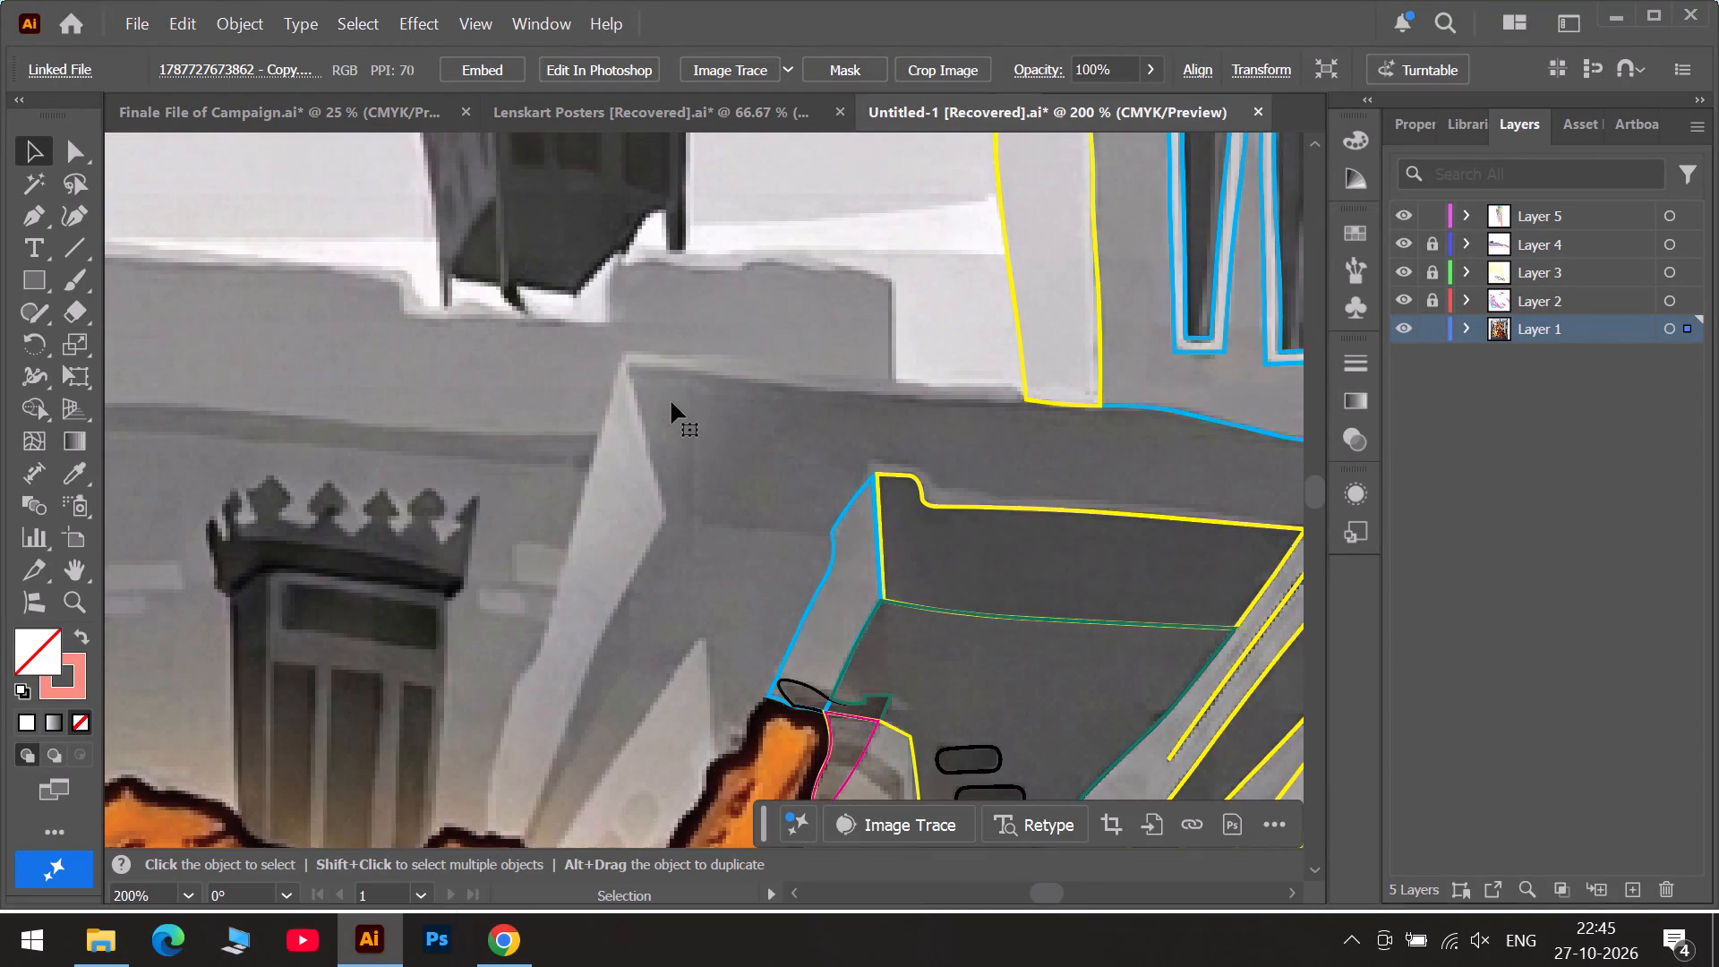
pyautogui.scroll(-3, 669, 406)
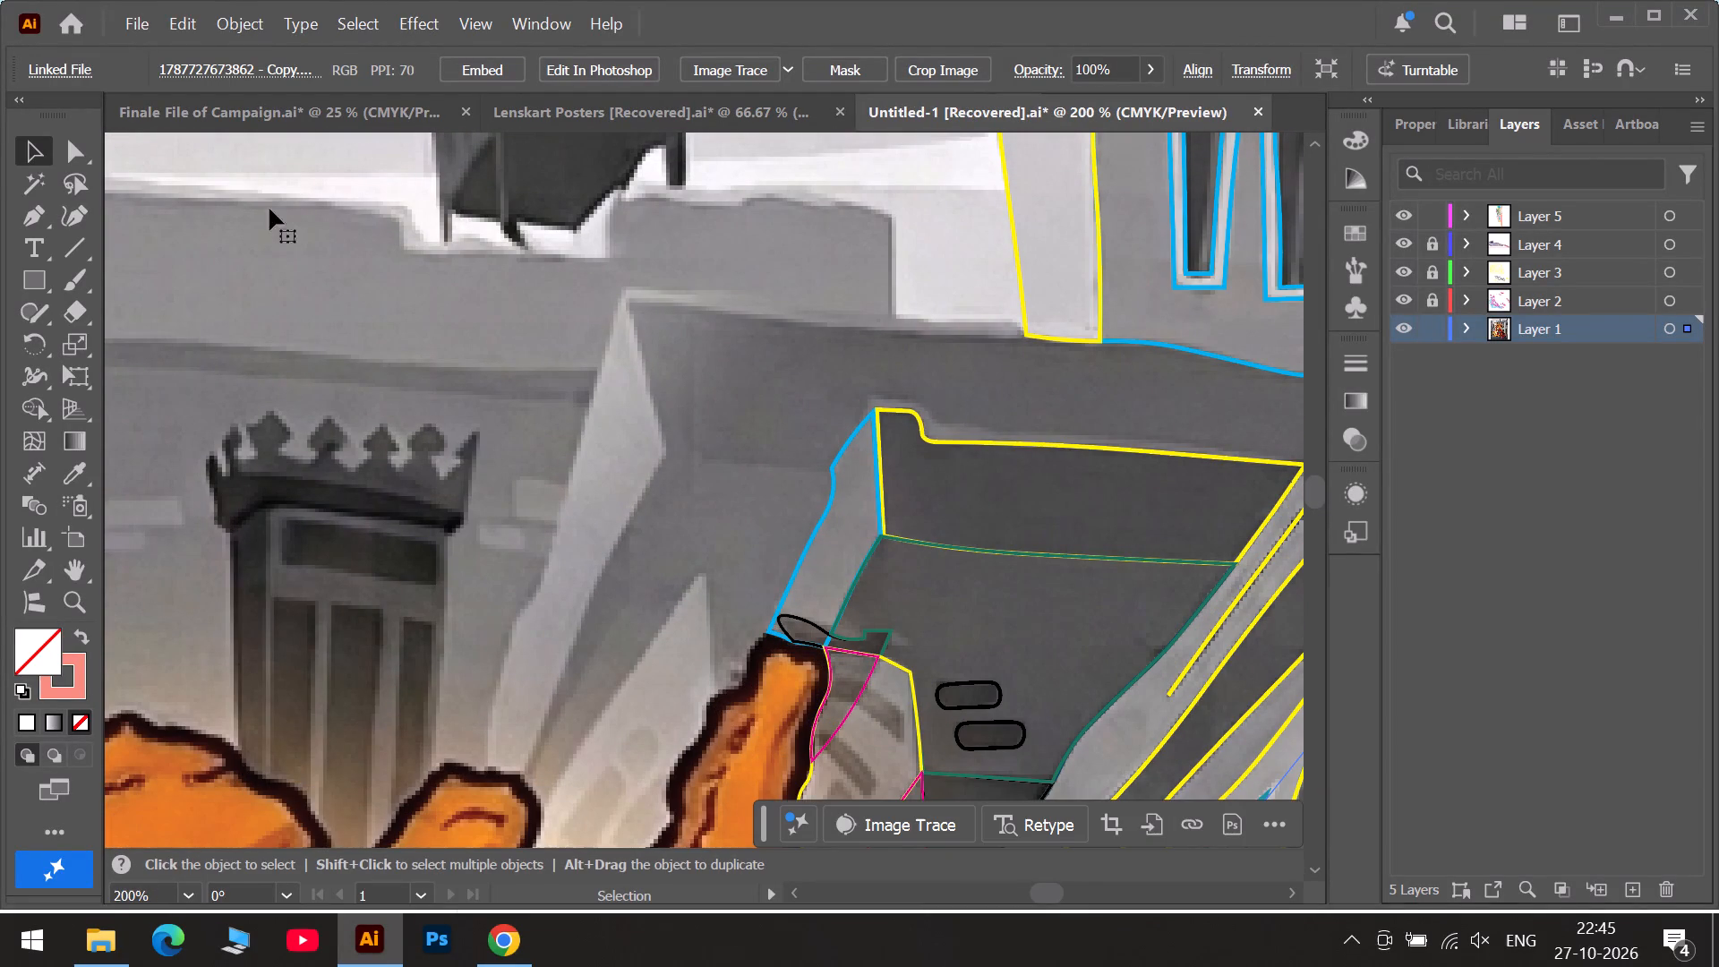
pyautogui.click(79, 214)
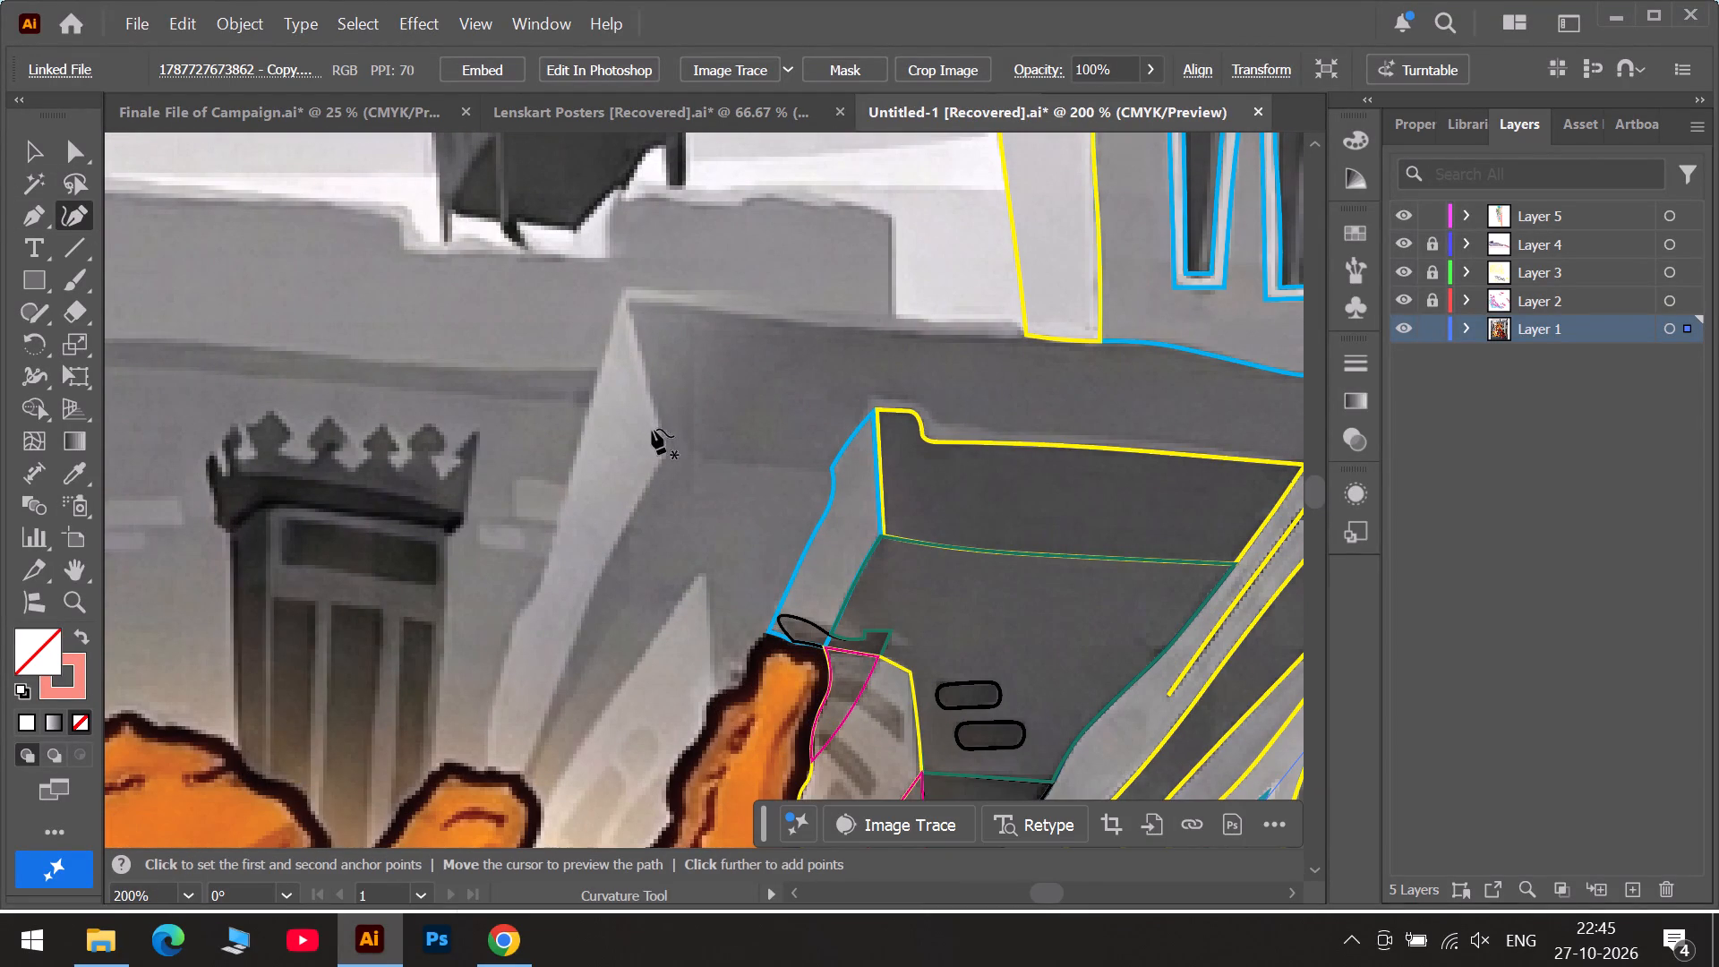
pyautogui.click(671, 456)
pyautogui.click(734, 467)
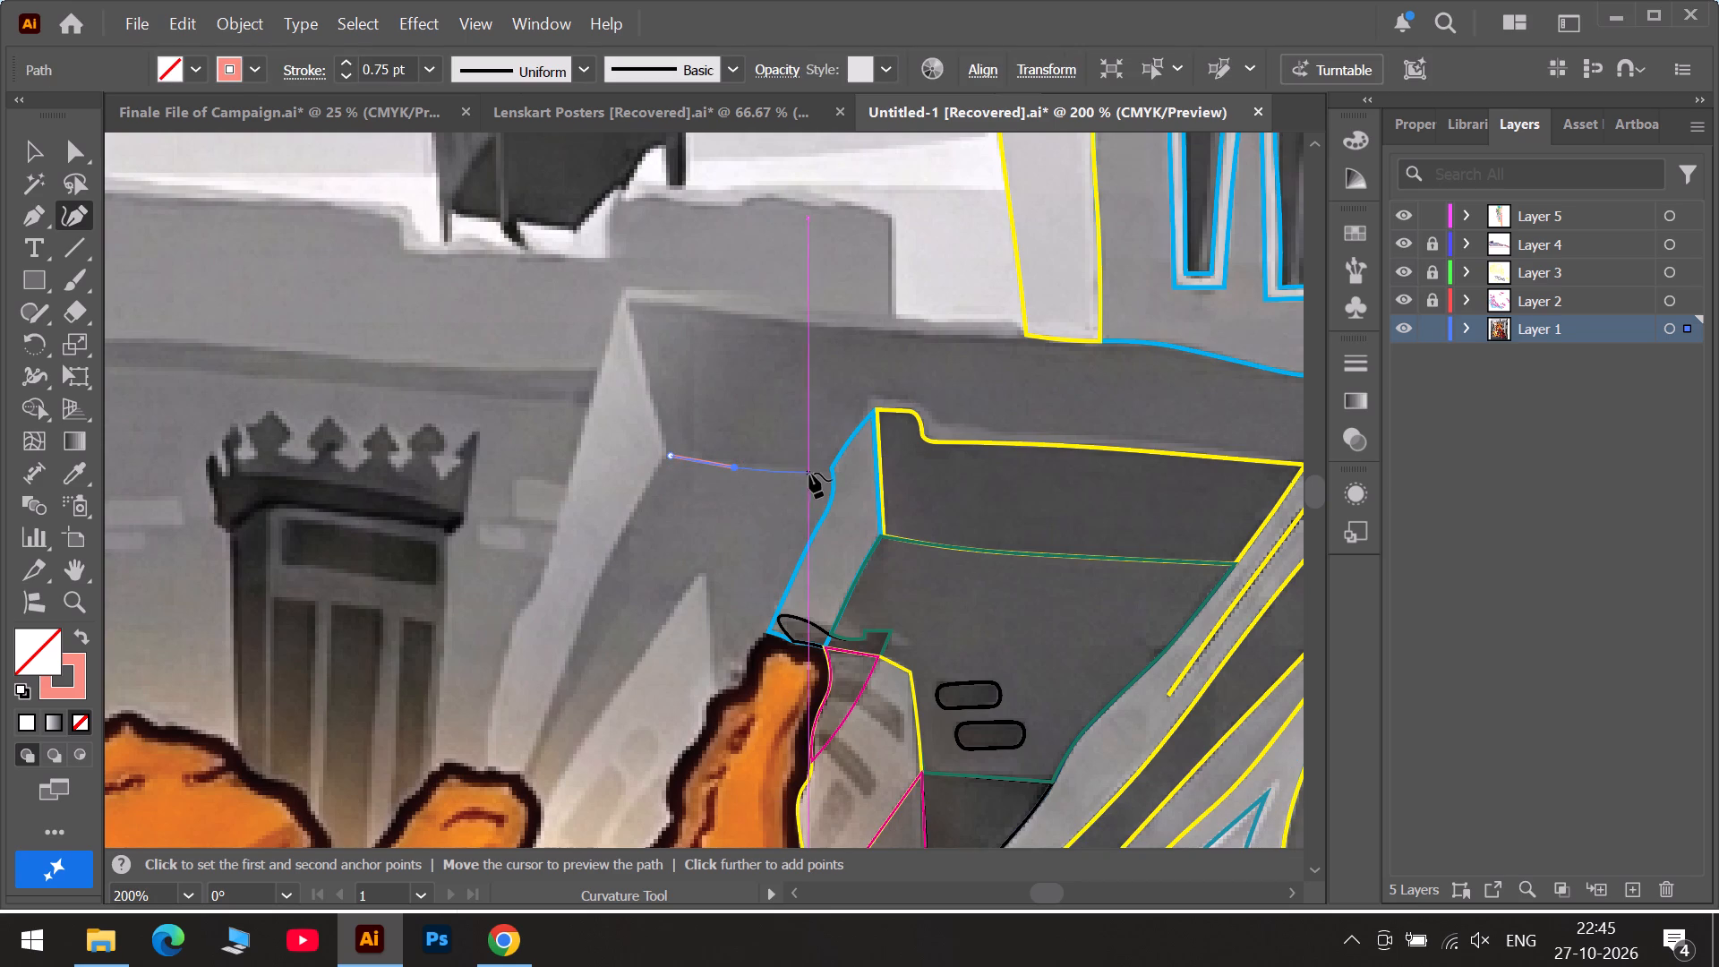
pyautogui.click(823, 470)
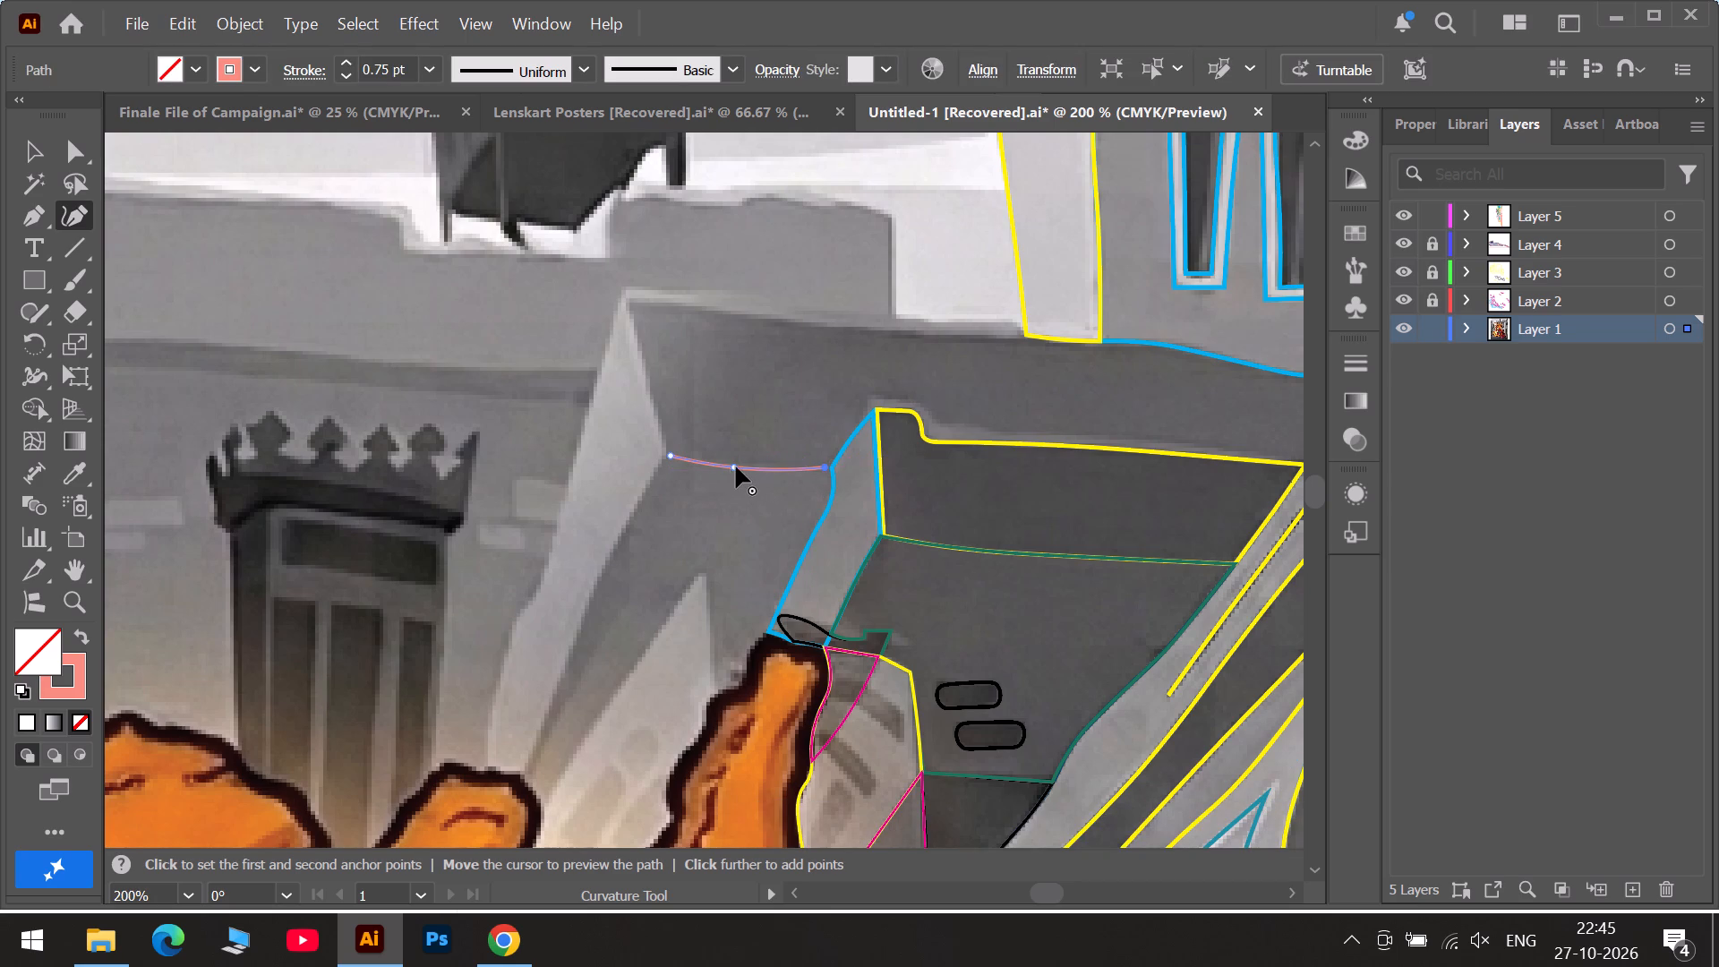
pyautogui.click(736, 466)
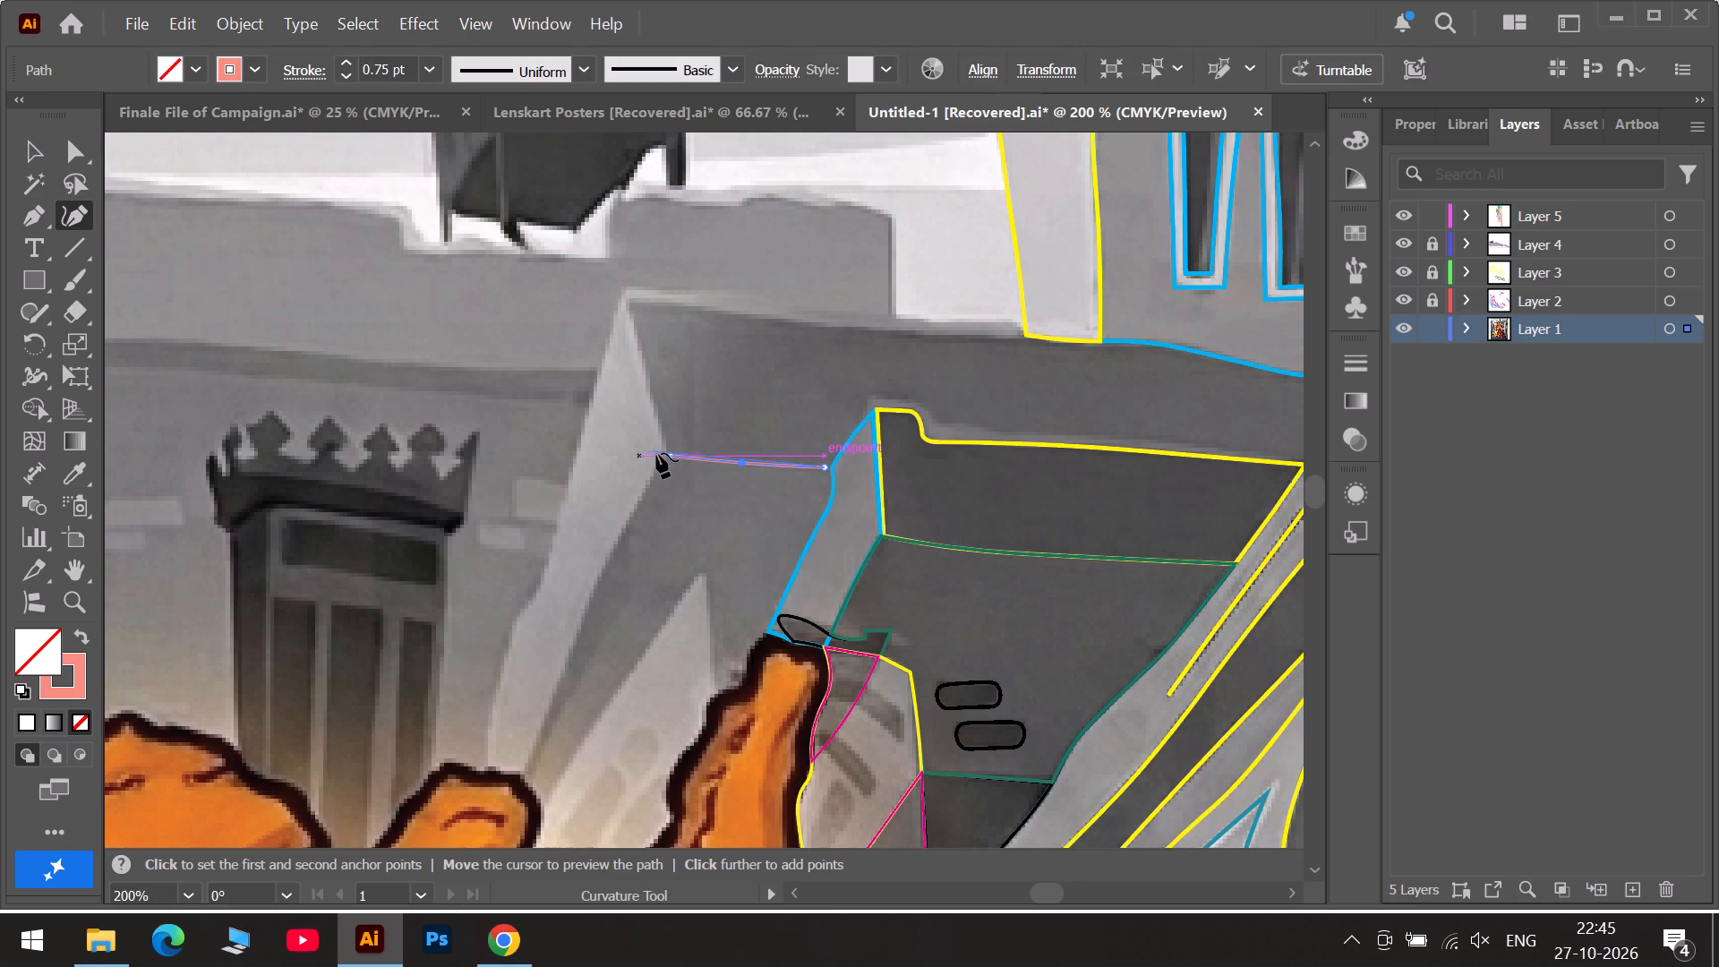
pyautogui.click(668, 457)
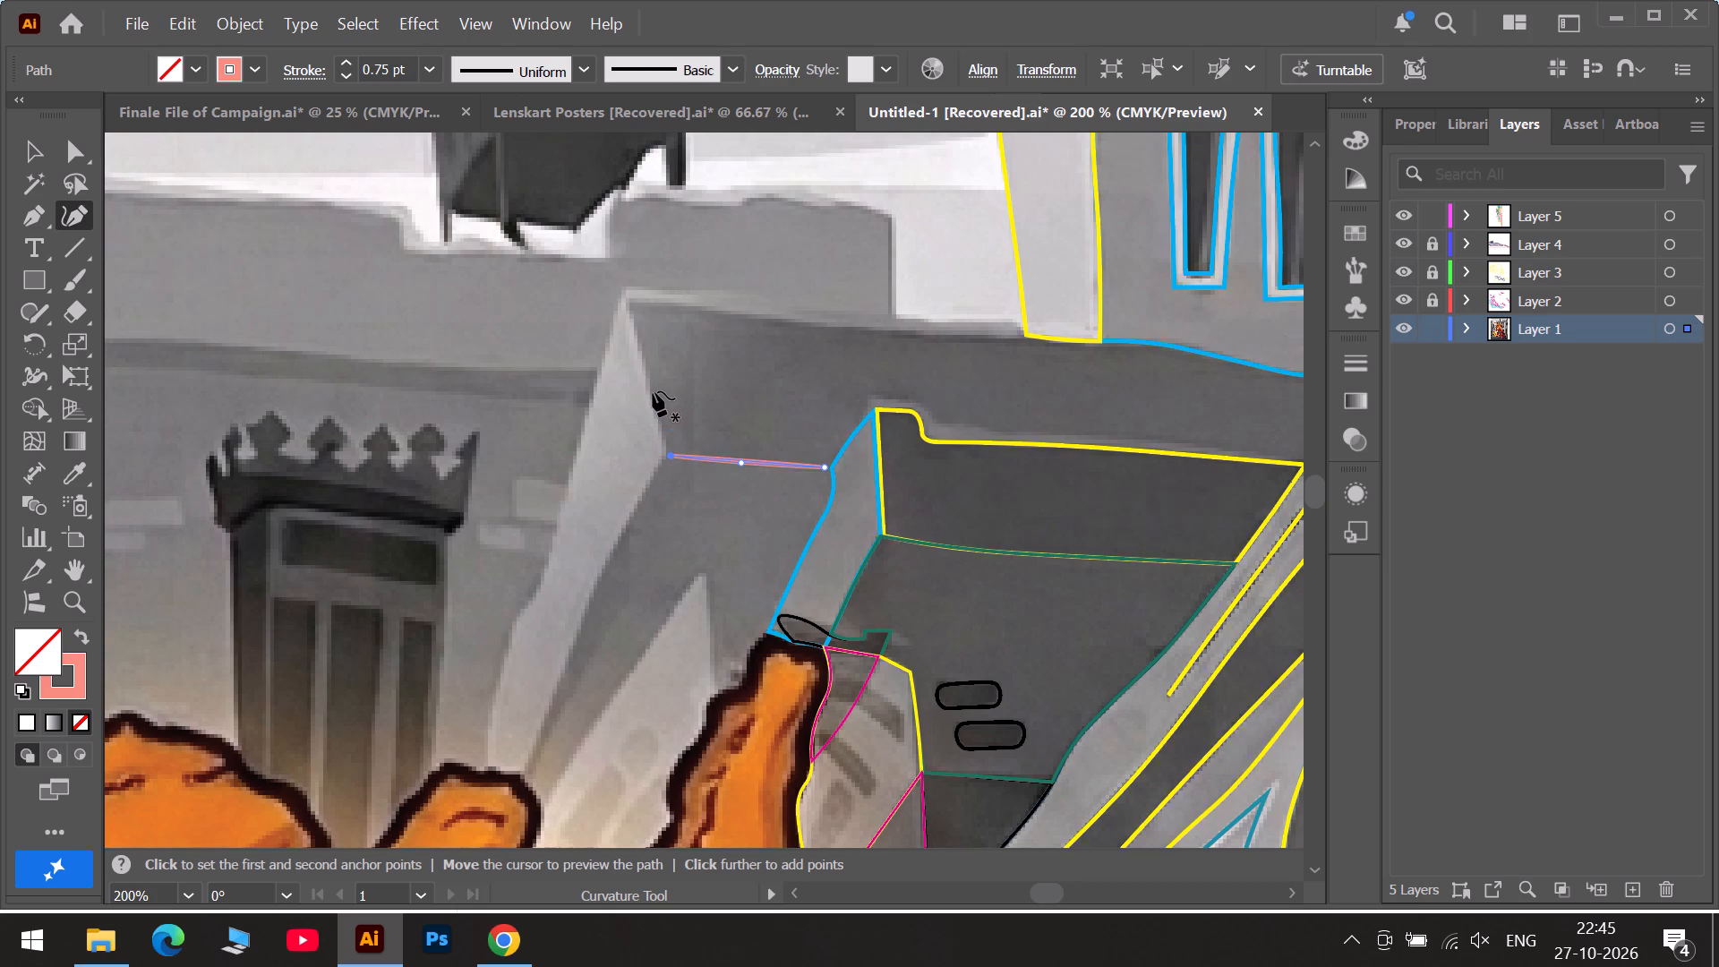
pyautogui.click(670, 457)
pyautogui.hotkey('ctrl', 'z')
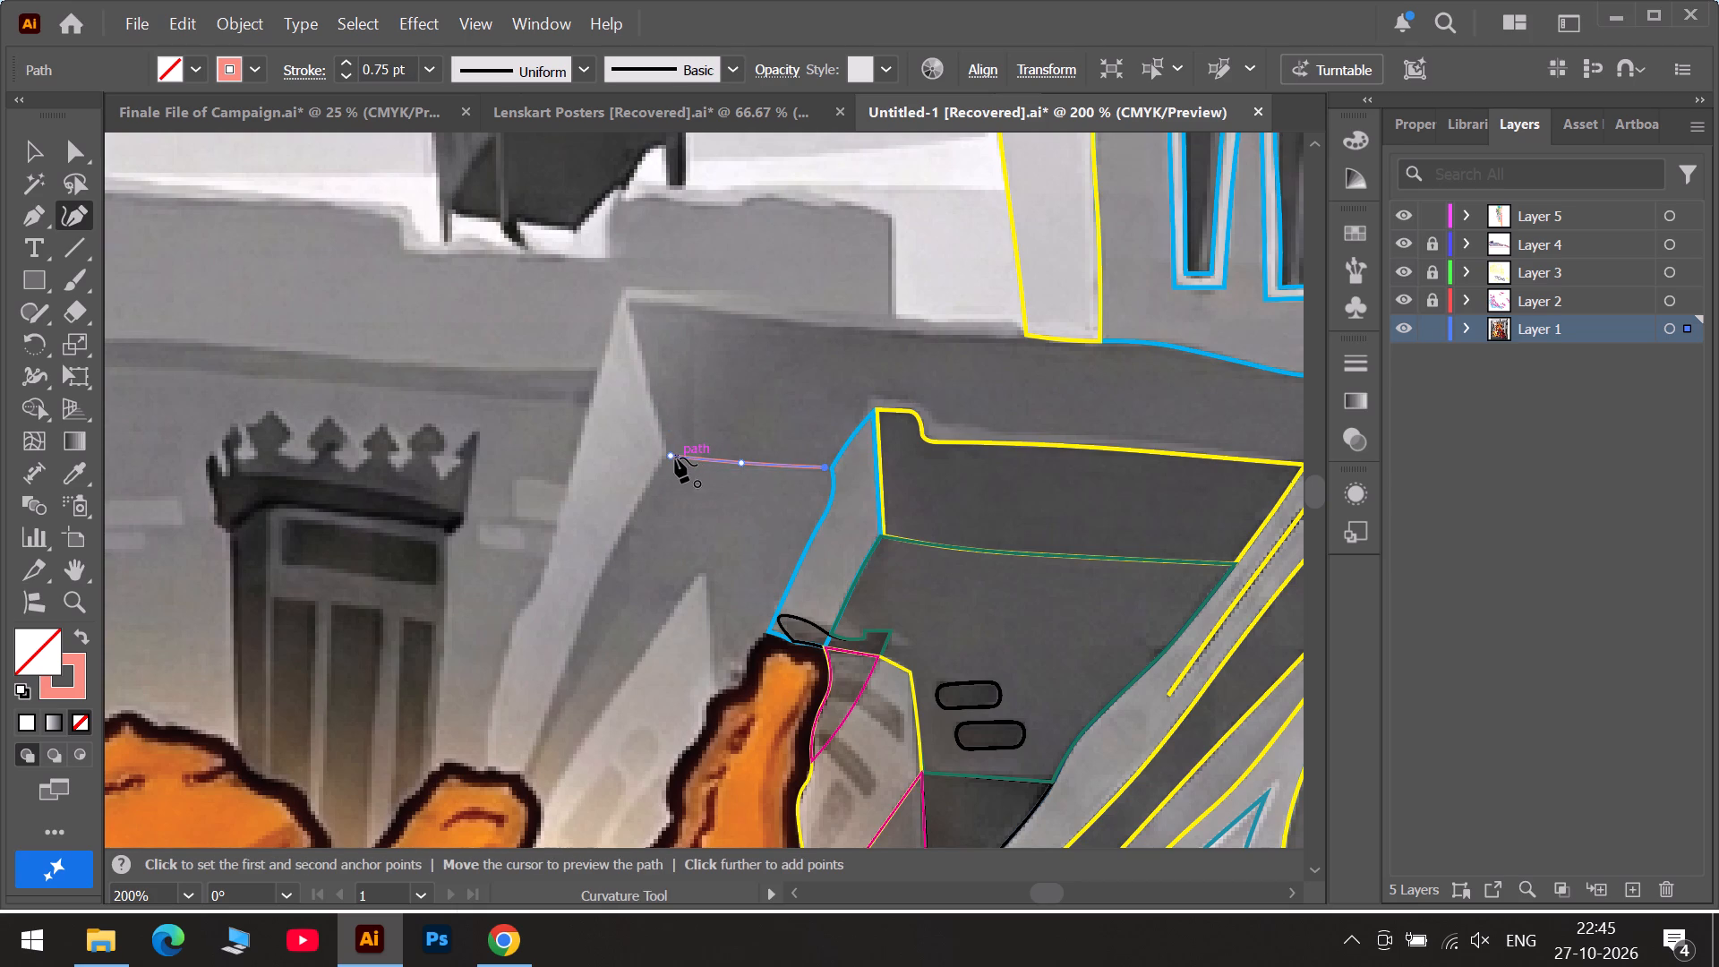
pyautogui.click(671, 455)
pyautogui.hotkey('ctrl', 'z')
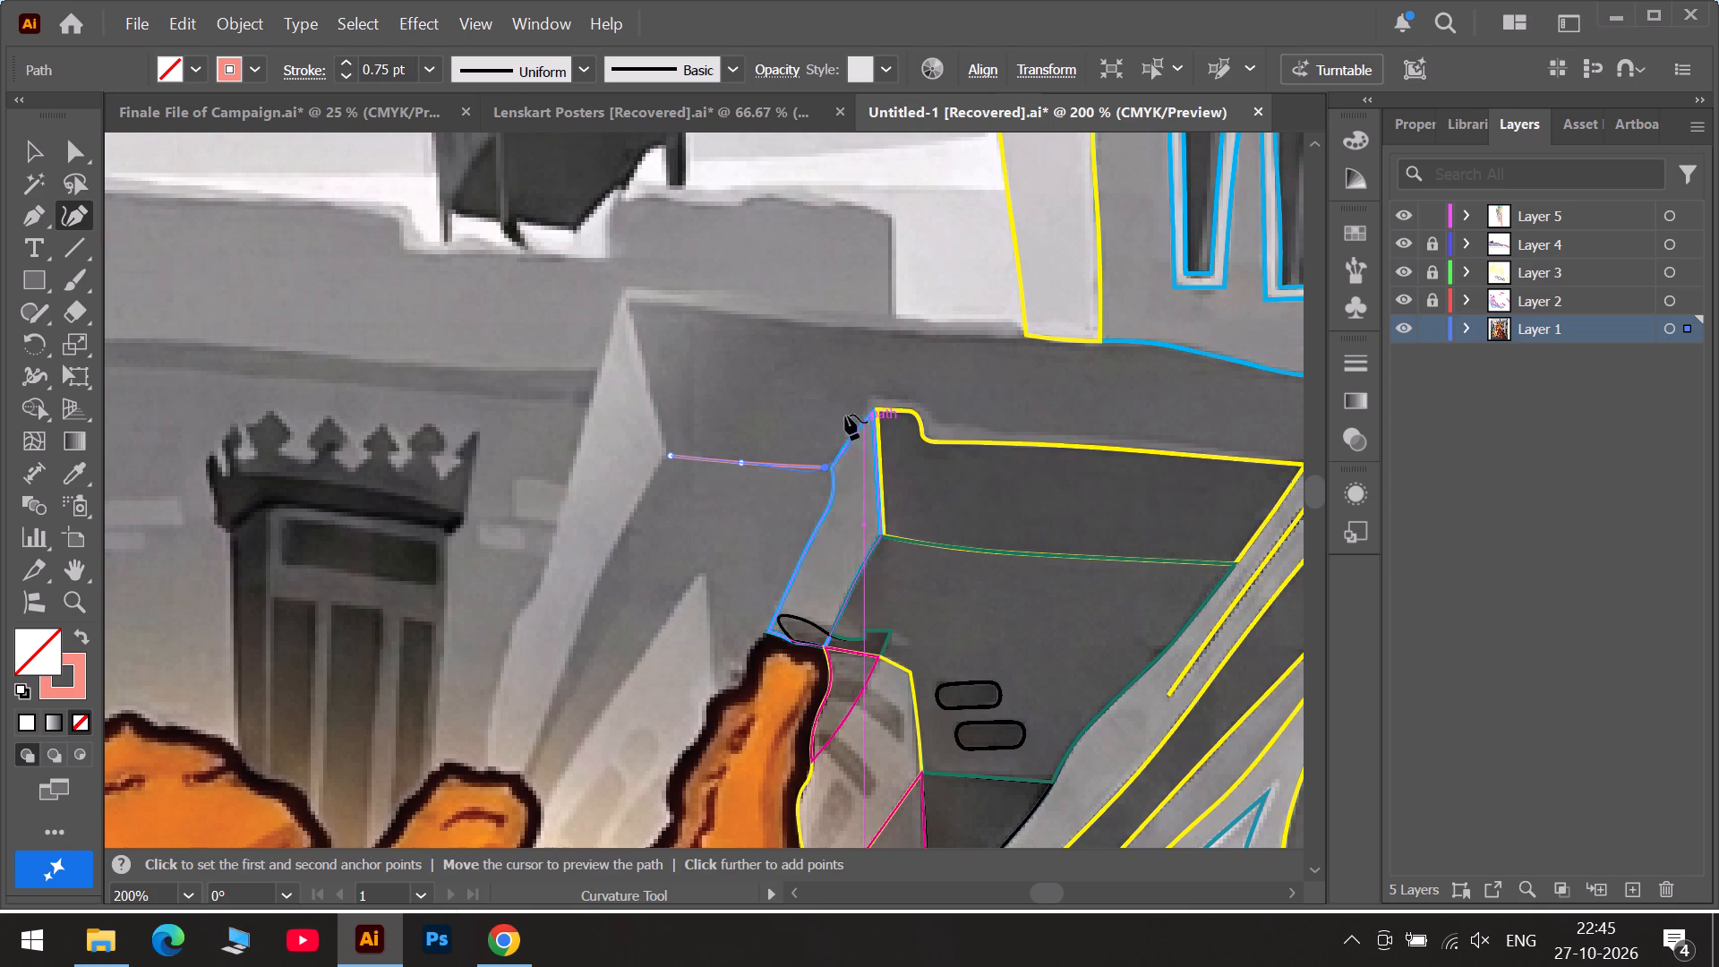
# Make the path's end at the blue bend a corner and extend the path along the slanted blue edge to its peak.
pyautogui.doubleClick(826, 468)
pyautogui.keyDown('alt'); pyautogui.scroll(4, 826, 468); pyautogui.keyUp('alt')
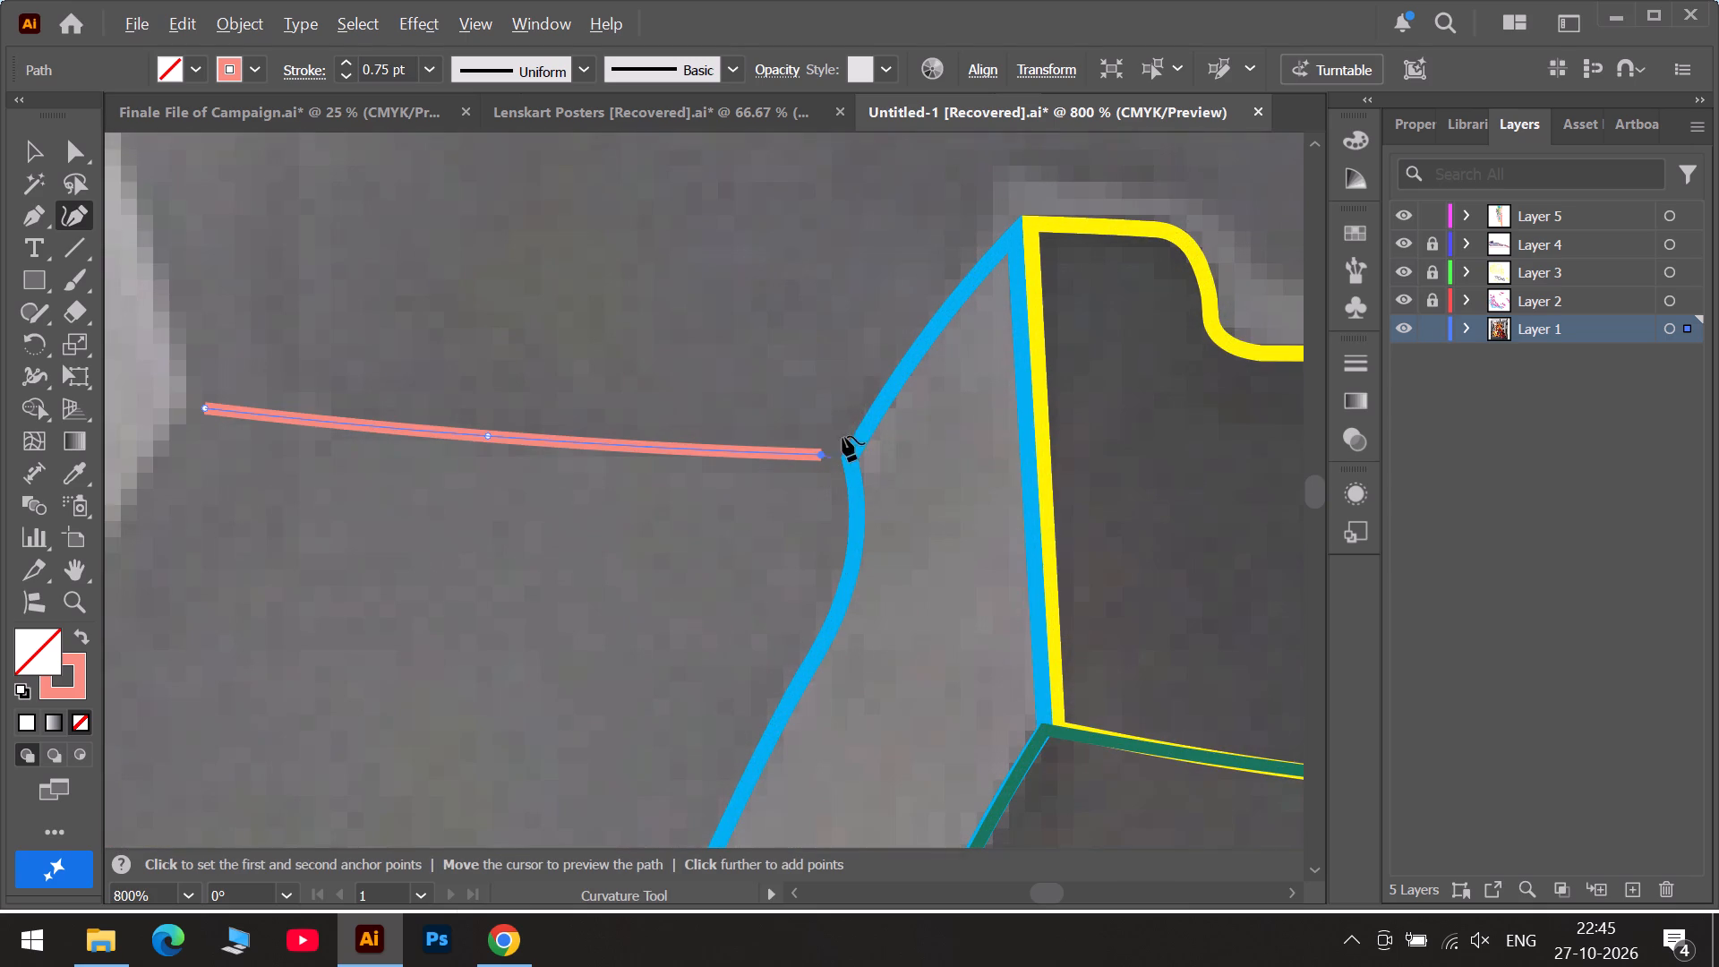
pyautogui.click(878, 360)
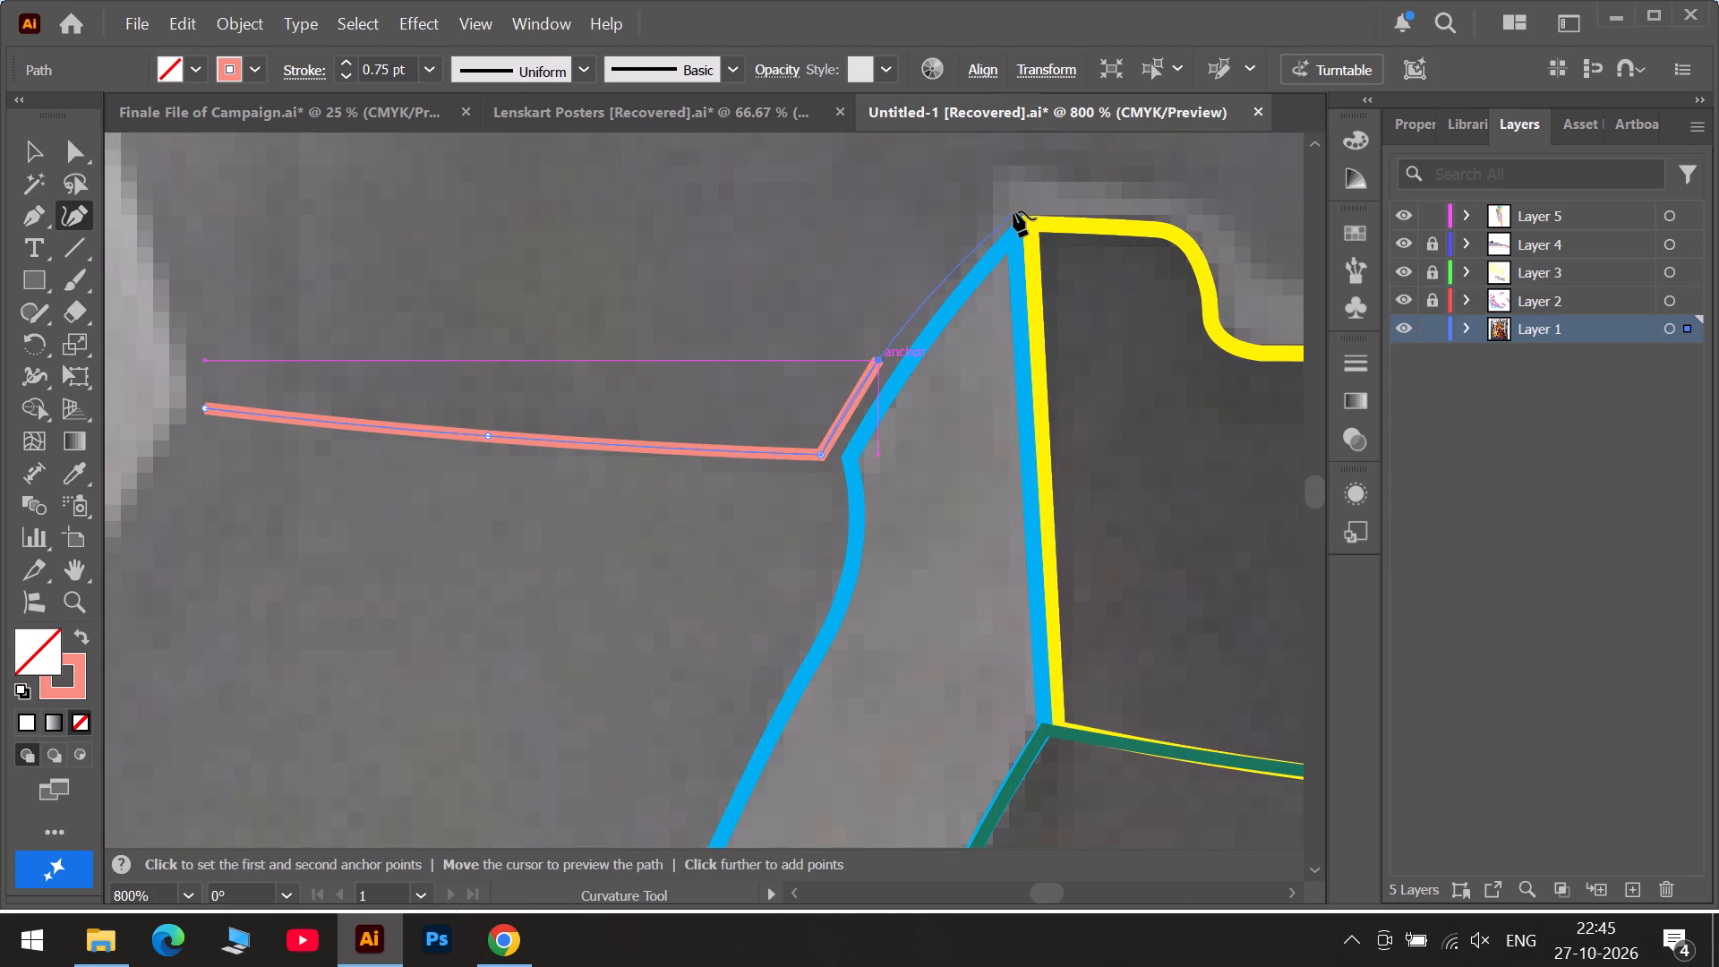
pyautogui.click(1013, 211)
pyautogui.keyDown('alt'); pyautogui.scroll(-2, 1011, 210); pyautogui.keyUp('alt')
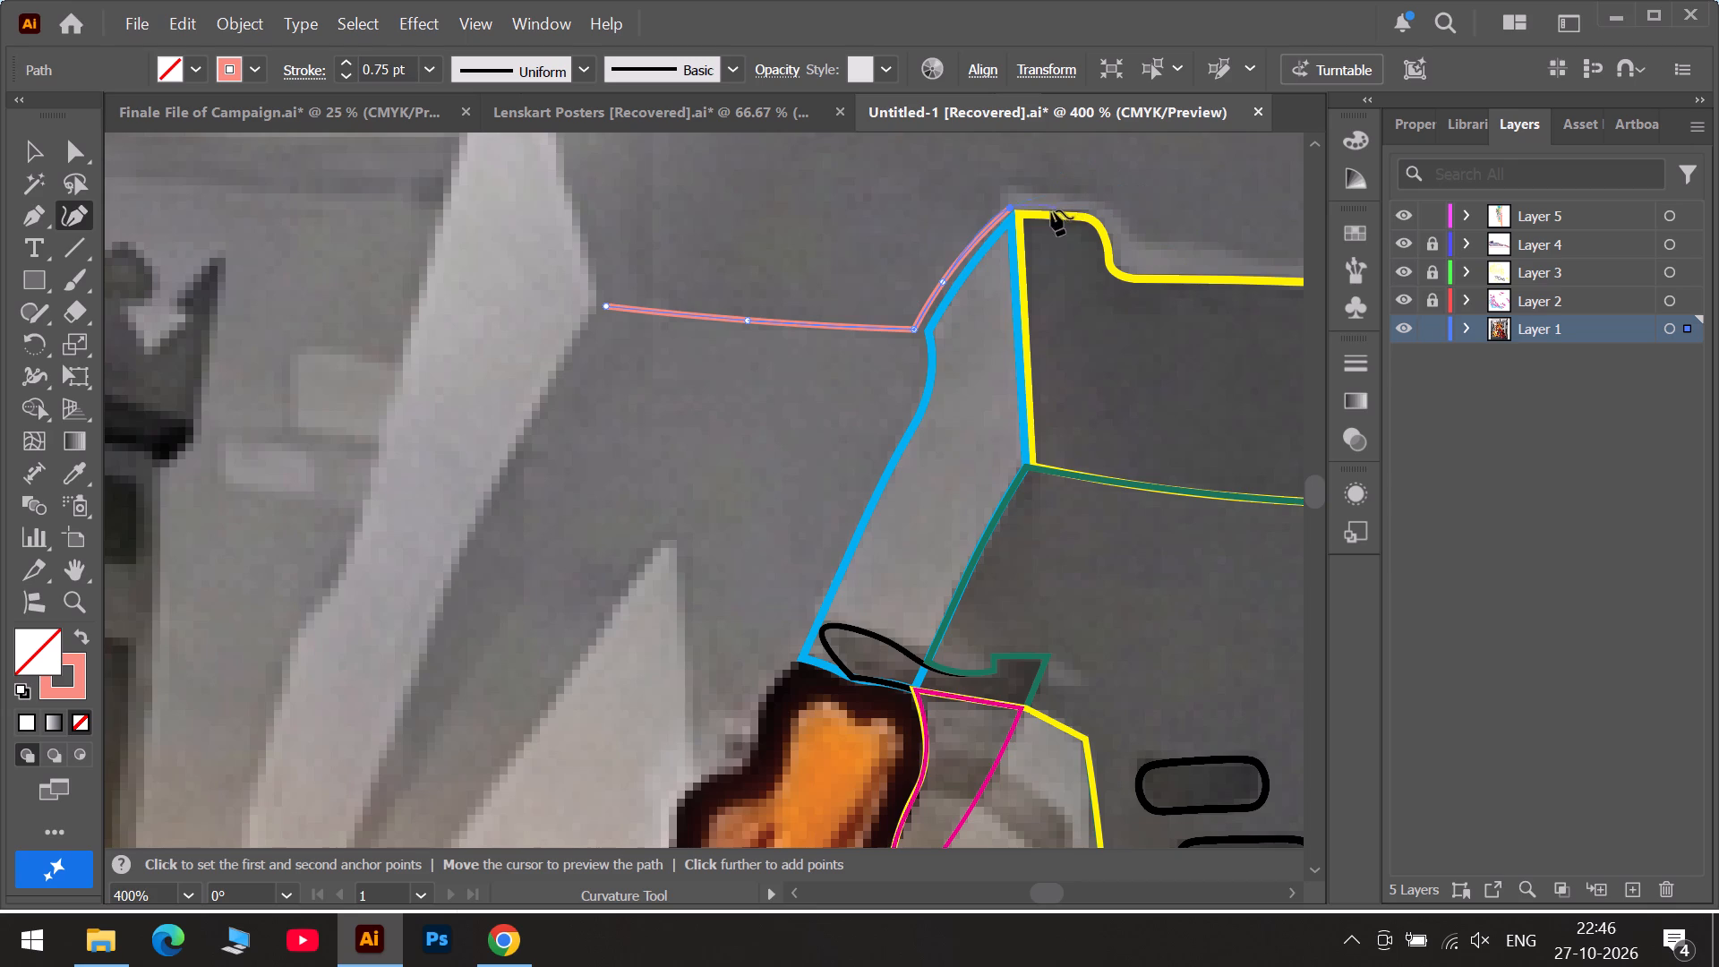
# Continue the path from a corner at the peak around the yellow outline's stepped notch, adjusting anchors to follow its curve.
pyautogui.doubleClick(1013, 208)
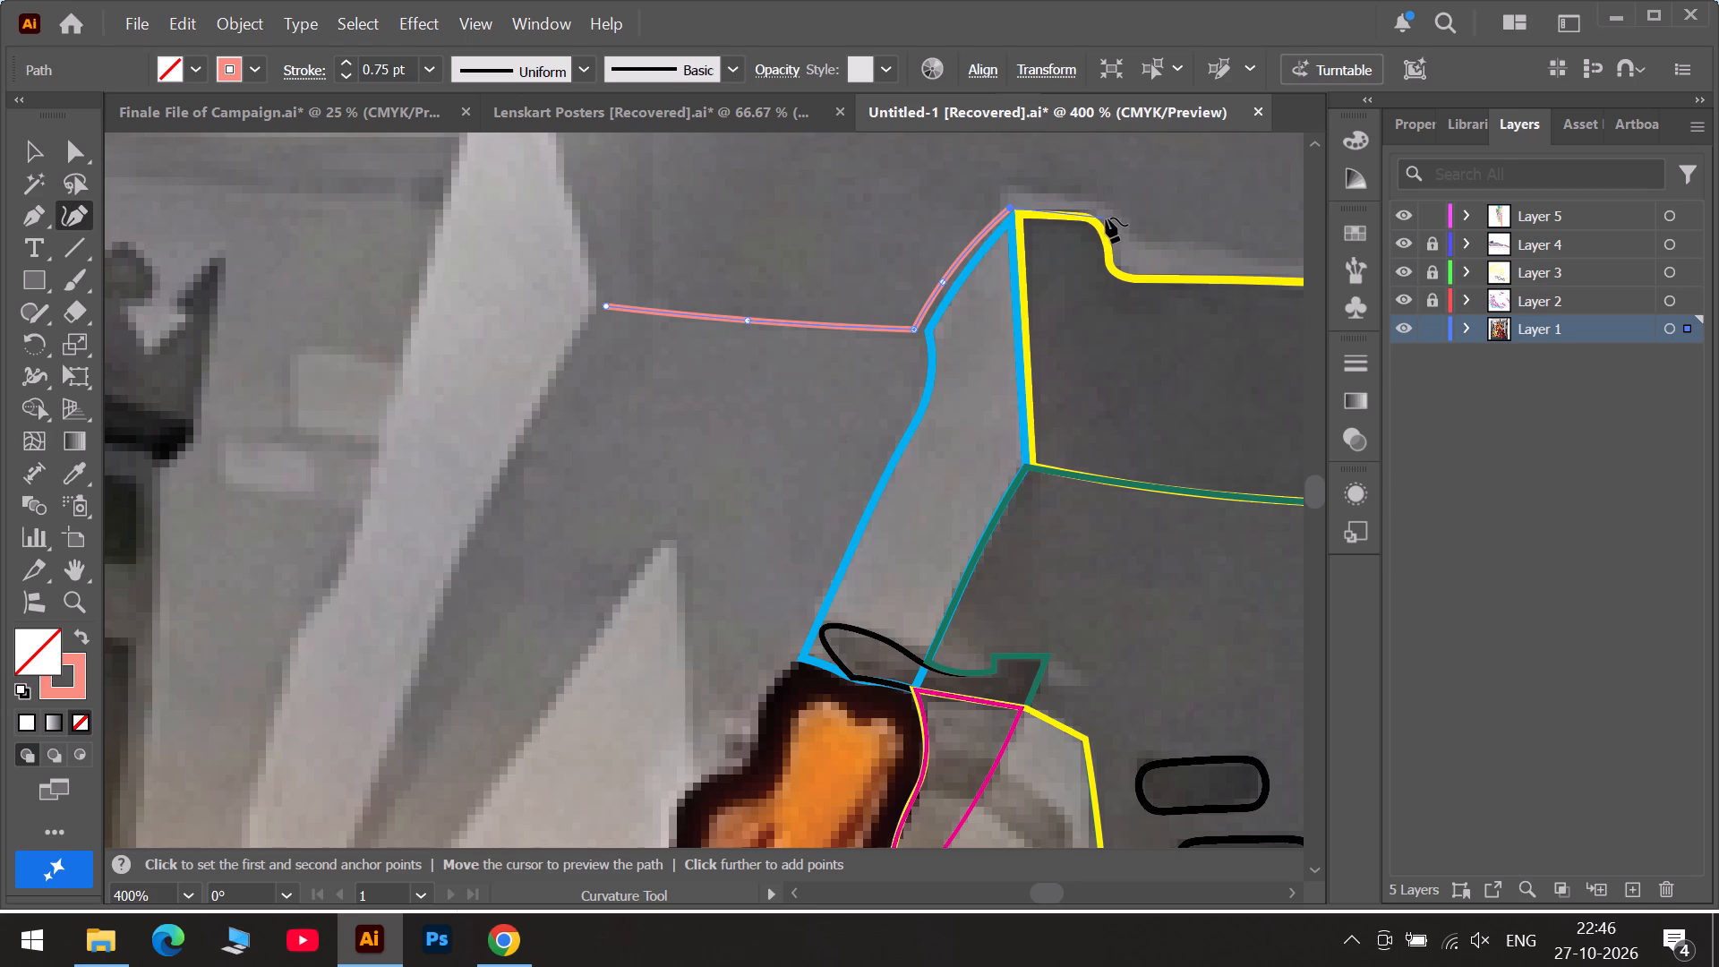
pyautogui.click(1106, 208)
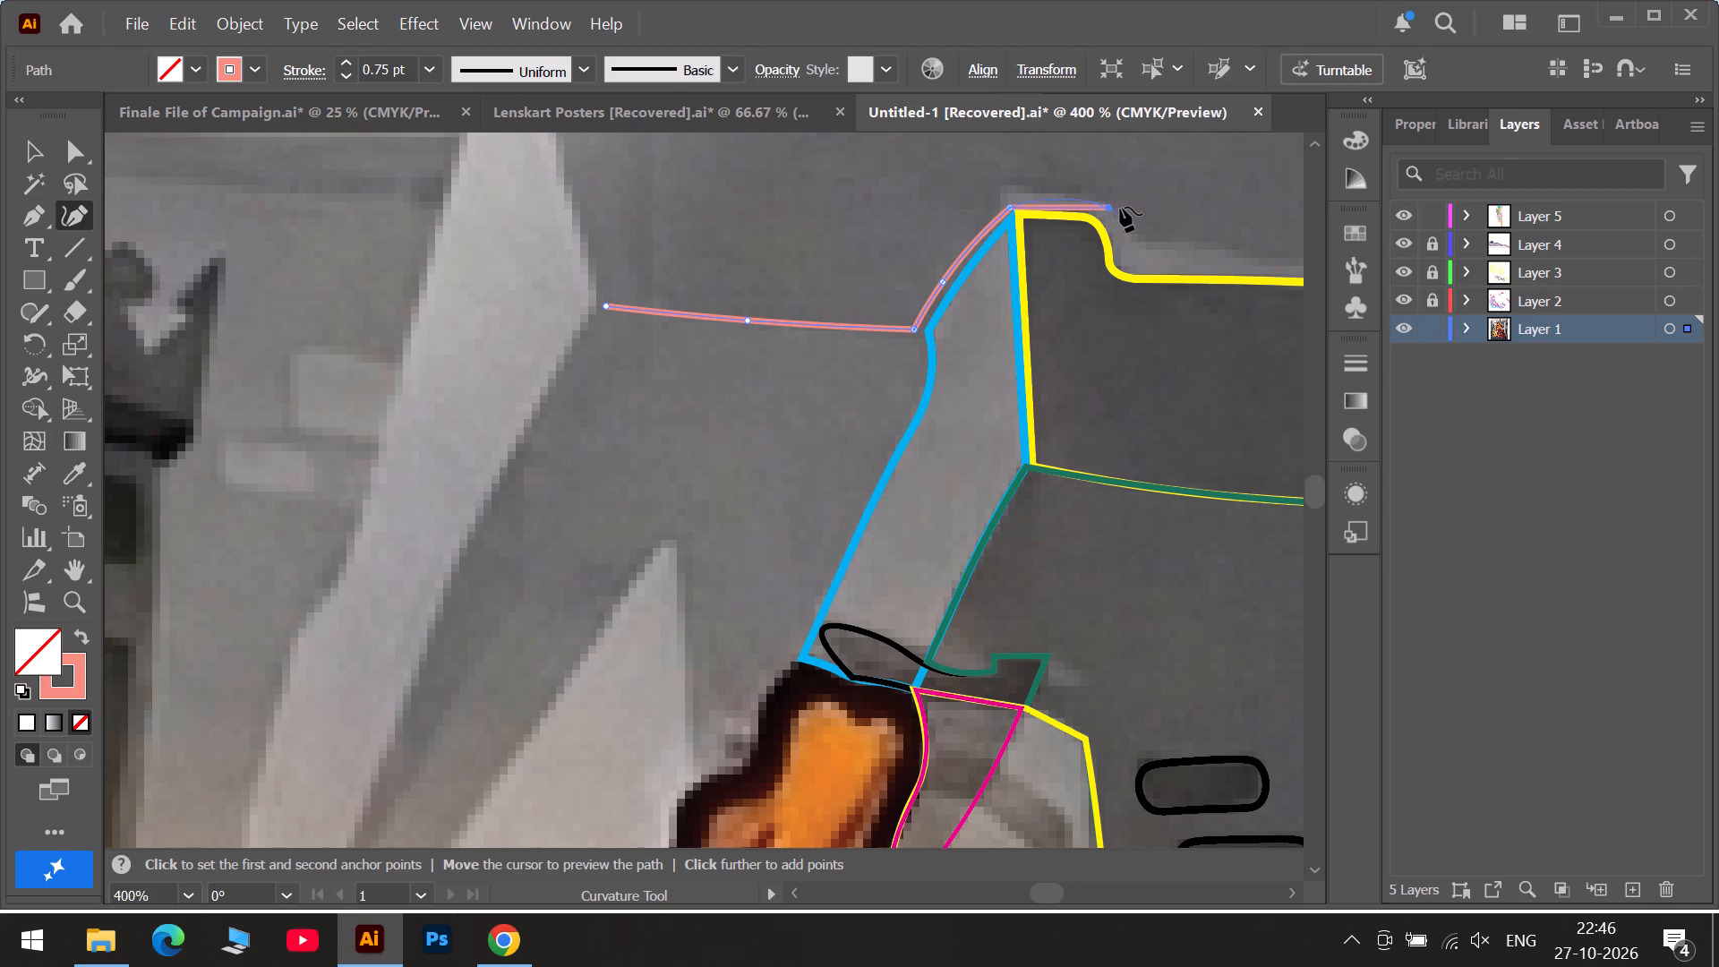
pyautogui.doubleClick(1110, 208)
pyautogui.click(1129, 251)
pyautogui.doubleClick(1110, 210)
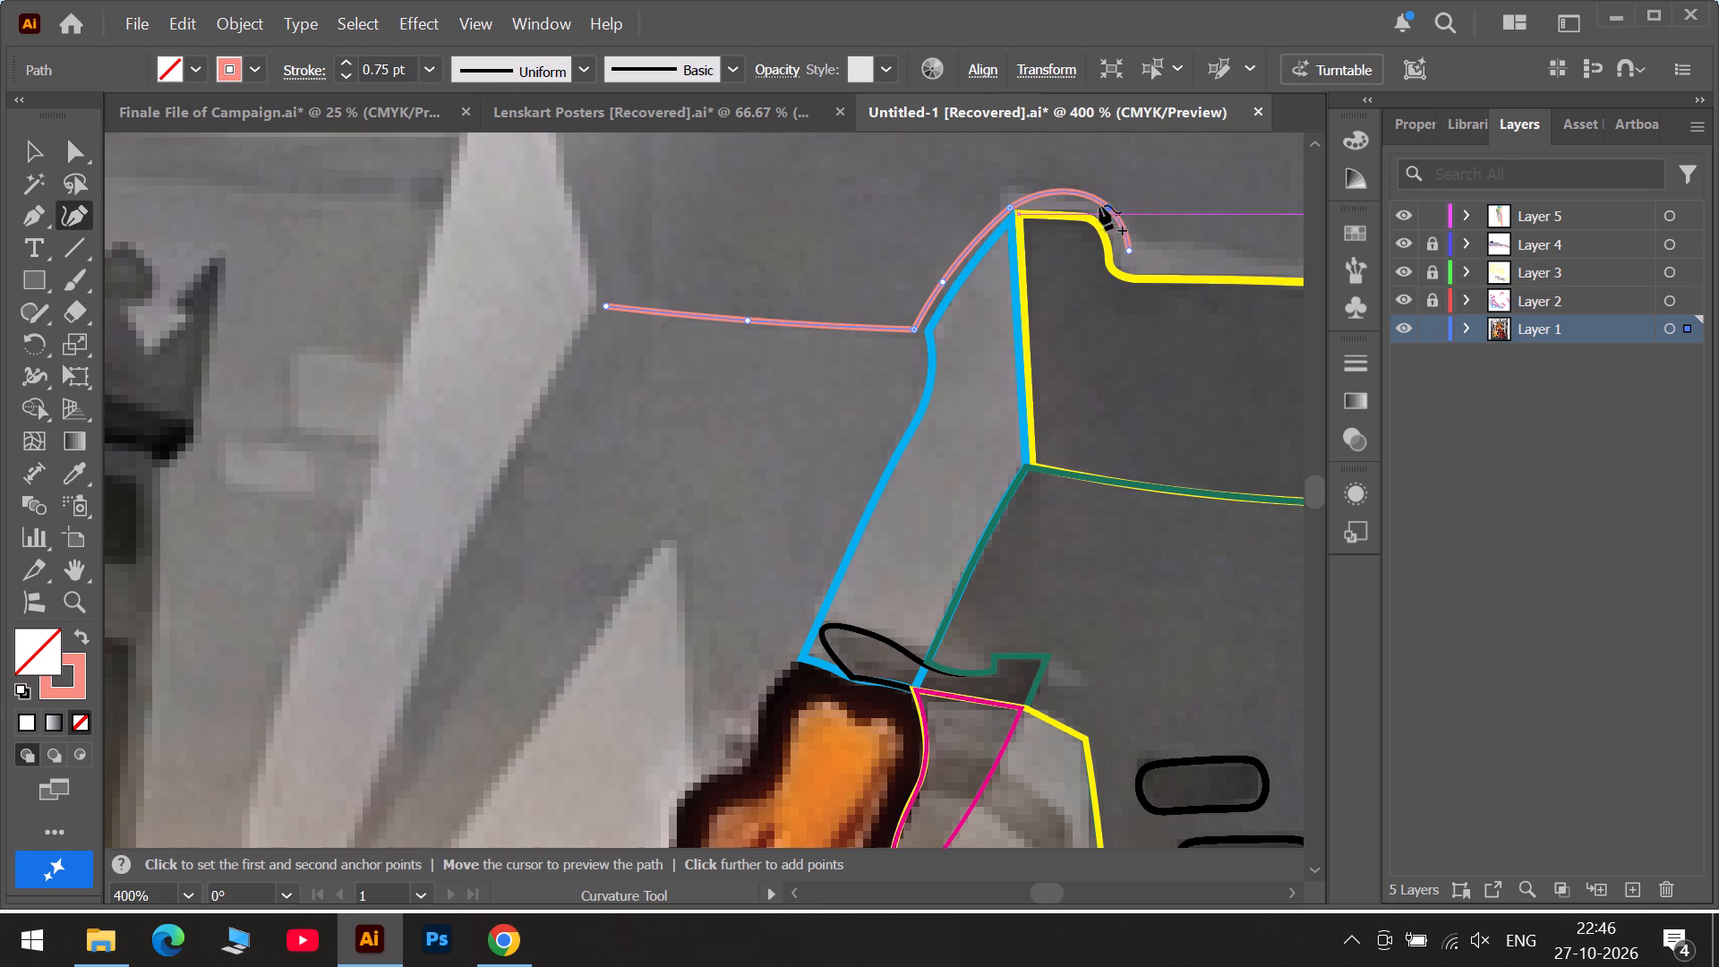
pyautogui.moveTo(1059, 191); pyautogui.dragTo(1059, 192)
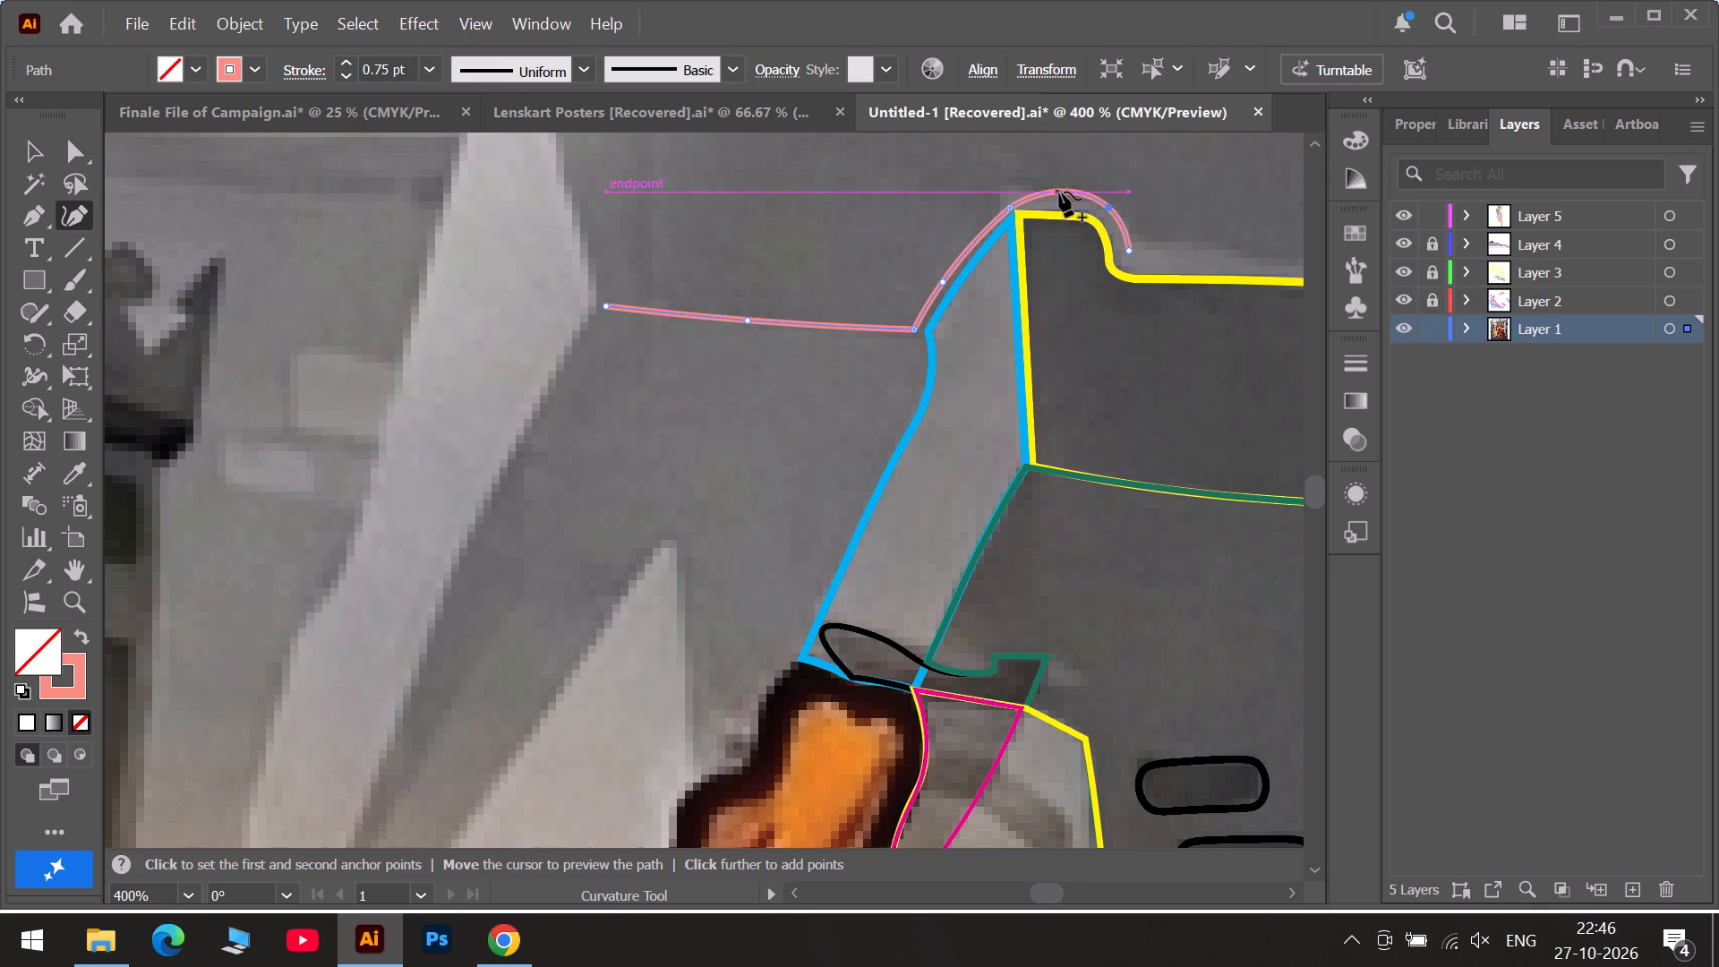
pyautogui.moveTo(1059, 192); pyautogui.dragTo(1091, 204)
pyautogui.doubleClick(1091, 204)
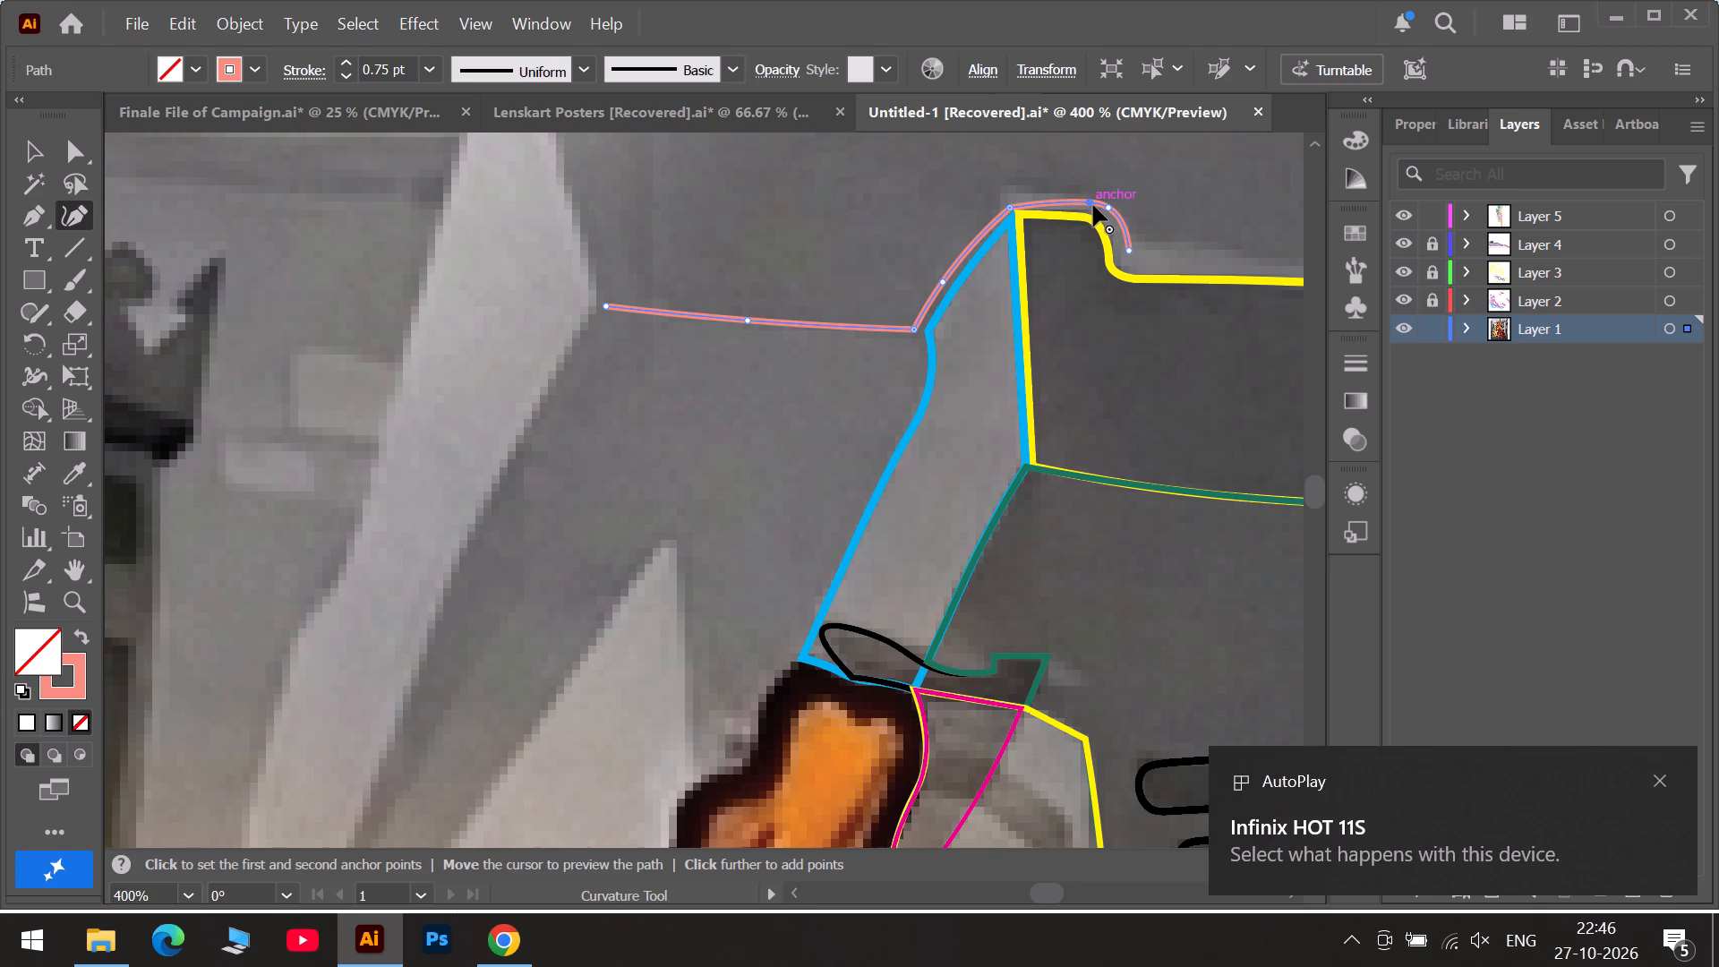
pyautogui.doubleClick(1093, 205)
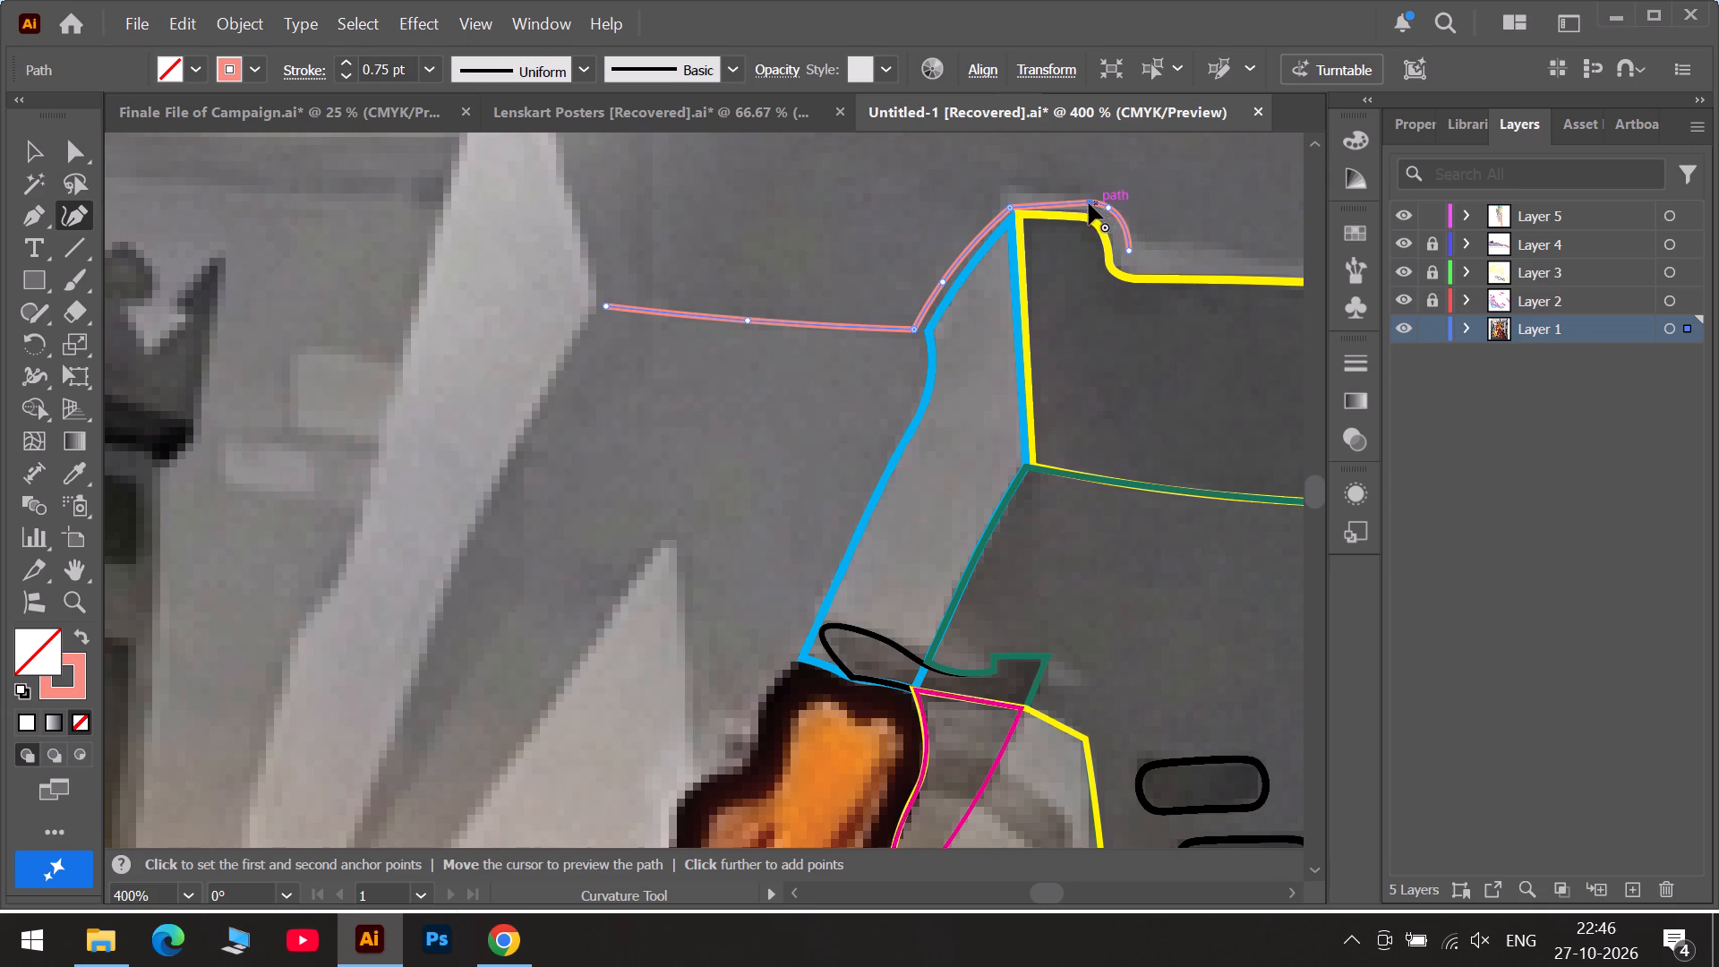
pyautogui.moveTo(1089, 203); pyautogui.dragTo(1098, 211)
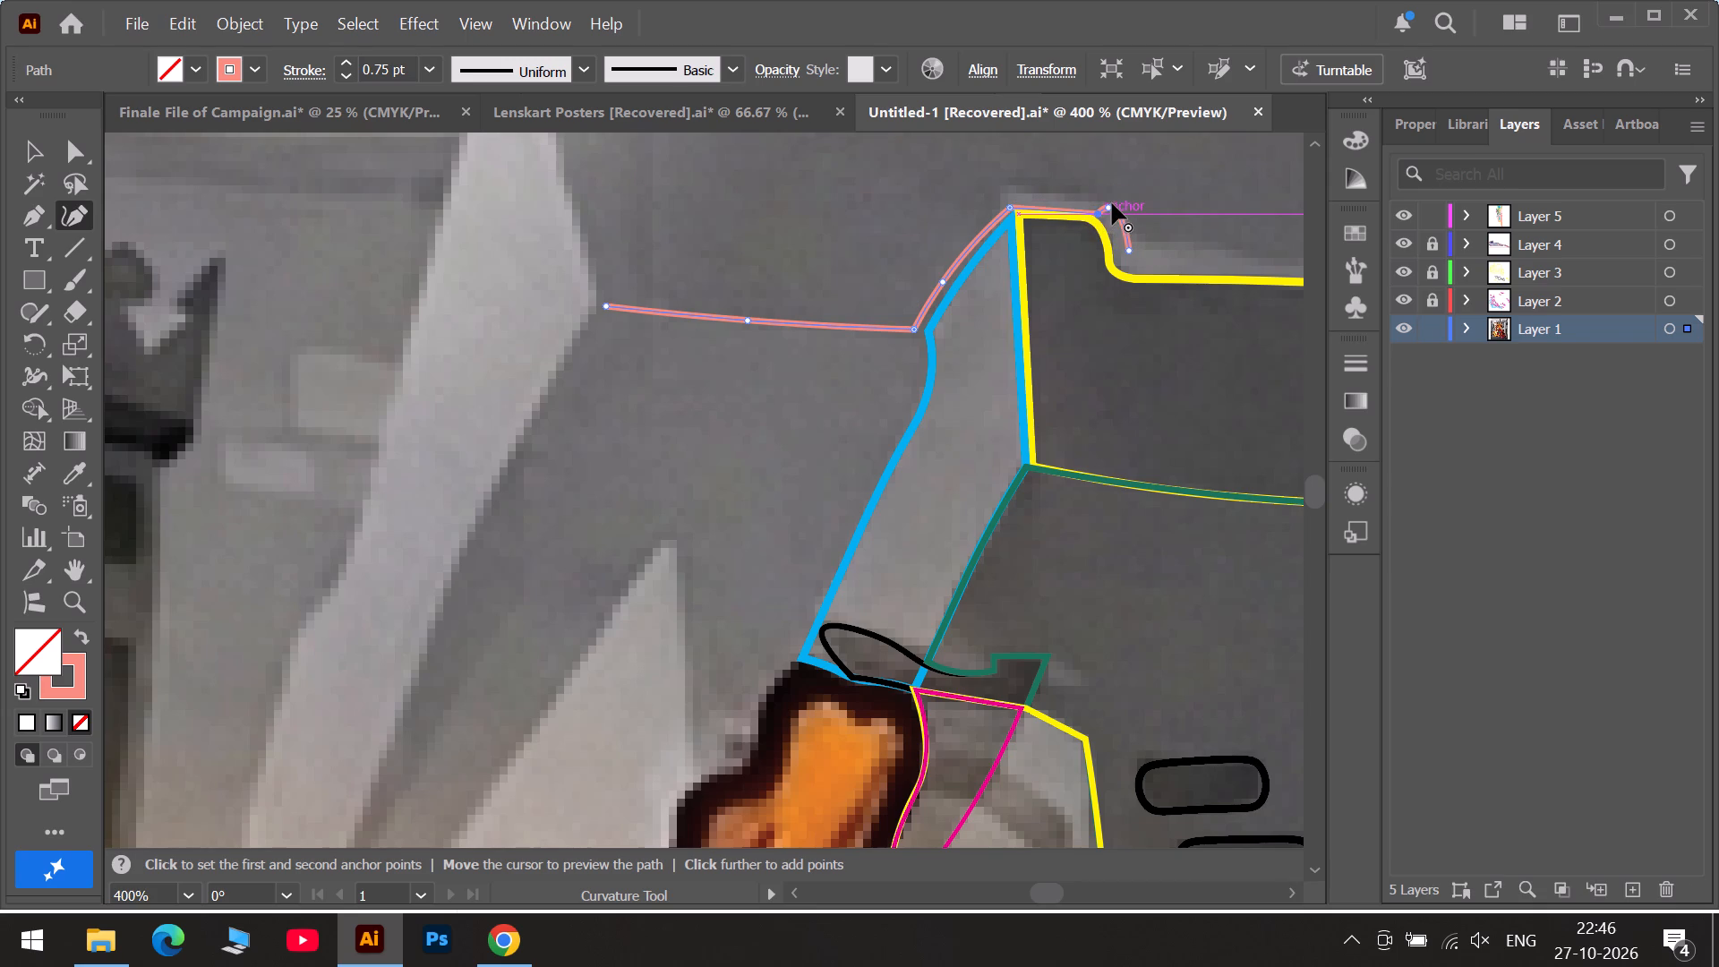
pyautogui.moveTo(1111, 209); pyautogui.dragTo(1118, 233)
pyautogui.click(1128, 250)
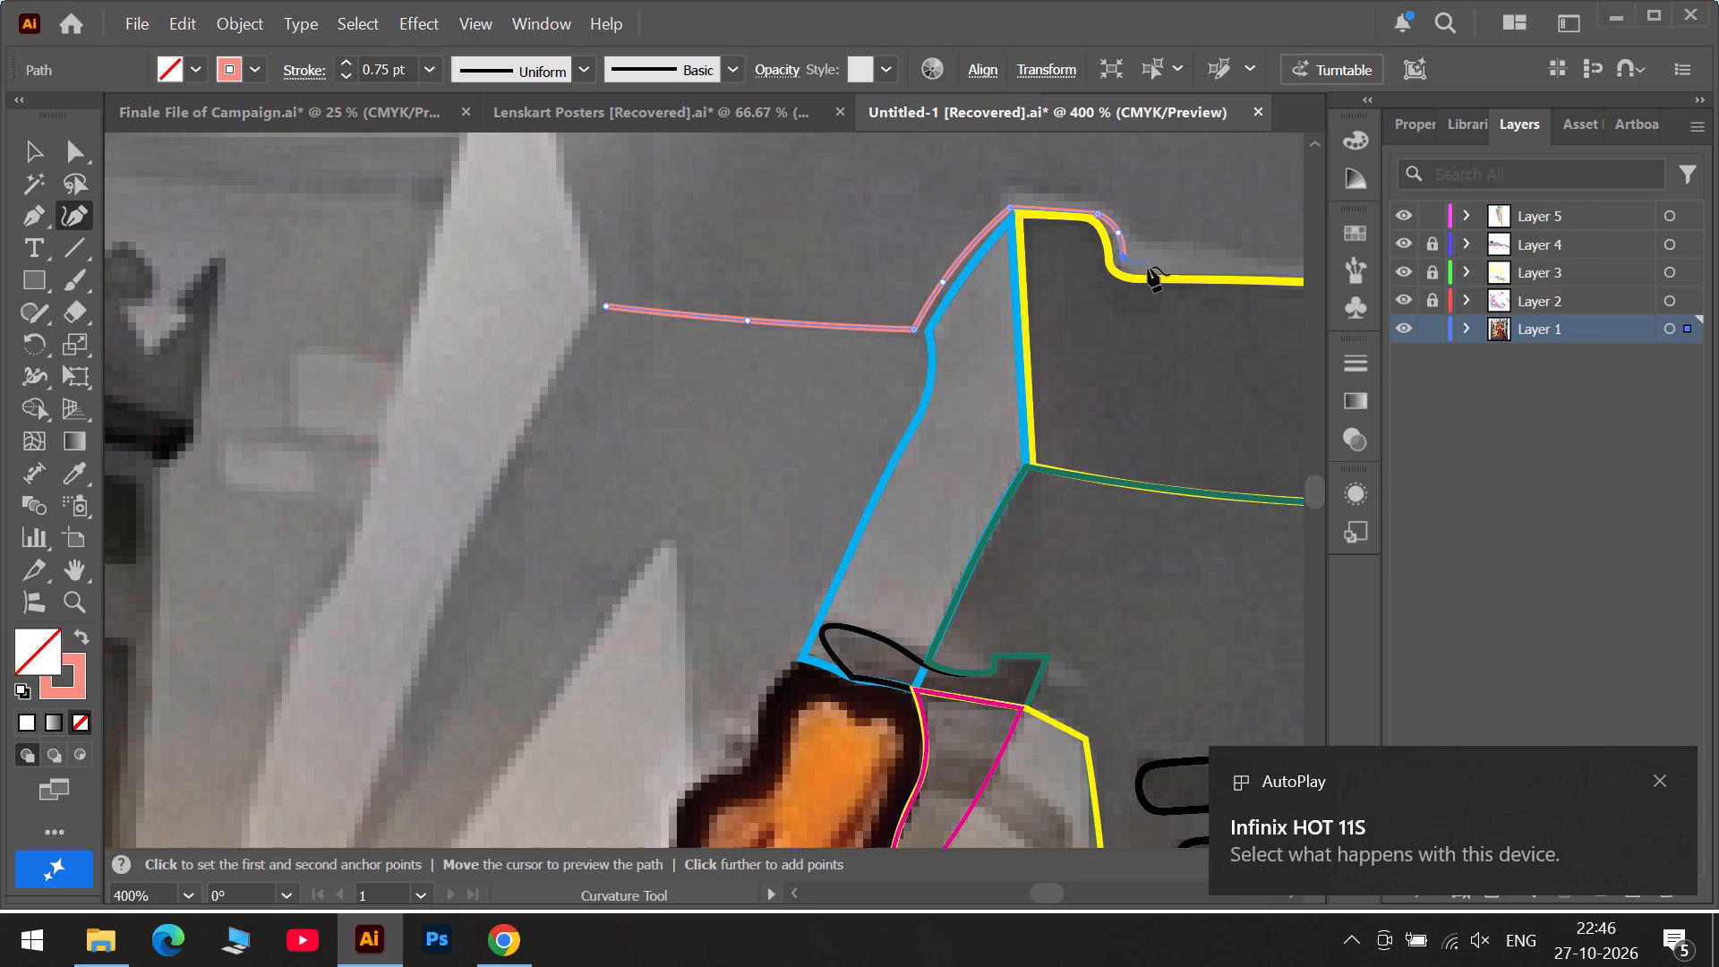
pyautogui.click(1148, 267)
# Extend the path along the long upper yellow edge to where it meets the dark blue diagonal.
pyautogui.click(1223, 266)
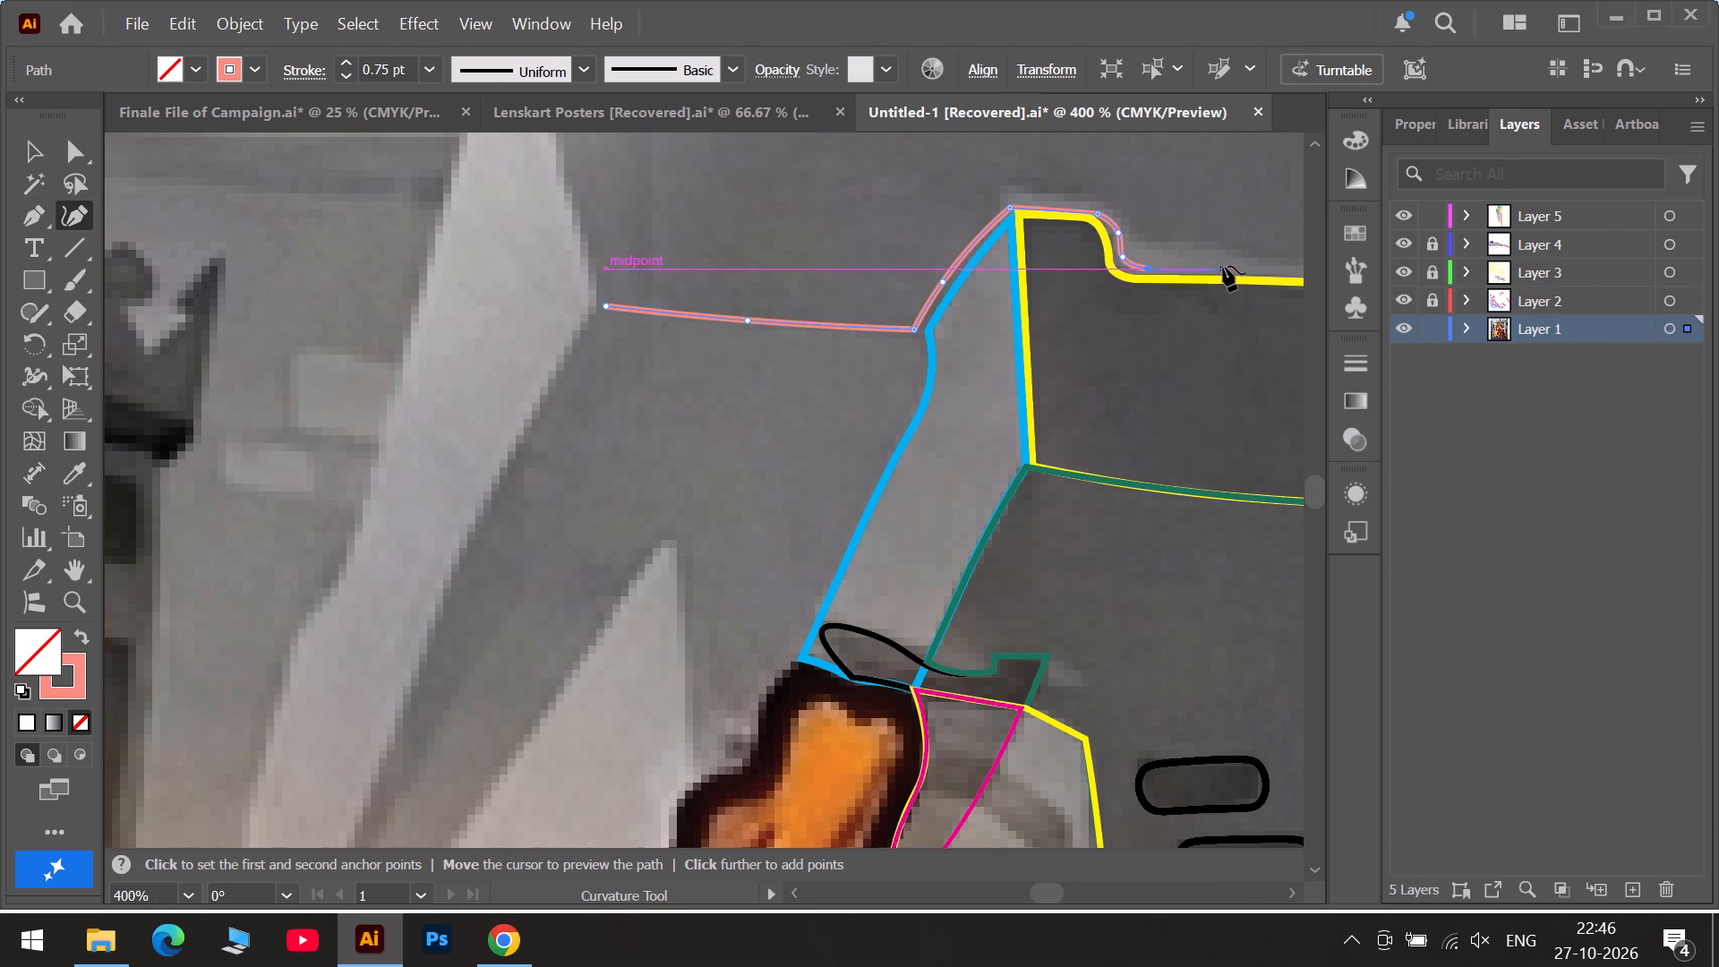
pyautogui.click(1101, 899)
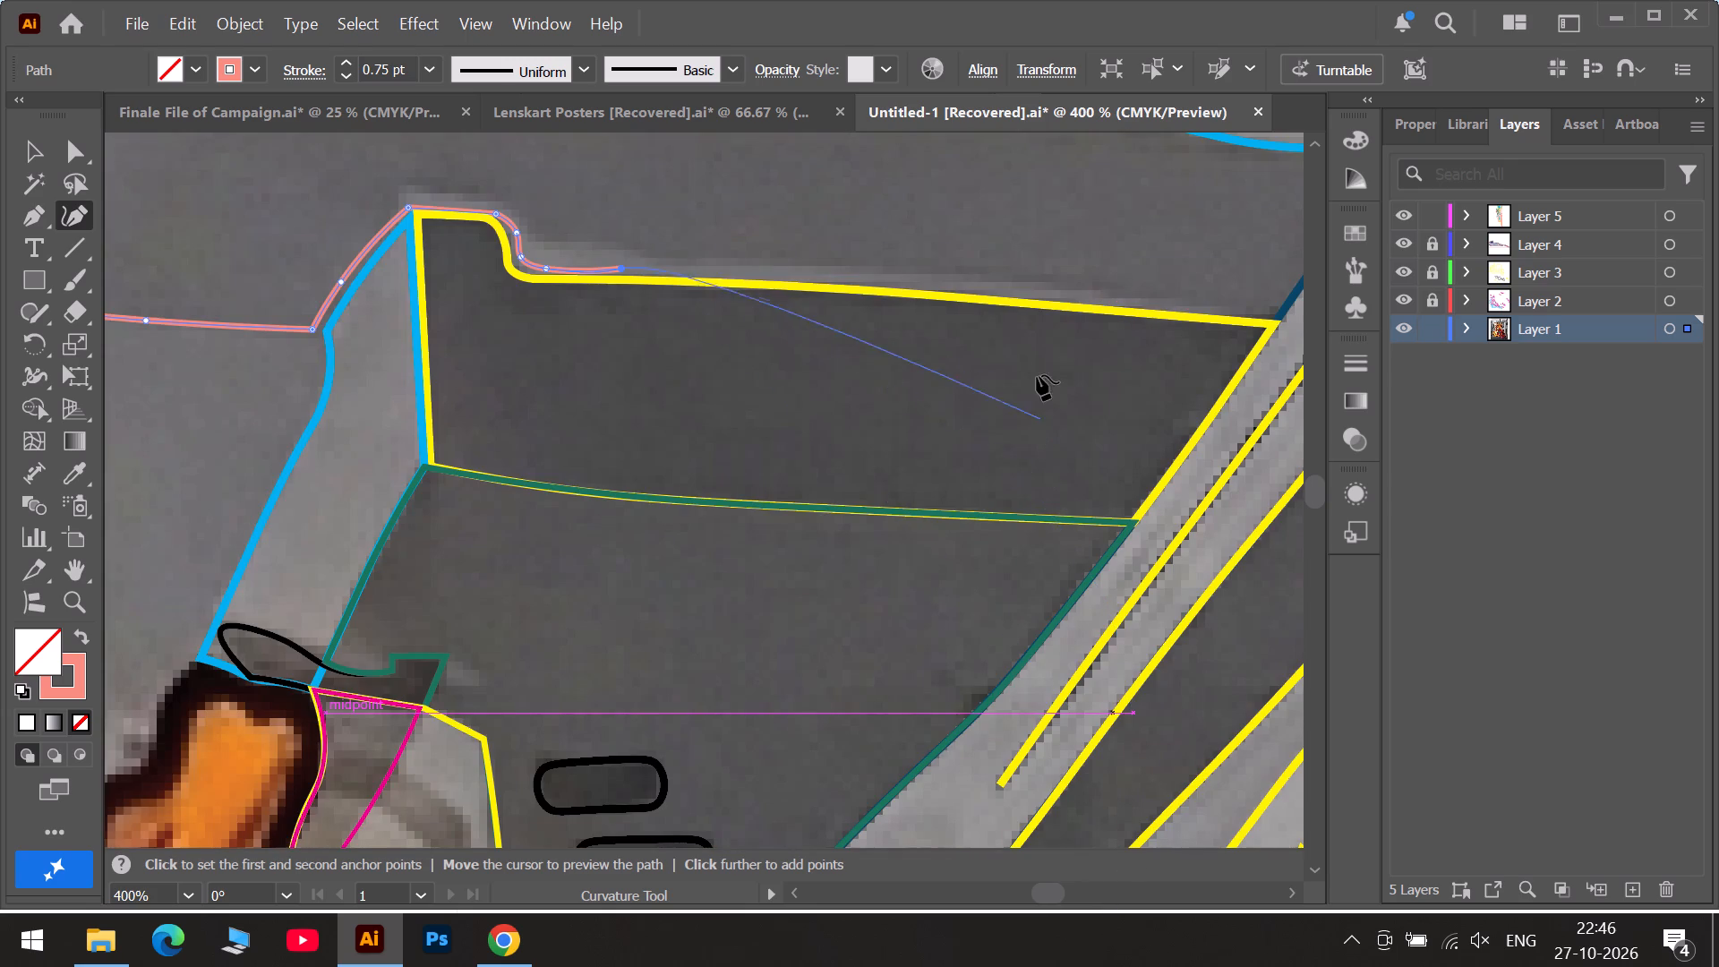
pyautogui.click(1022, 288)
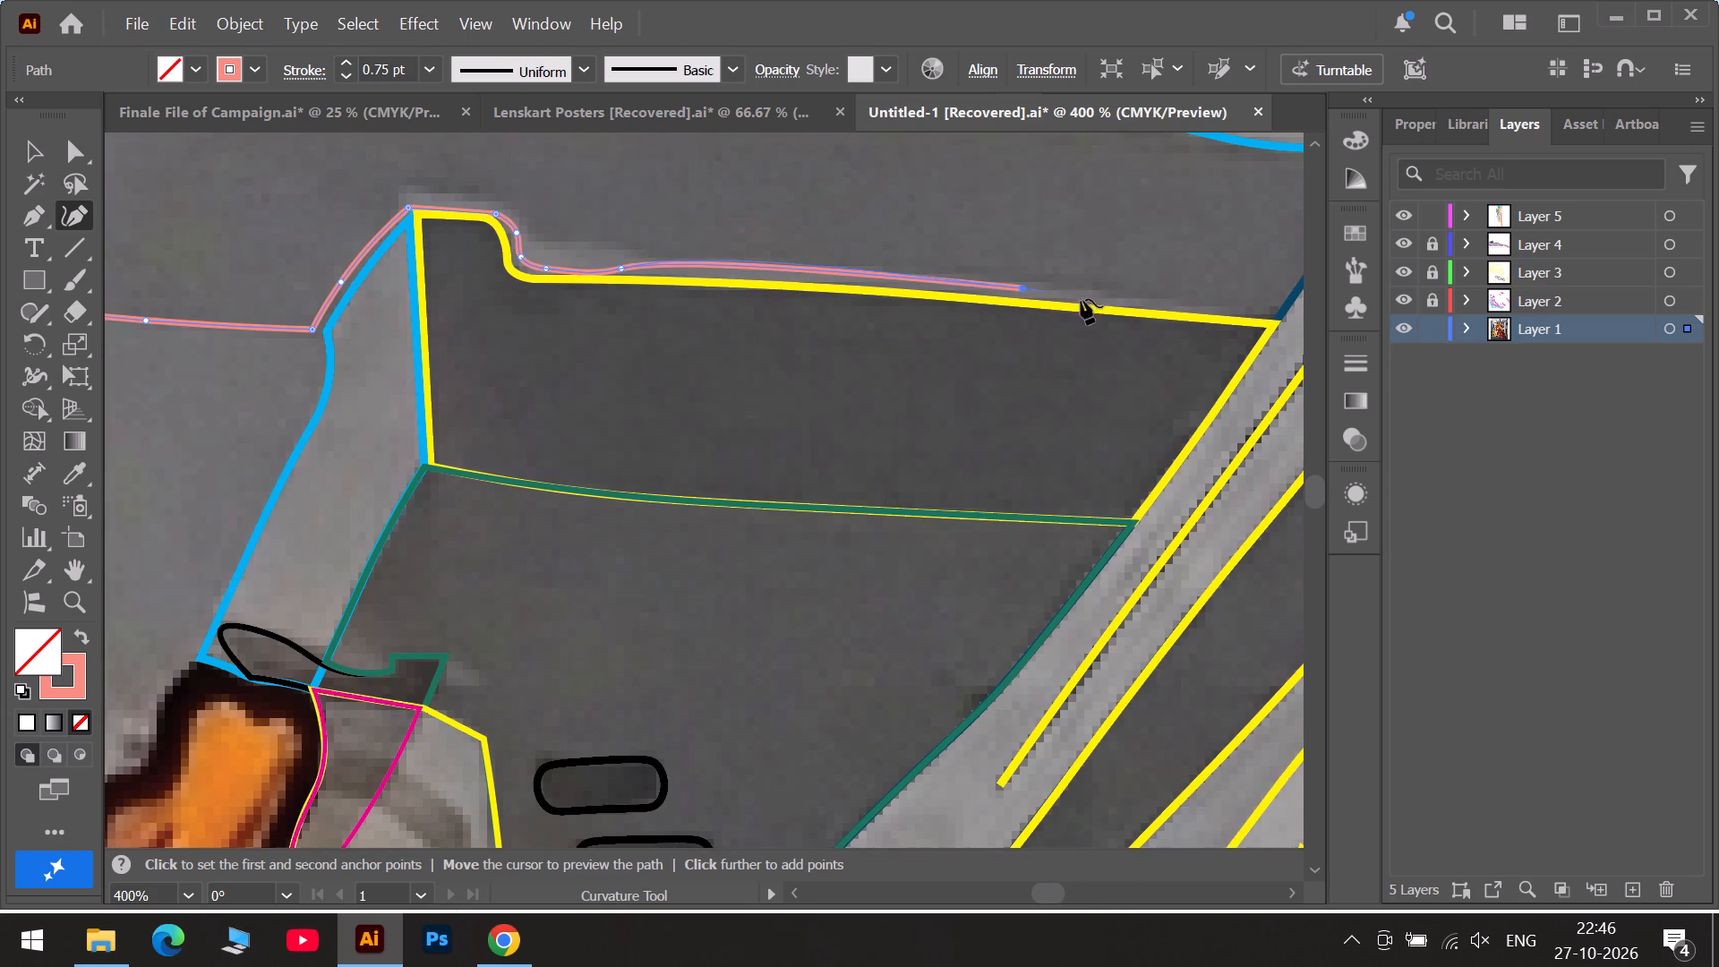
pyautogui.click(1272, 311)
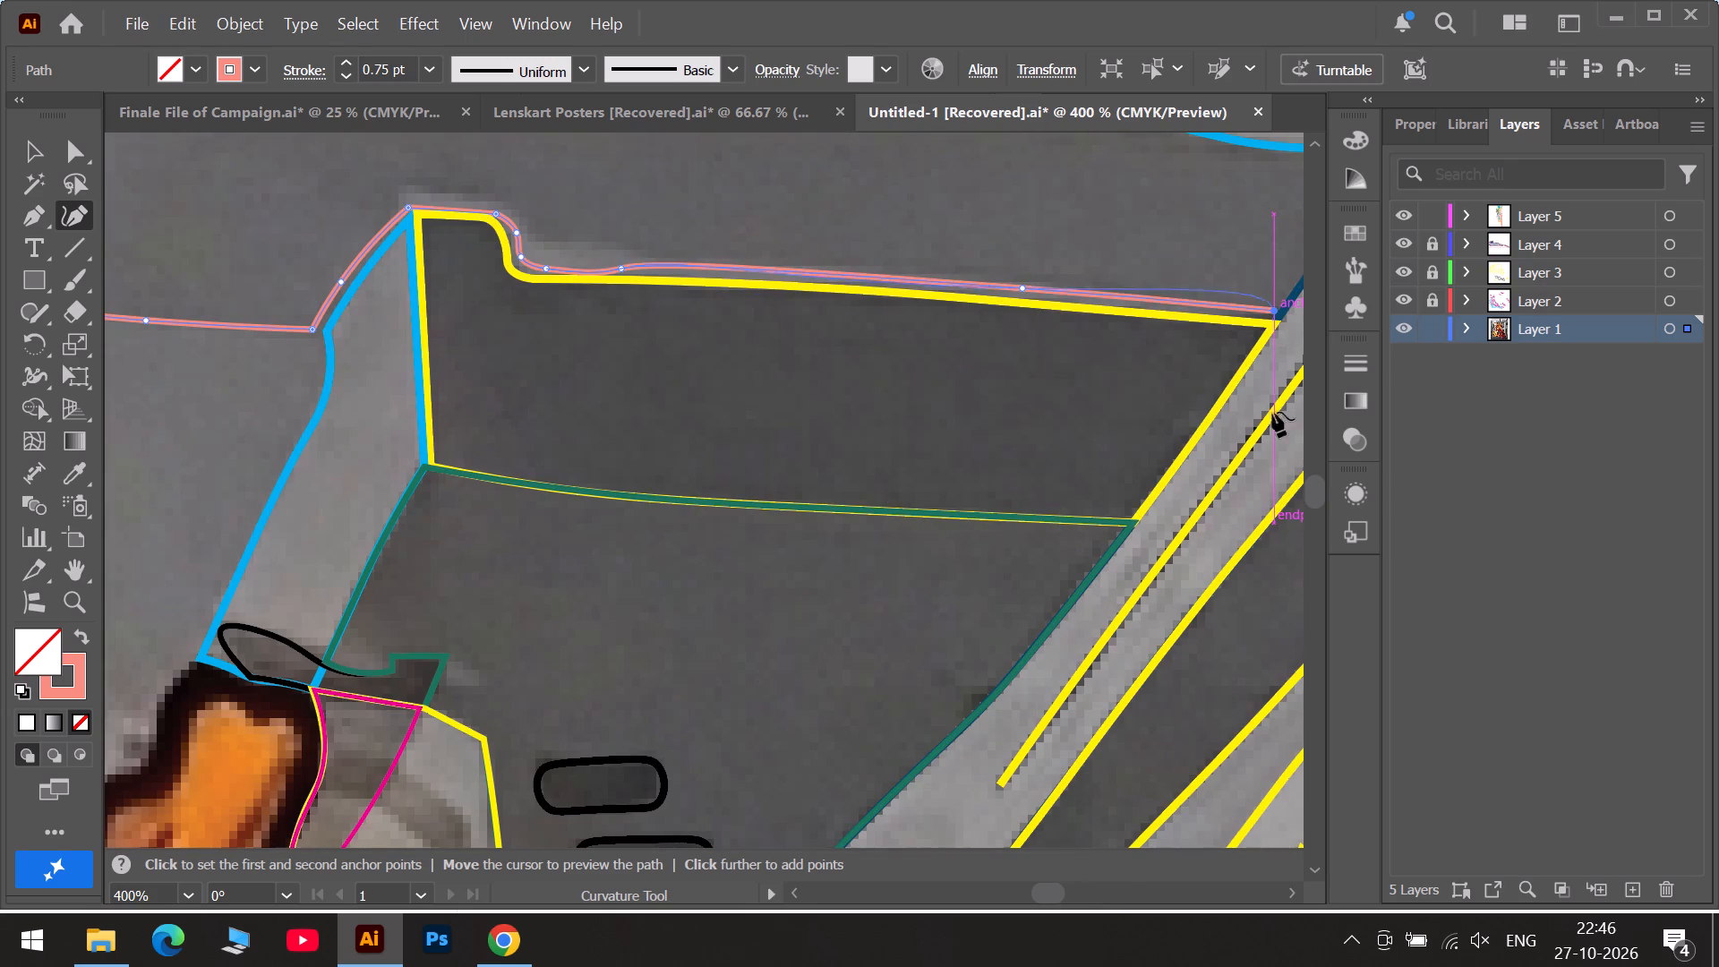
# Turn a sharp corner and run the path up the dark blue diagonal, ending in a corner just below the light blue edge.
pyautogui.click(1105, 897)
pyautogui.scroll(5, 793, 329)
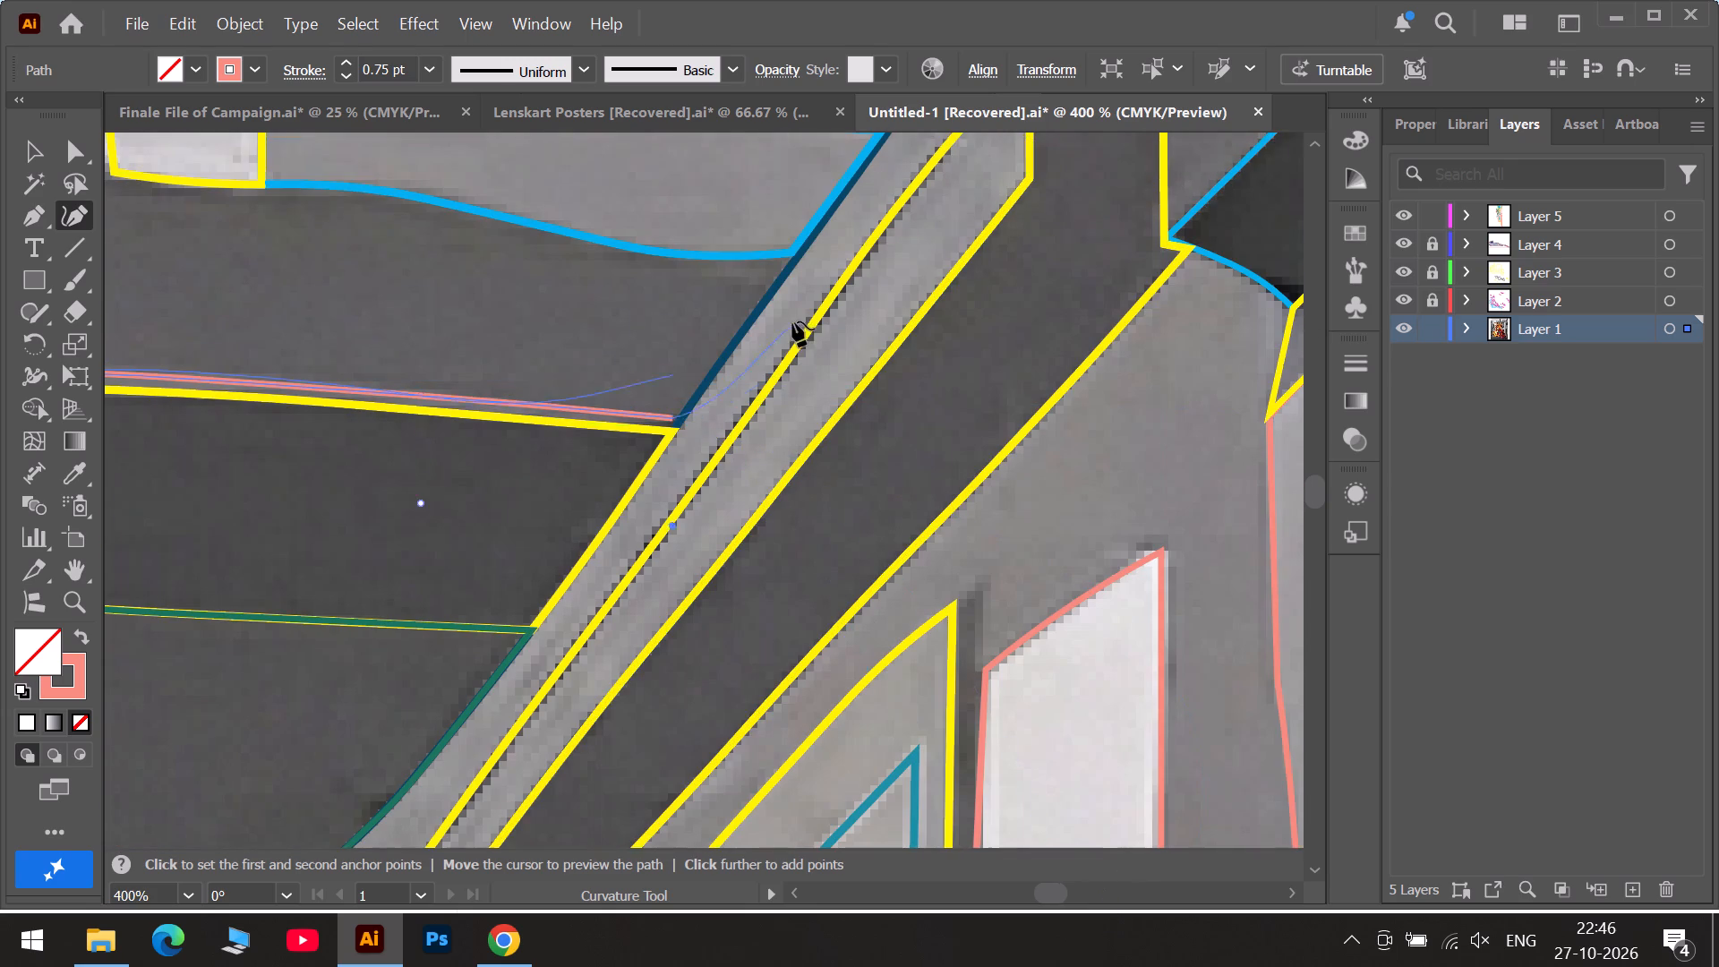
pyautogui.scroll(5, 773, 306)
pyautogui.doubleClick(671, 523)
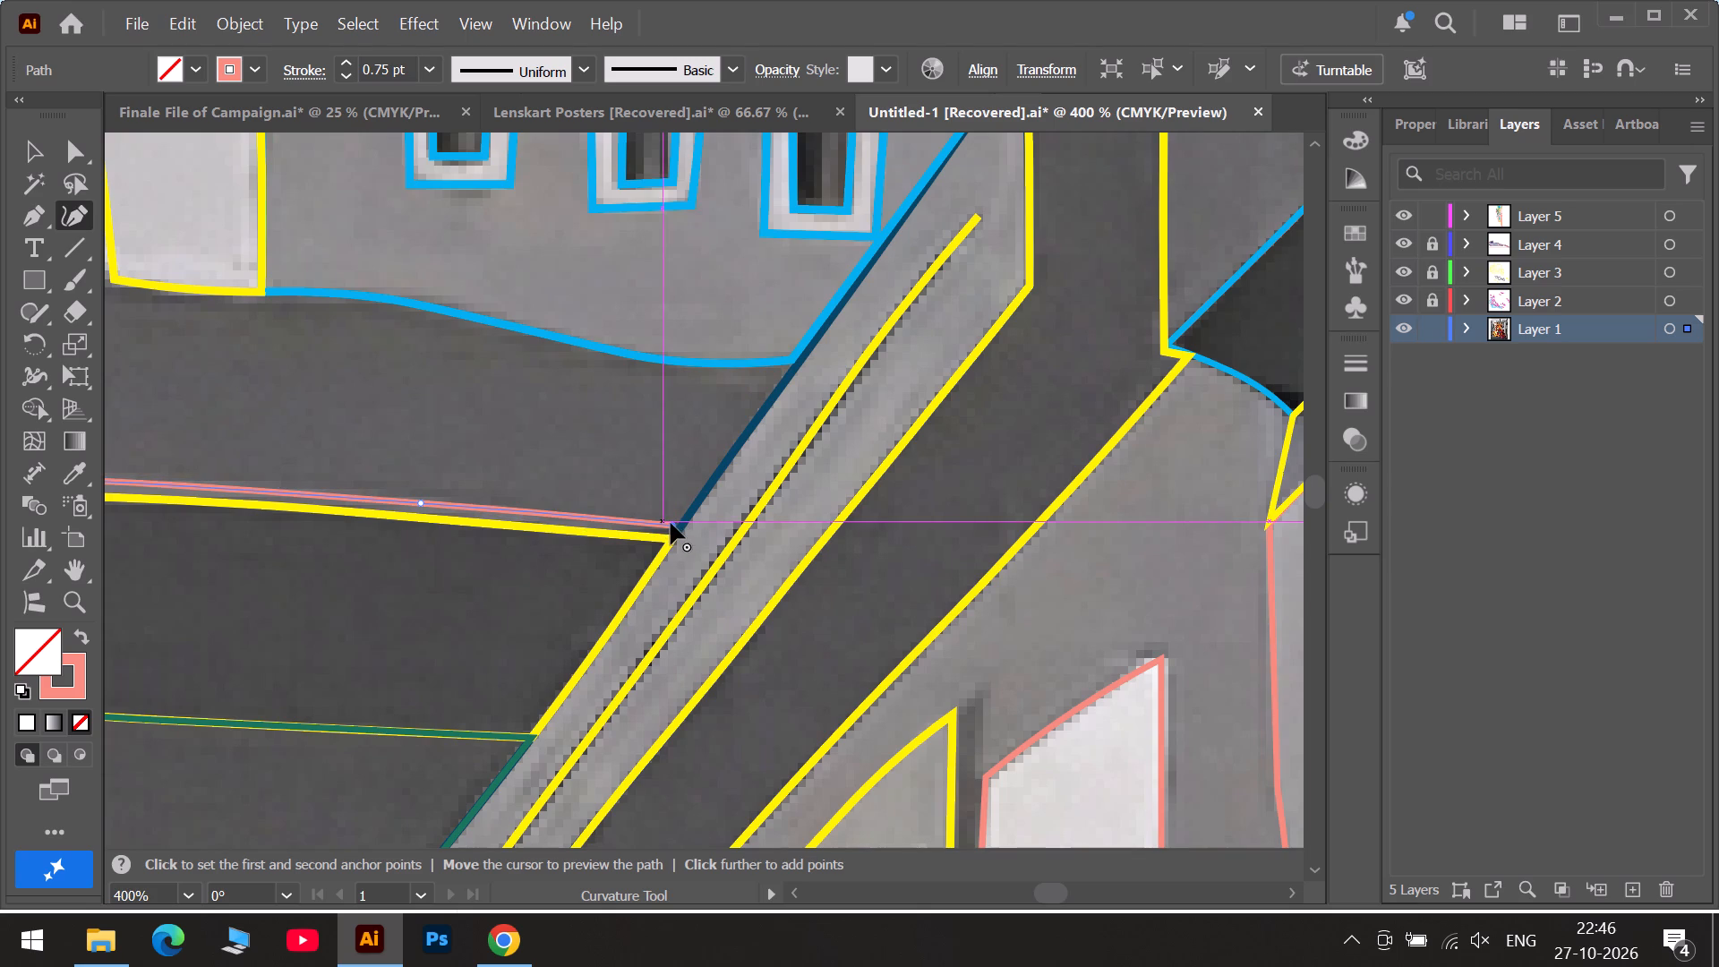
pyautogui.doubleClick(783, 369)
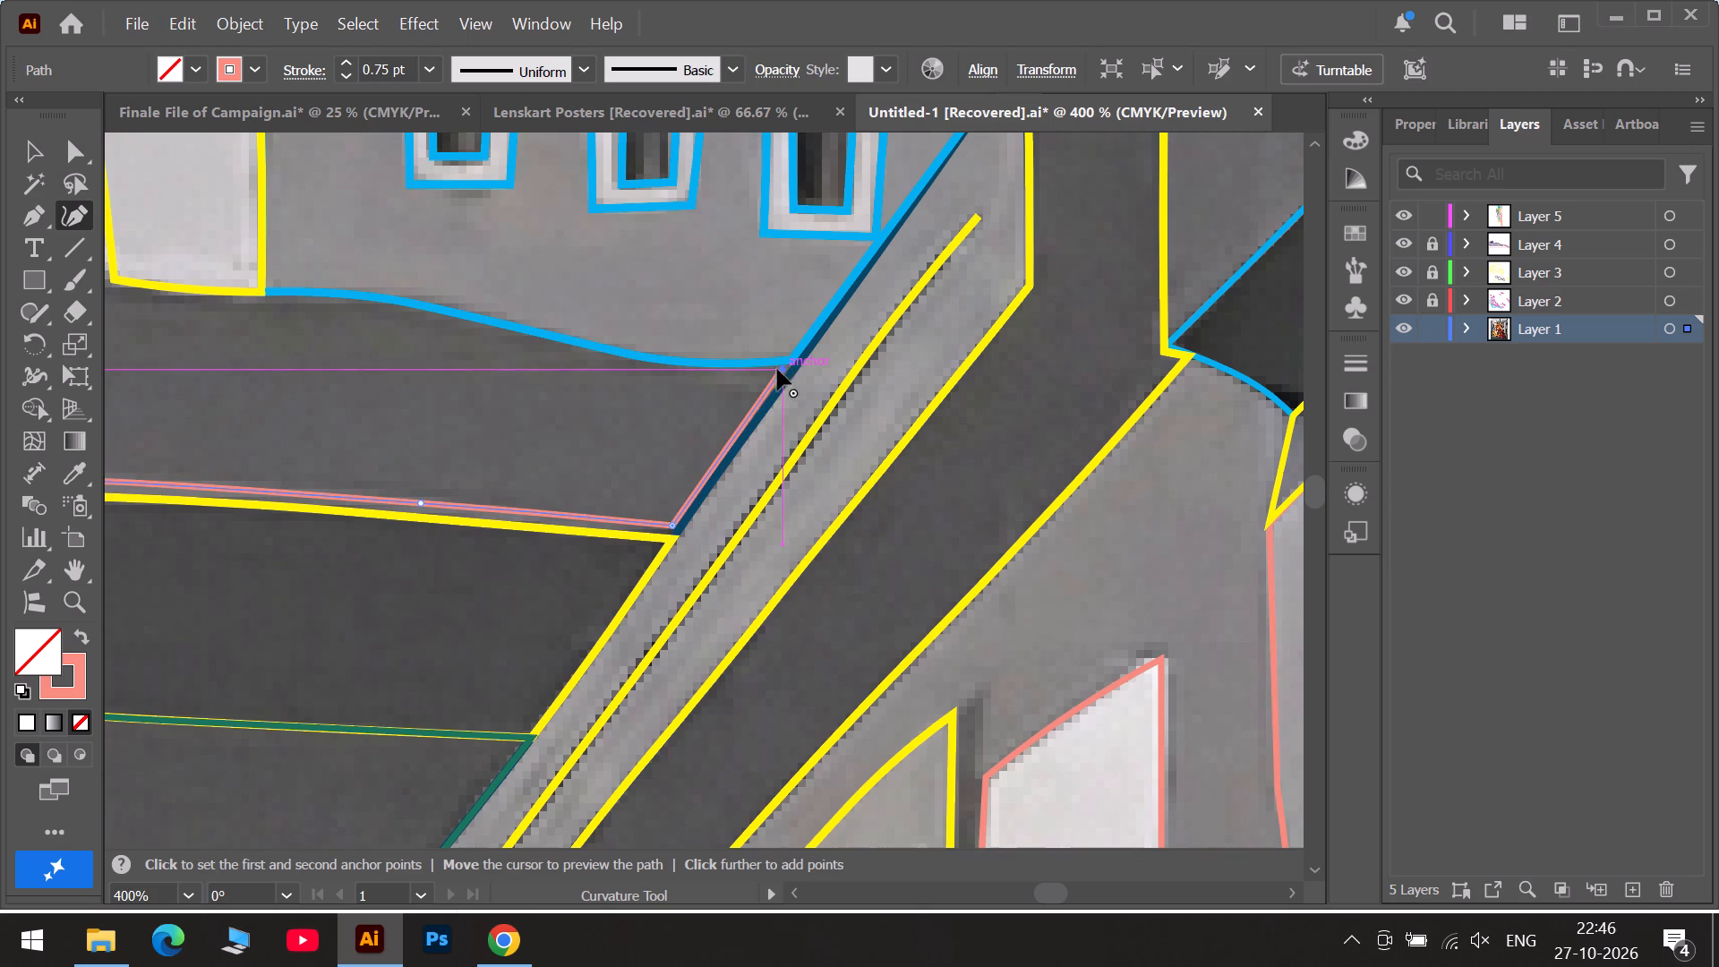
# Extend the path from the dark blue diagonal along the wavy light blue edge to its end at the yellow-outlined panel.
pyautogui.click(726, 377)
pyautogui.click(595, 361)
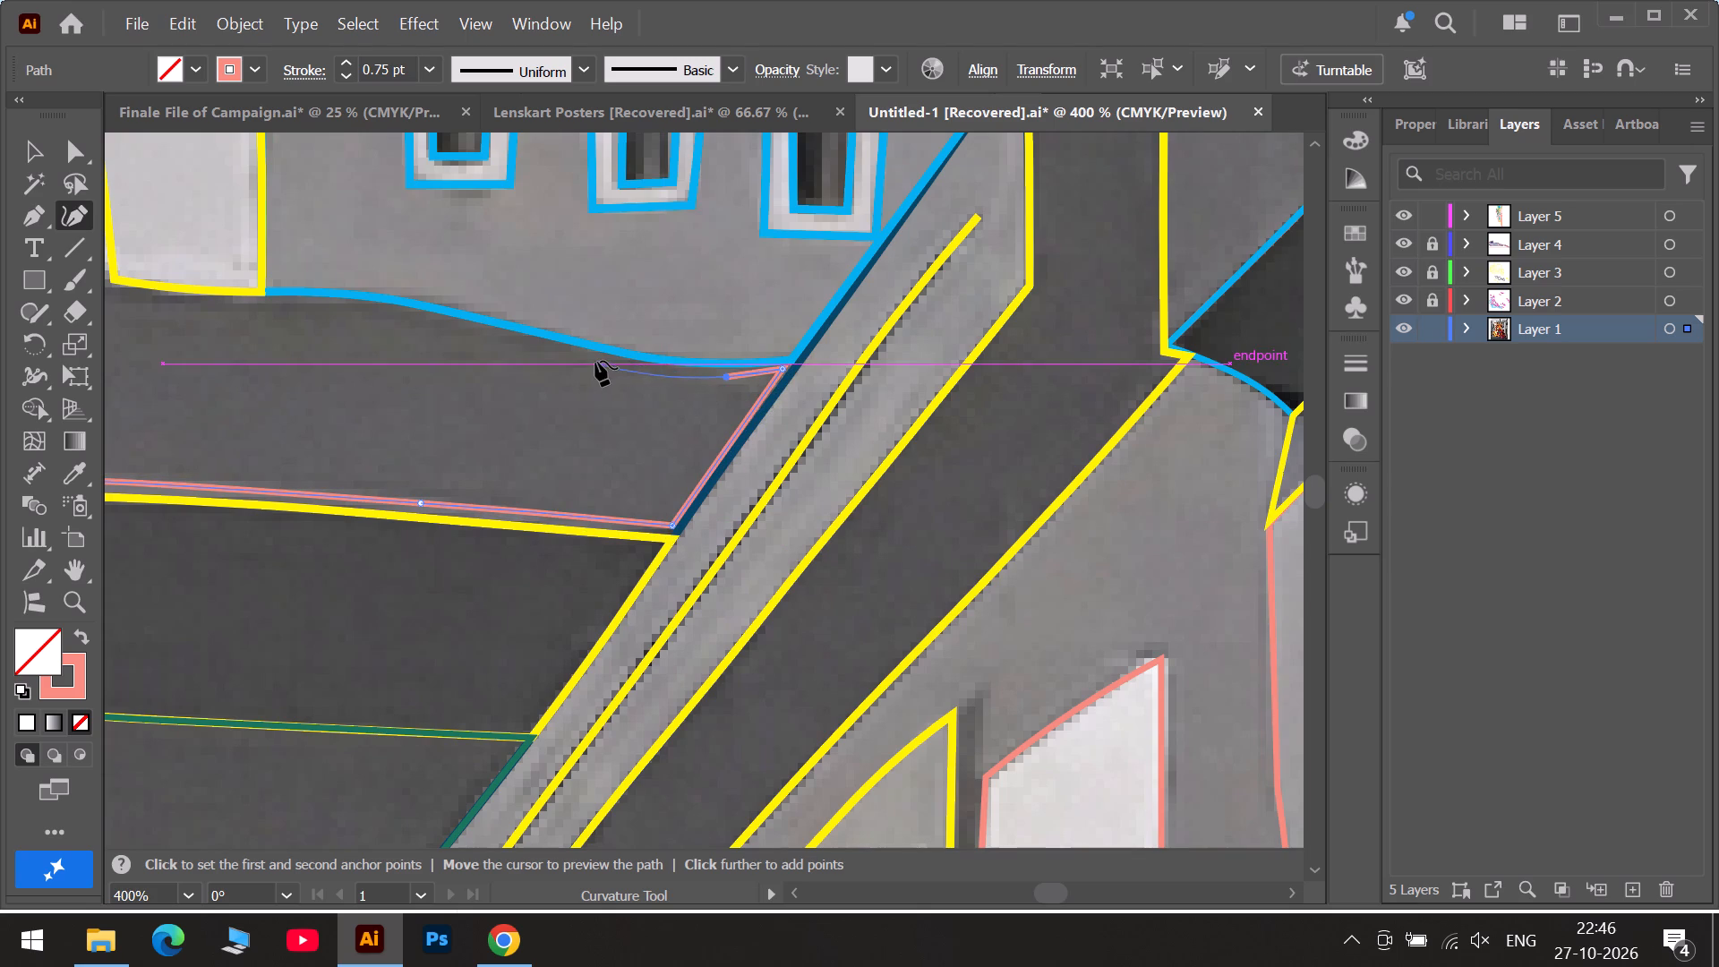
pyautogui.click(451, 322)
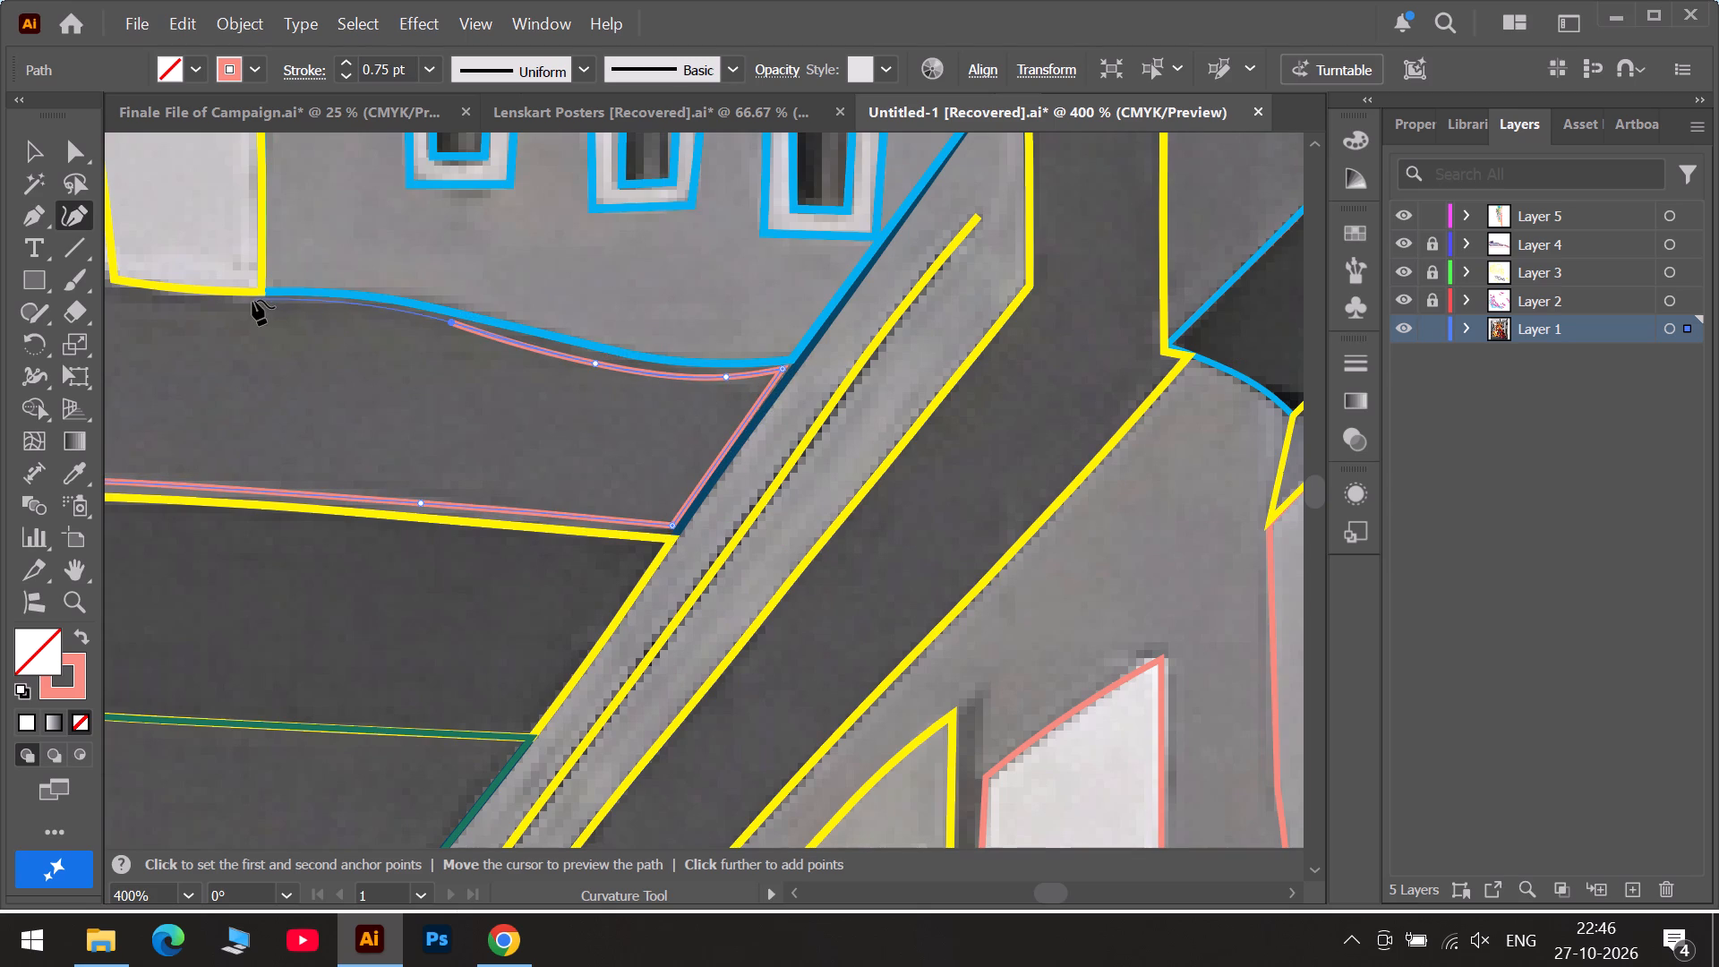
pyautogui.click(266, 295)
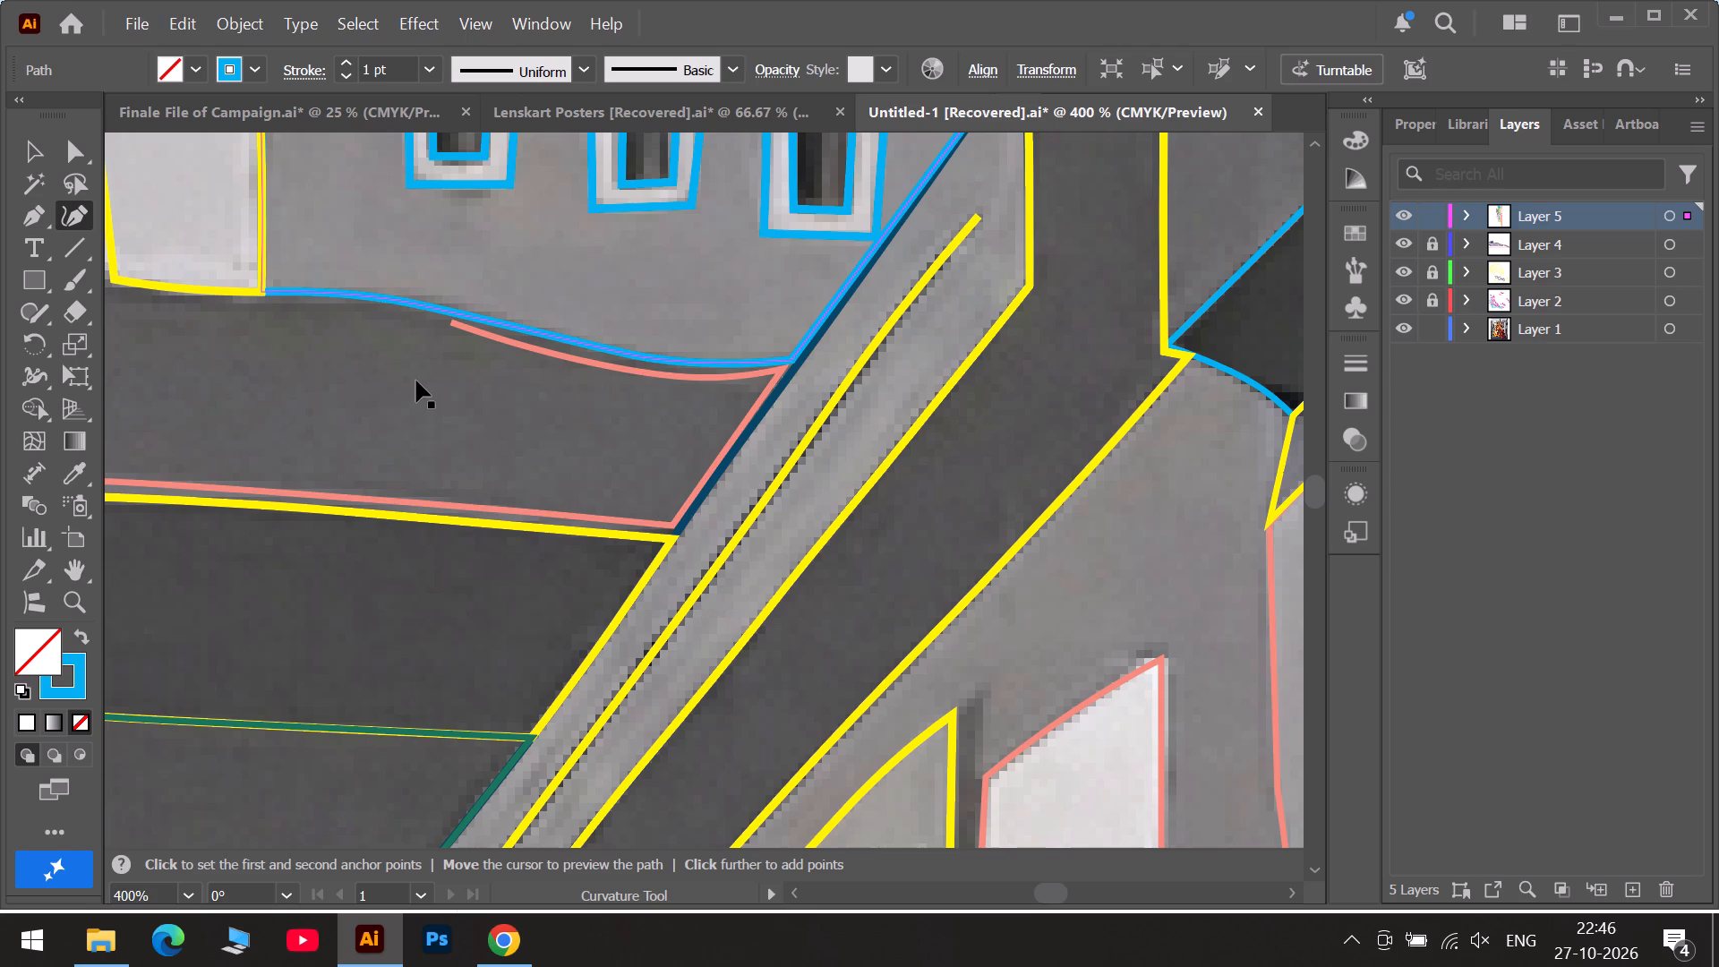
pyautogui.hotkey('ctrl', 'z')
pyautogui.click(263, 304)
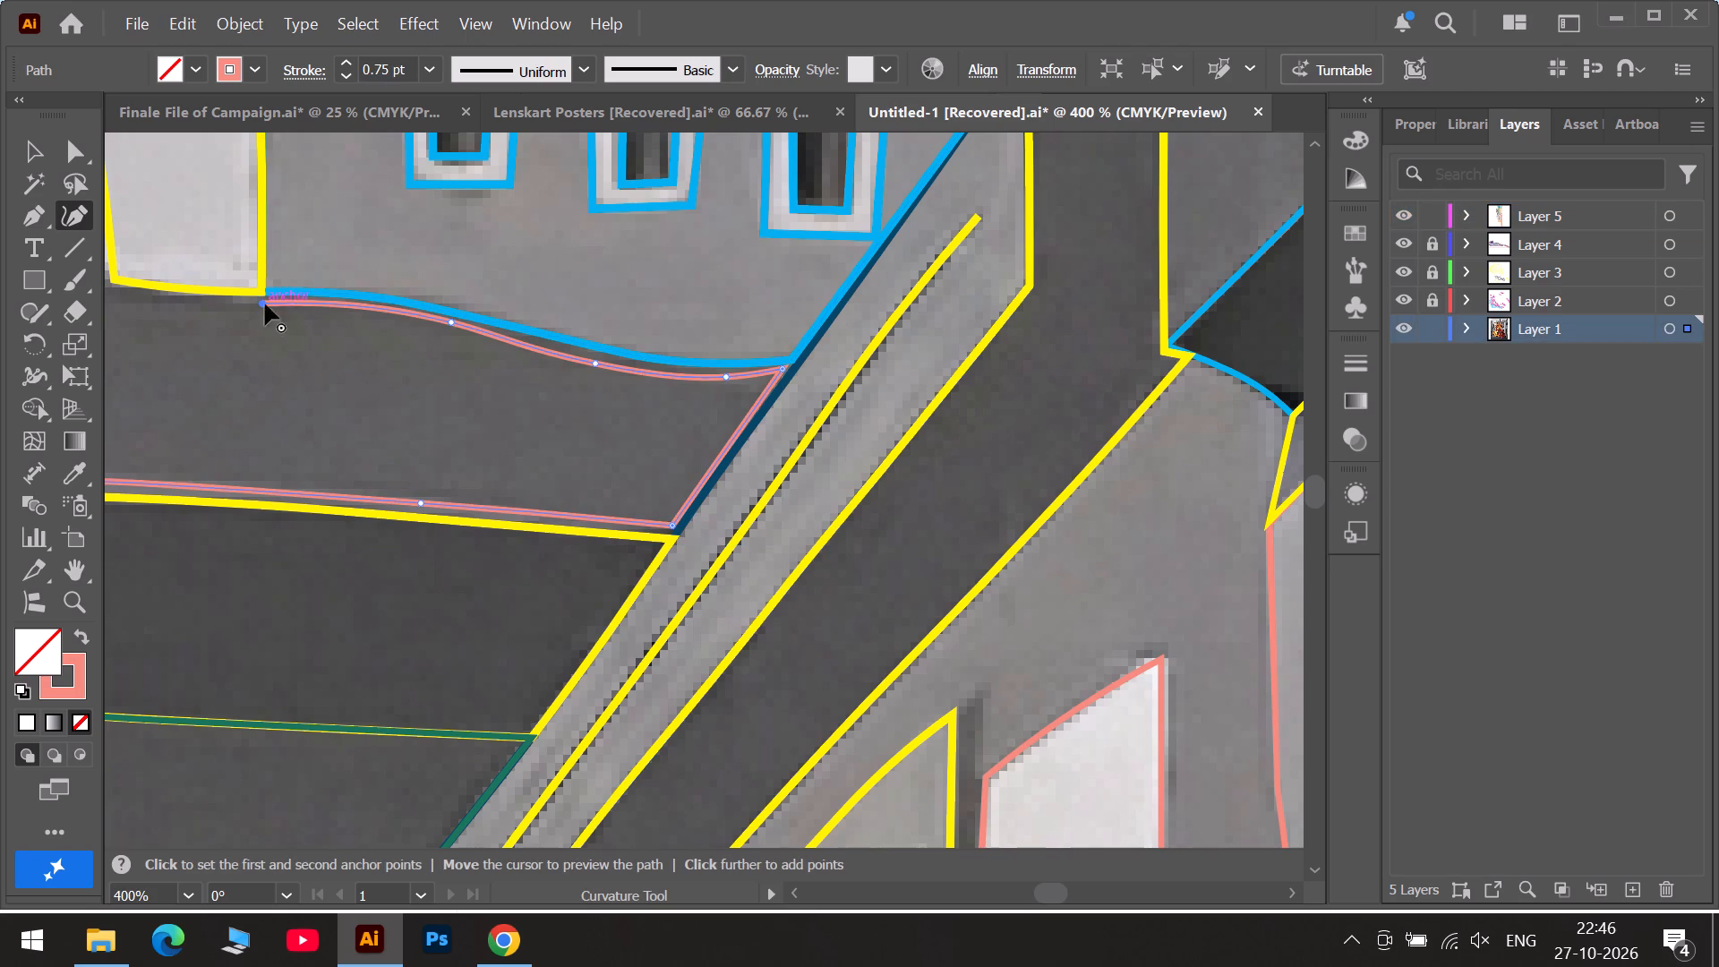
# Make a corner there and run the path just under the yellow panel's bottom edge, ending in a corner at its far side.
pyautogui.click(1009, 894)
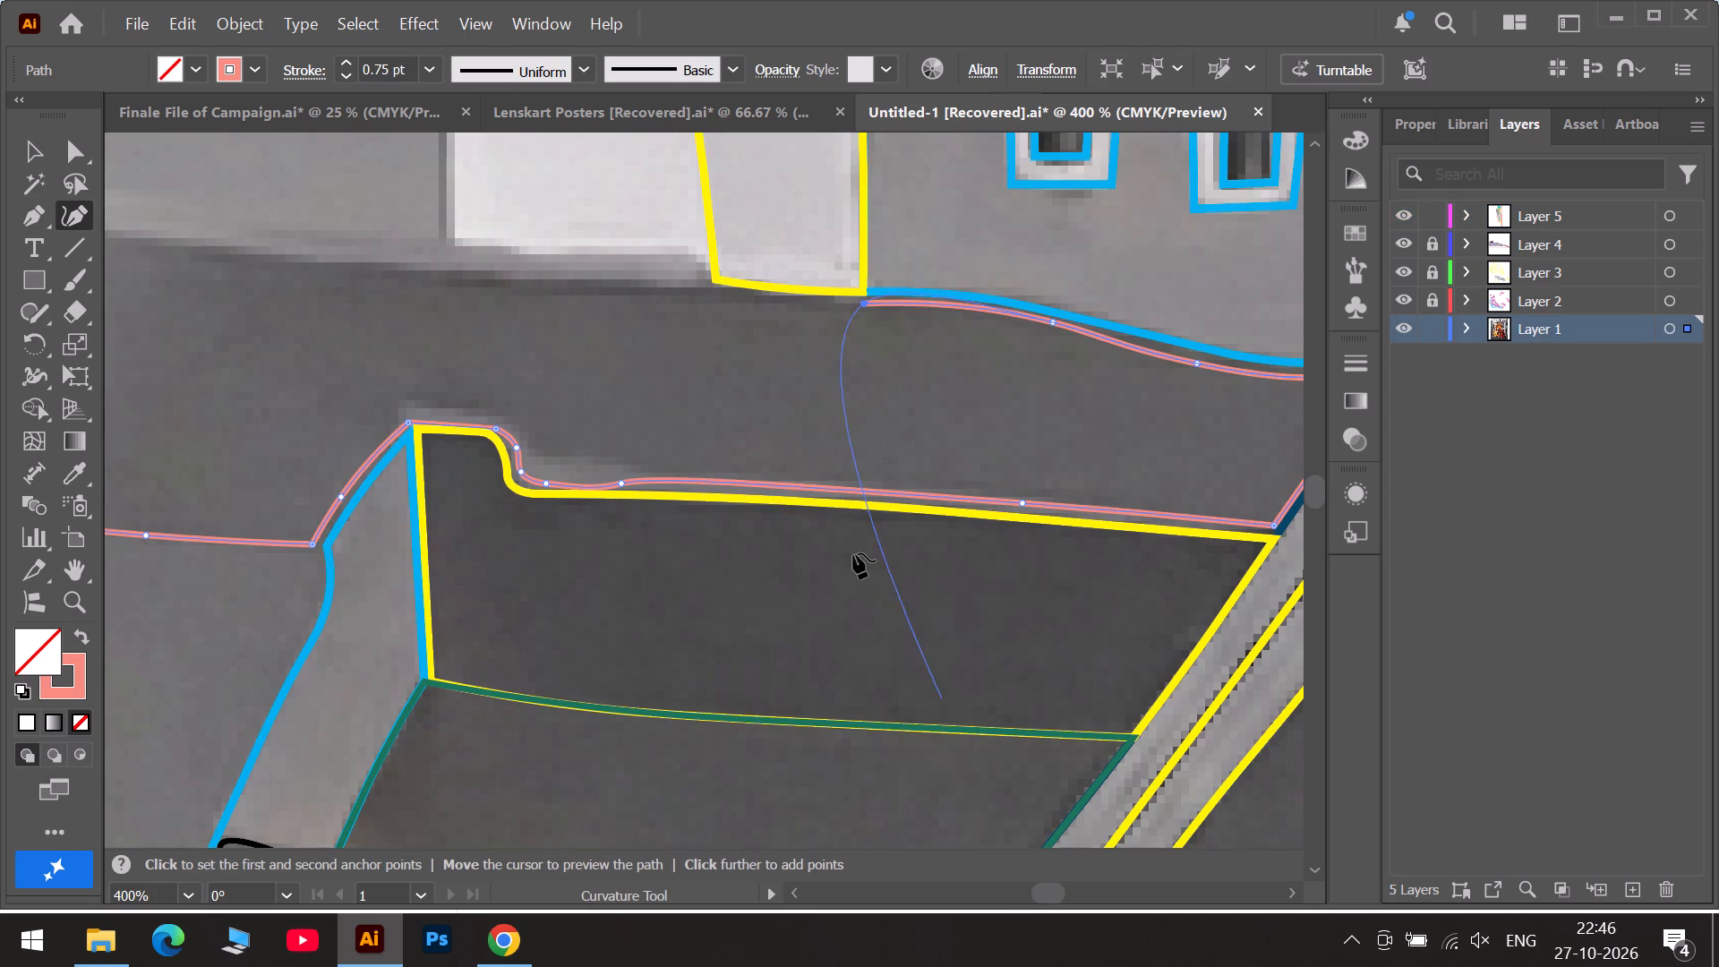
pyautogui.doubleClick(862, 305)
pyautogui.click(776, 301)
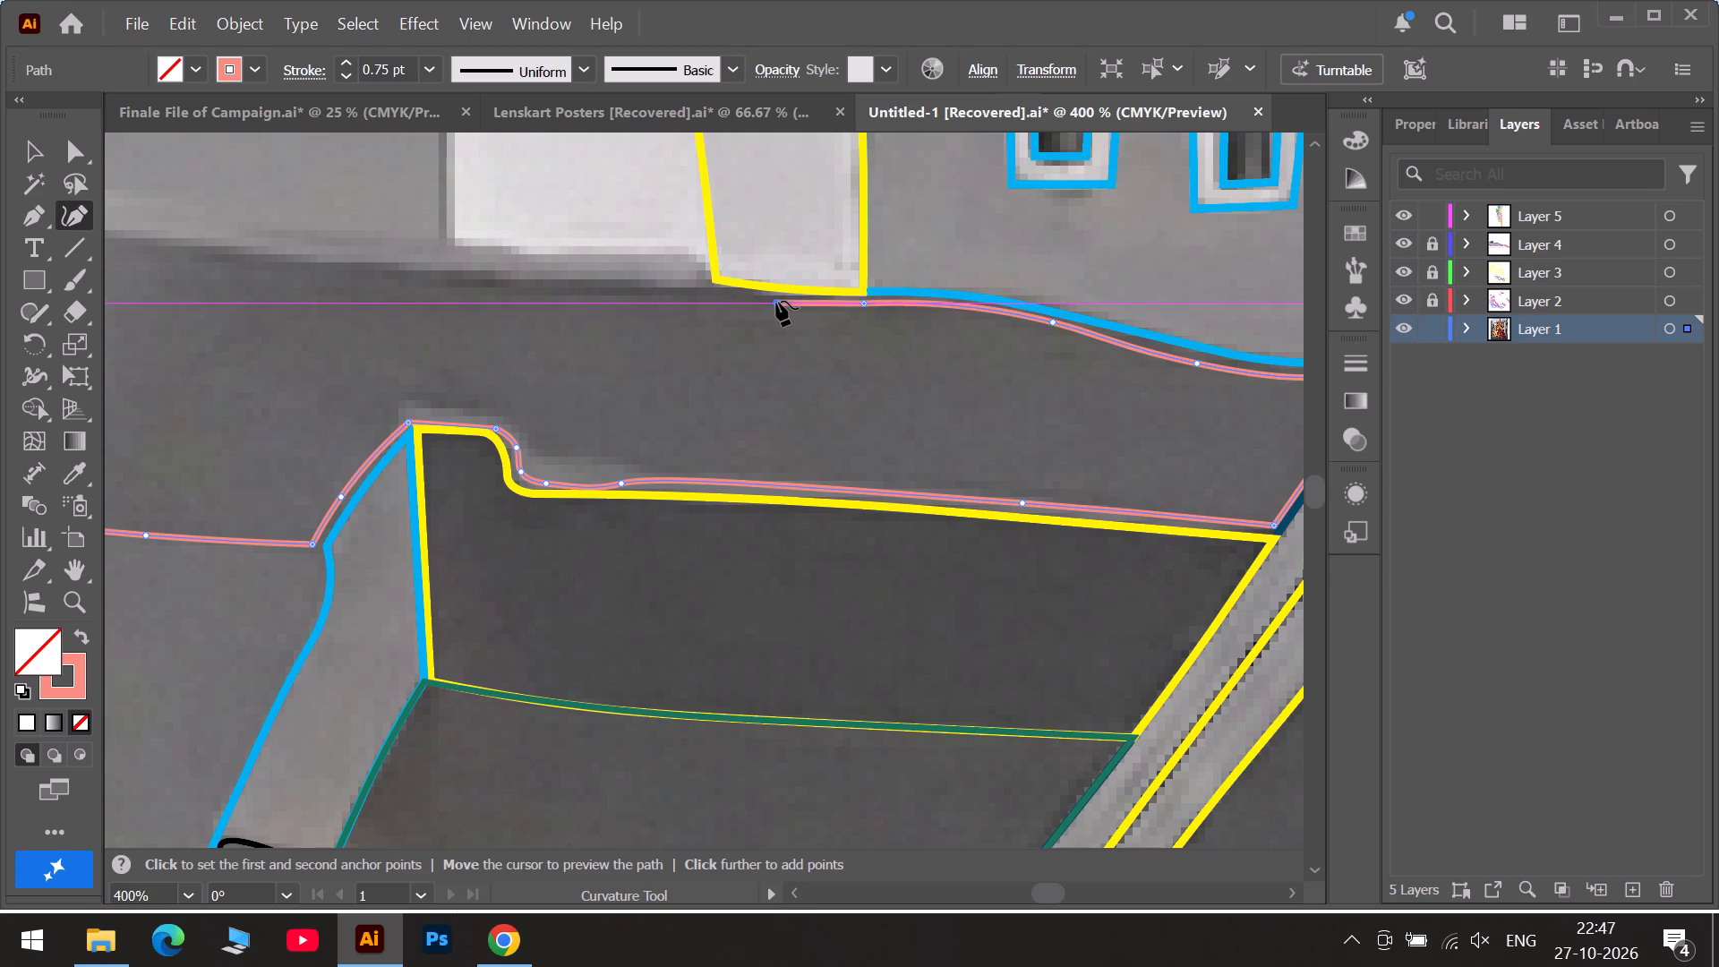
pyautogui.doubleClick(705, 287)
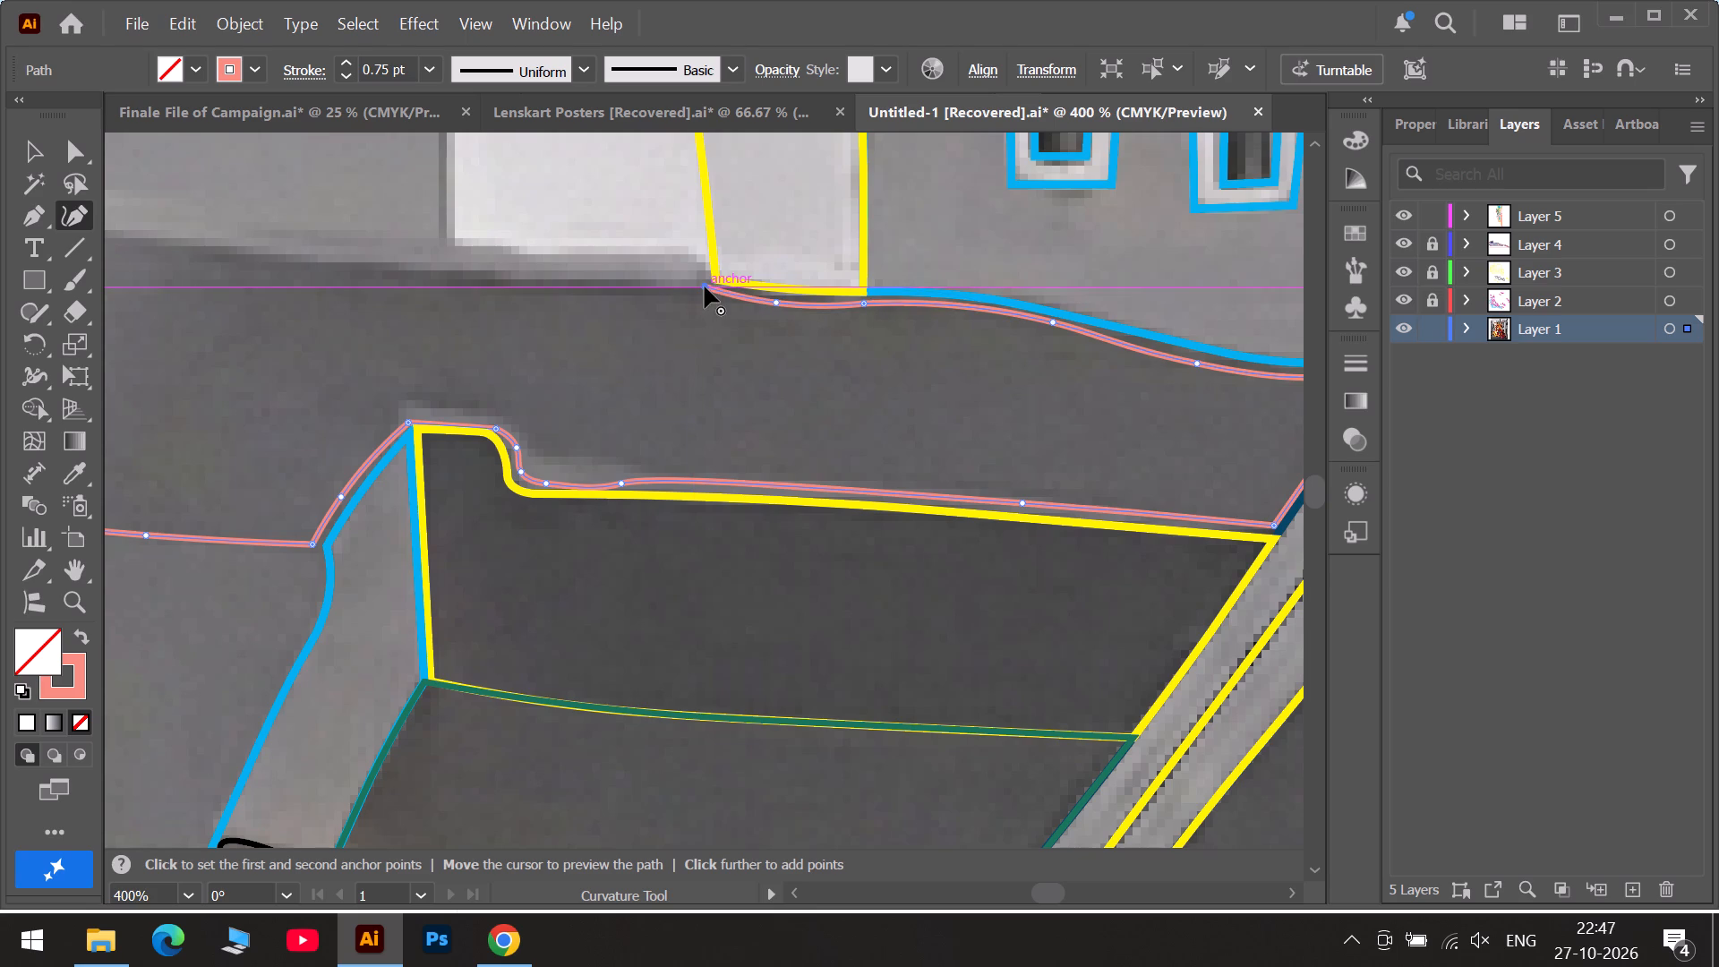
# Extend the path along the dark wall's upper edge to the pale pillar's tip, fit the middle anchor and make the end a corner.
pyautogui.scroll(11, 678, 287)
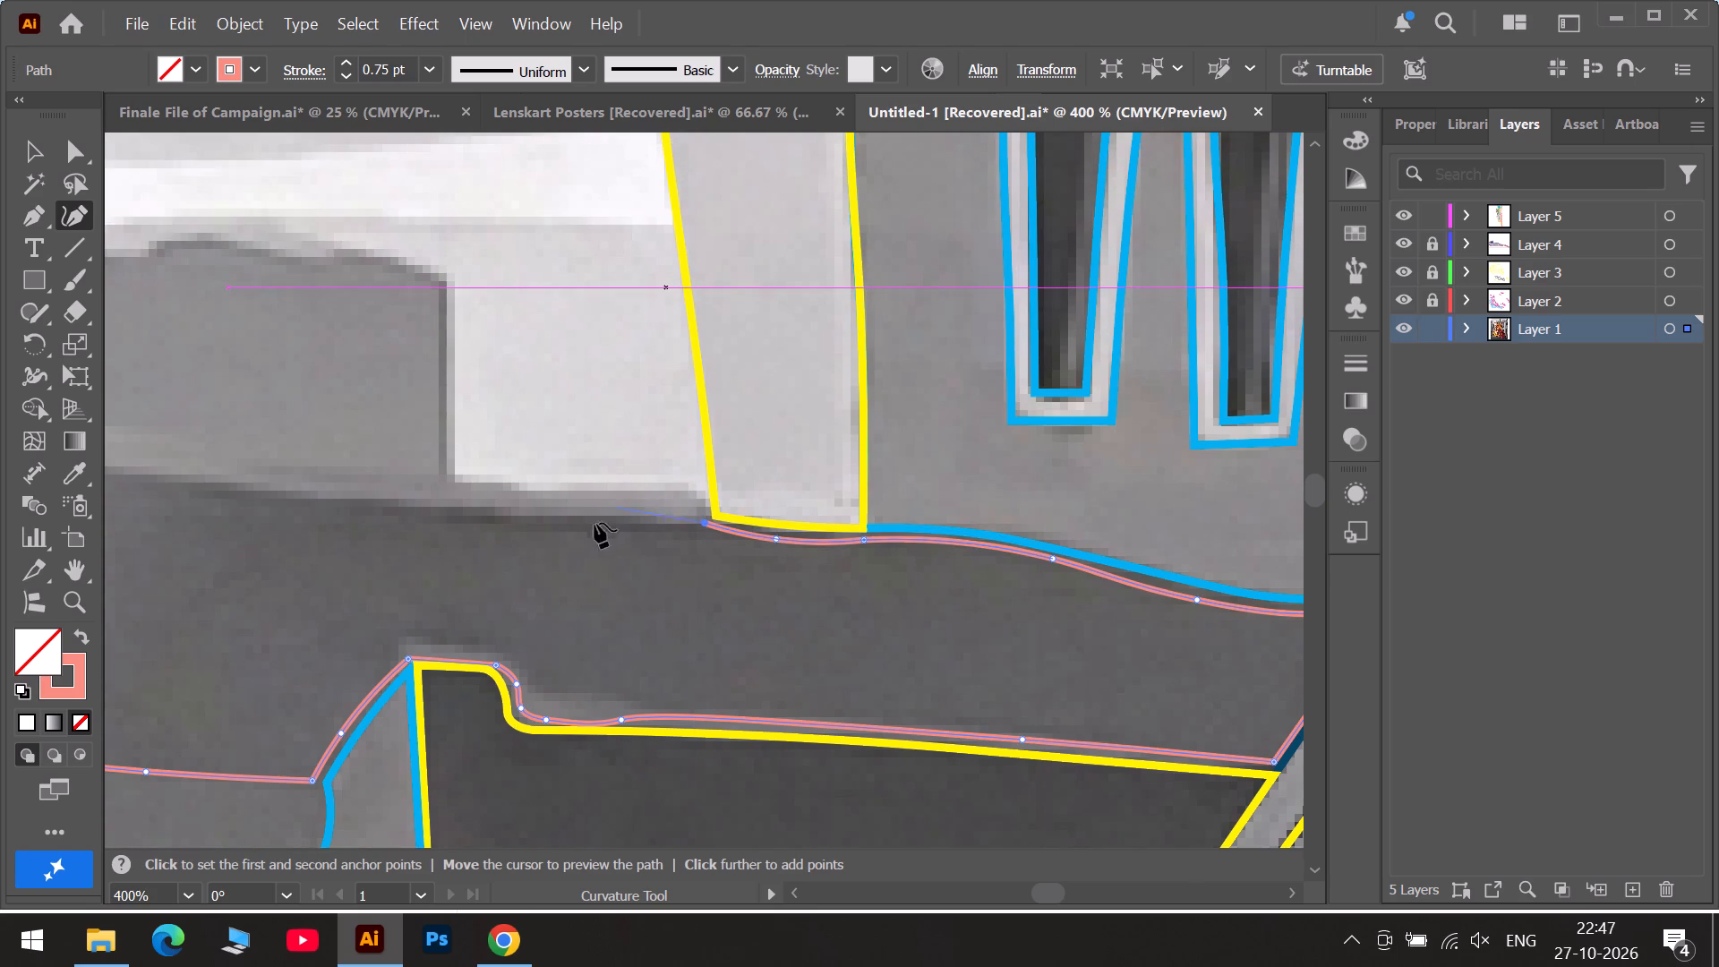
pyautogui.click(475, 512)
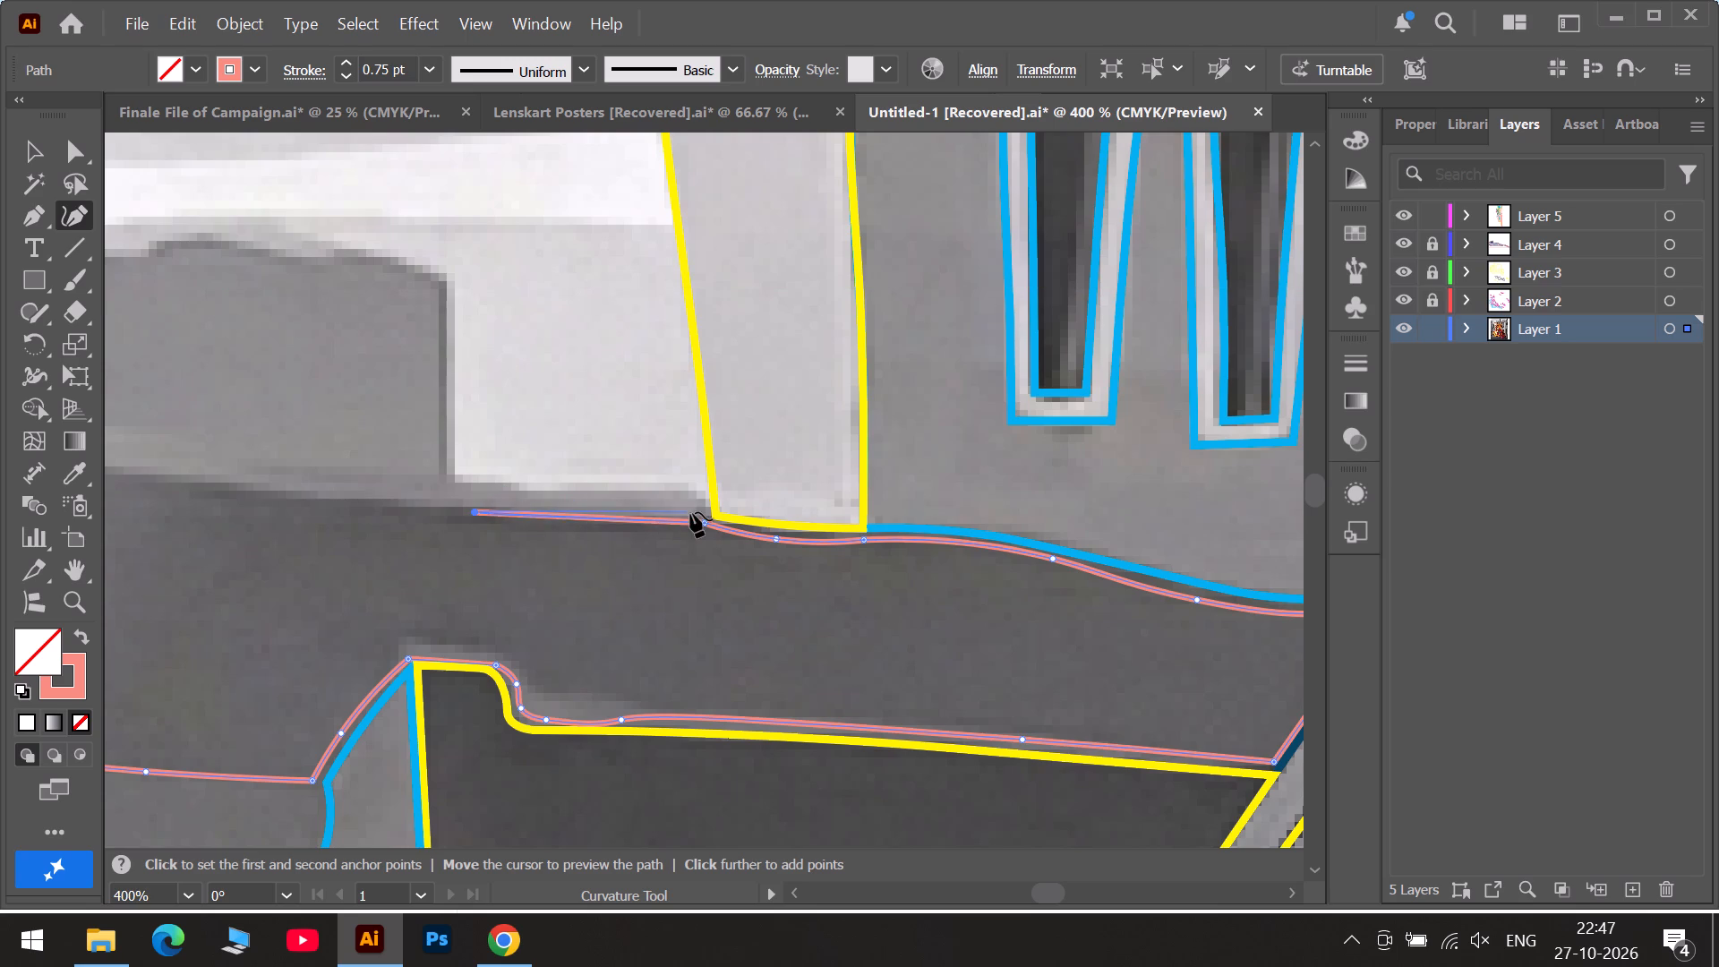
pyautogui.click(222, 491)
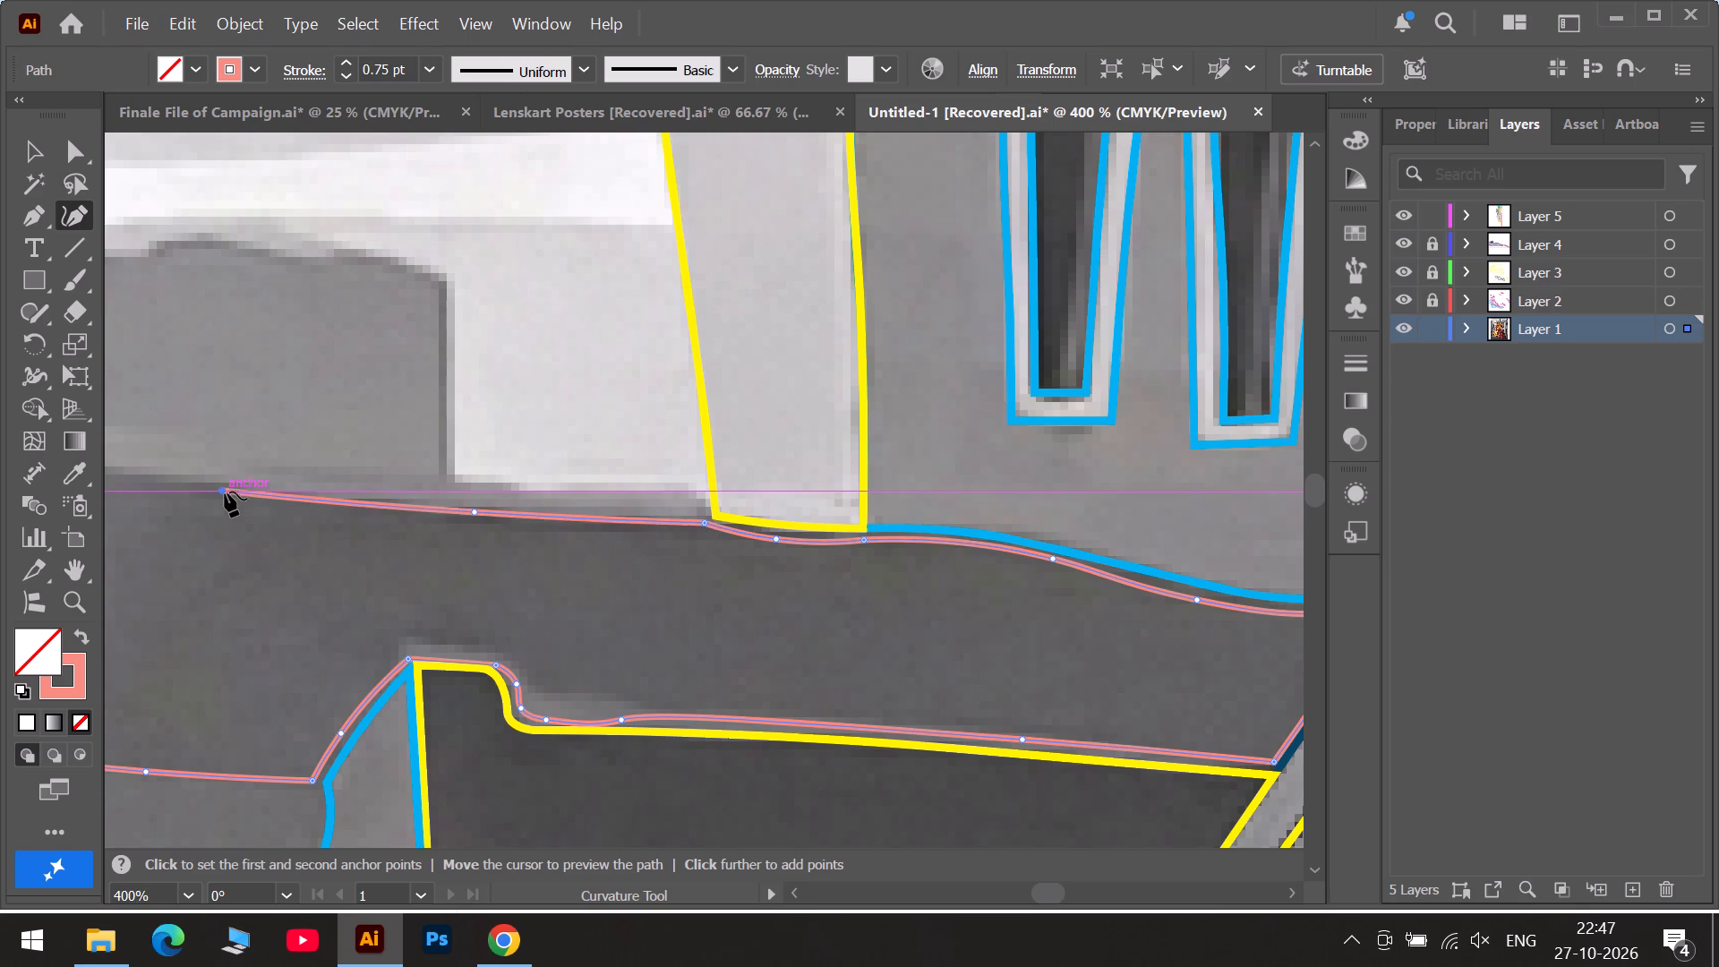
pyautogui.click(972, 898)
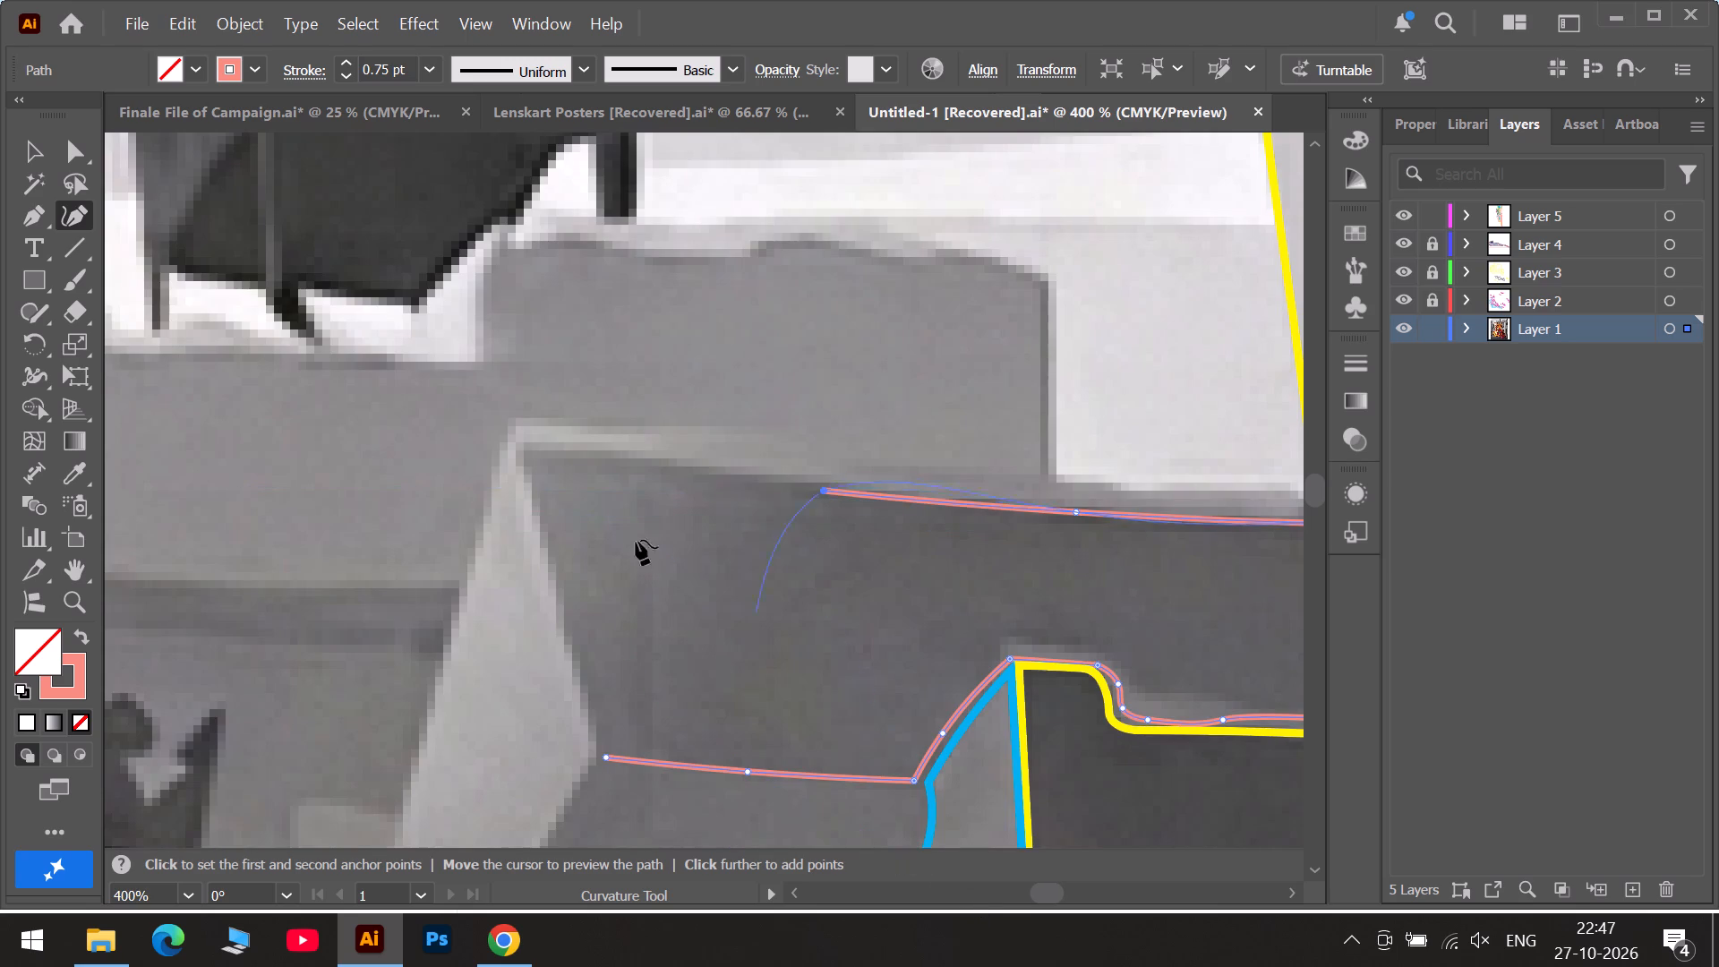
pyautogui.click(527, 447)
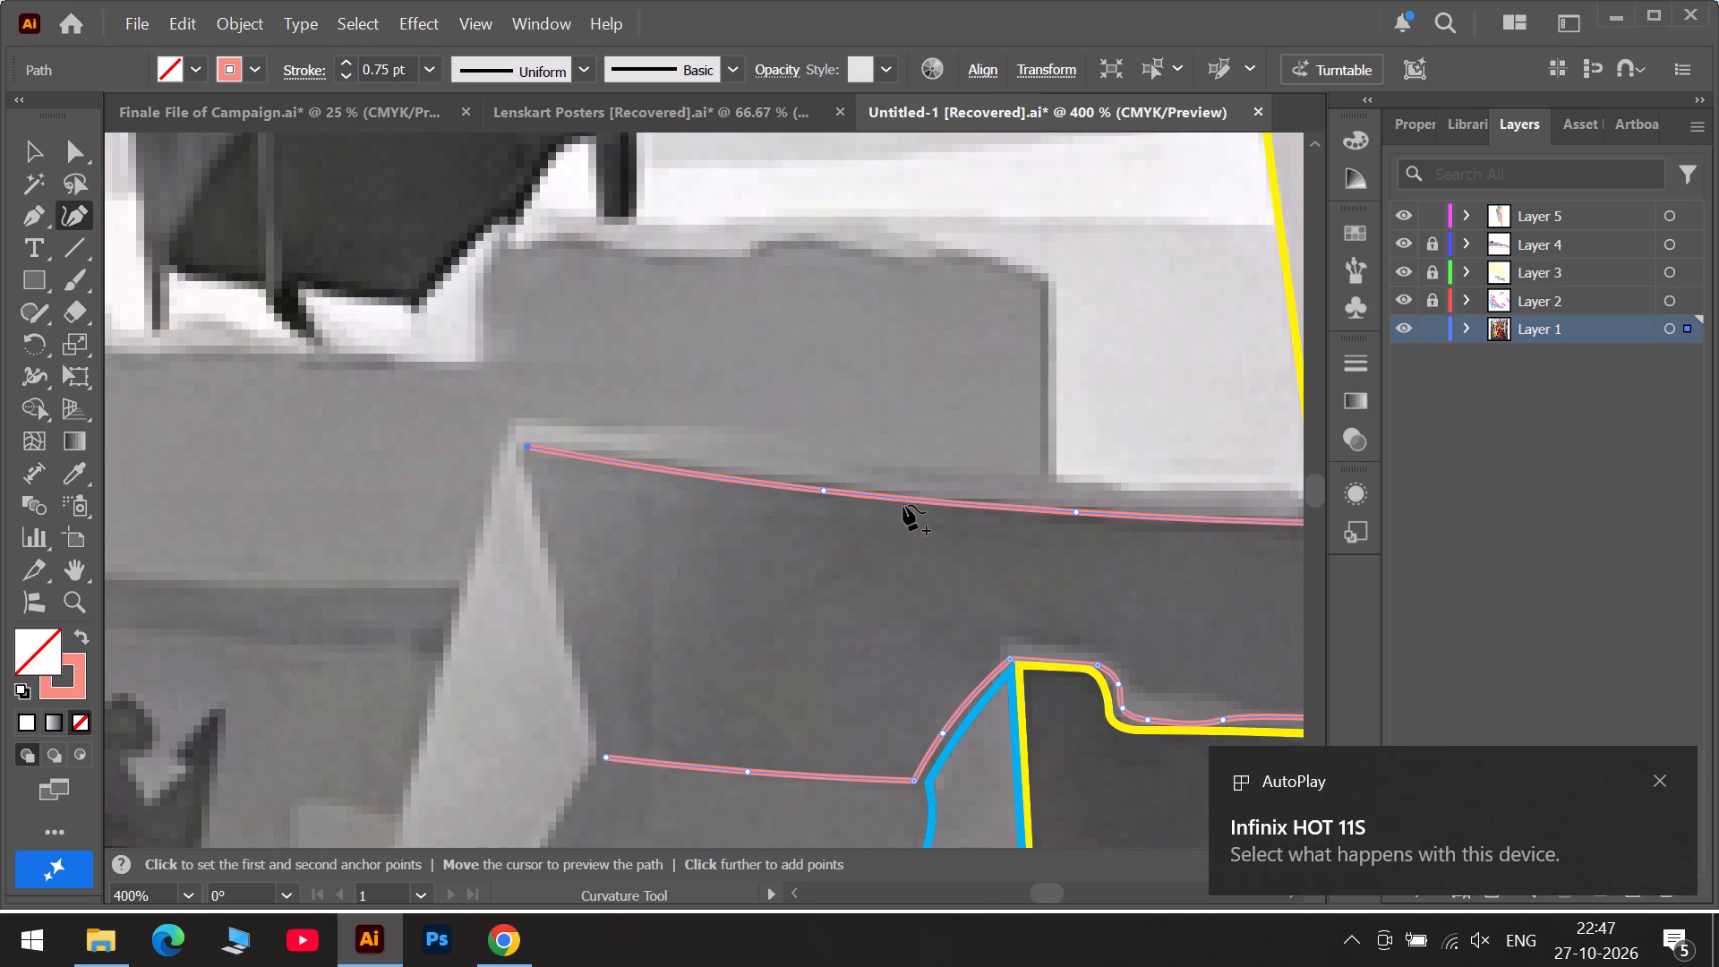
pyautogui.moveTo(825, 492); pyautogui.dragTo(806, 484)
pyautogui.moveTo(806, 484); pyautogui.dragTo(803, 484)
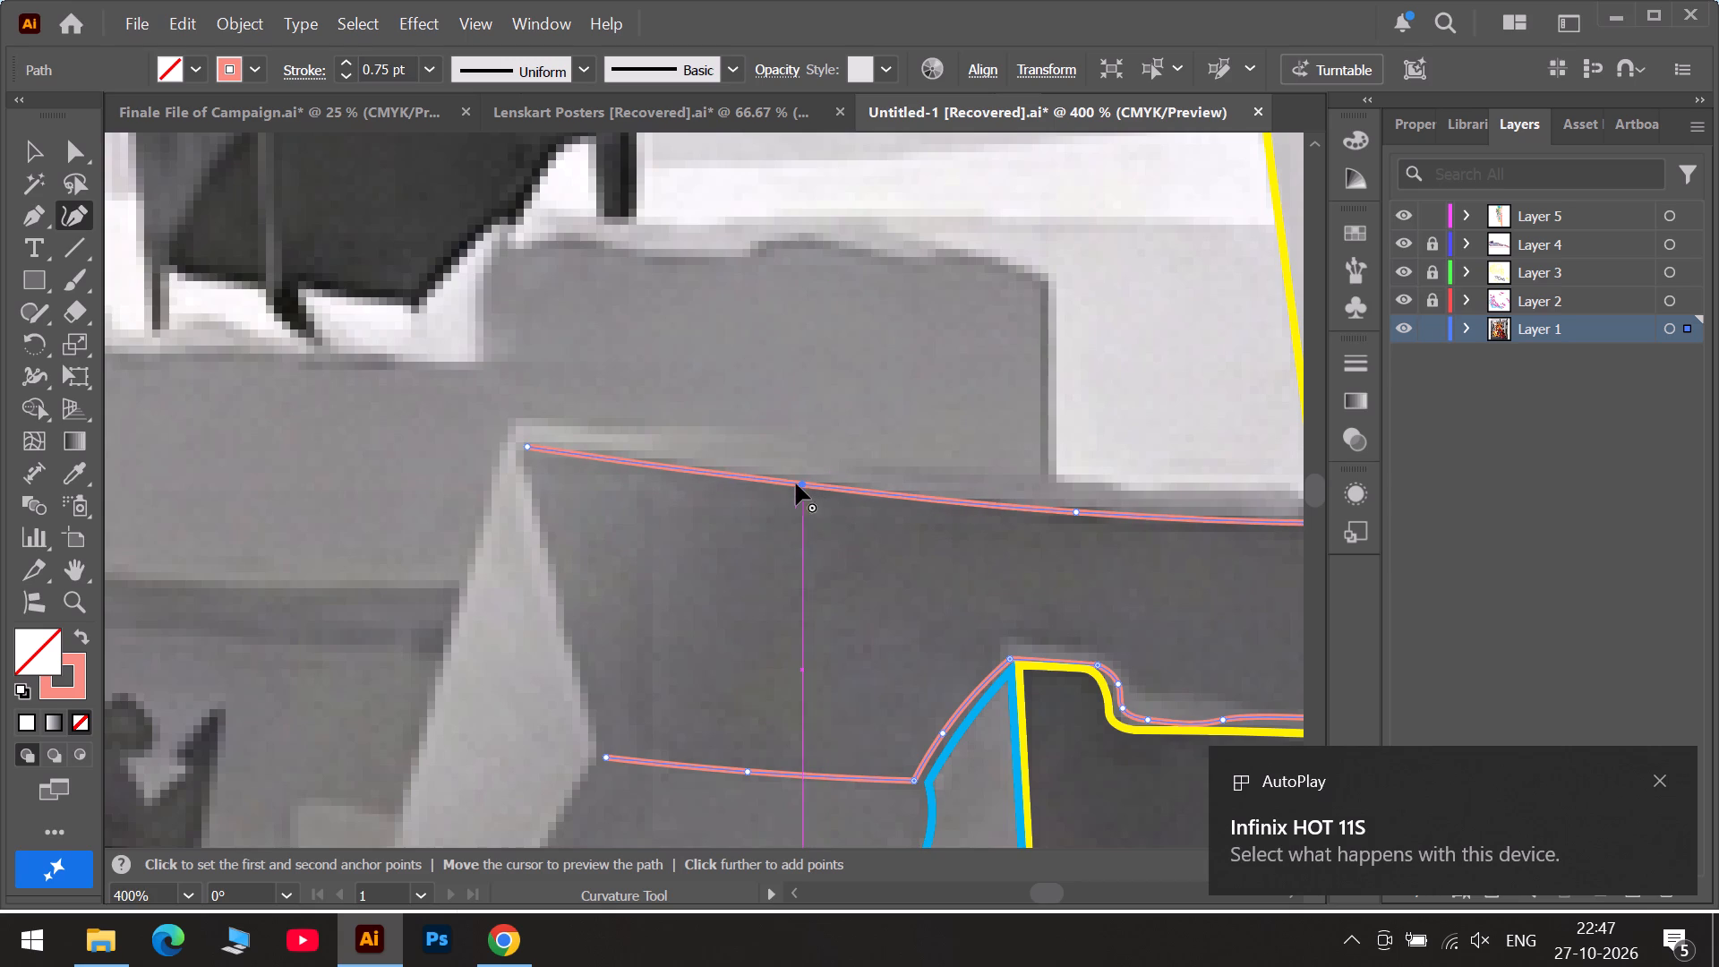
pyautogui.doubleClick(526, 448)
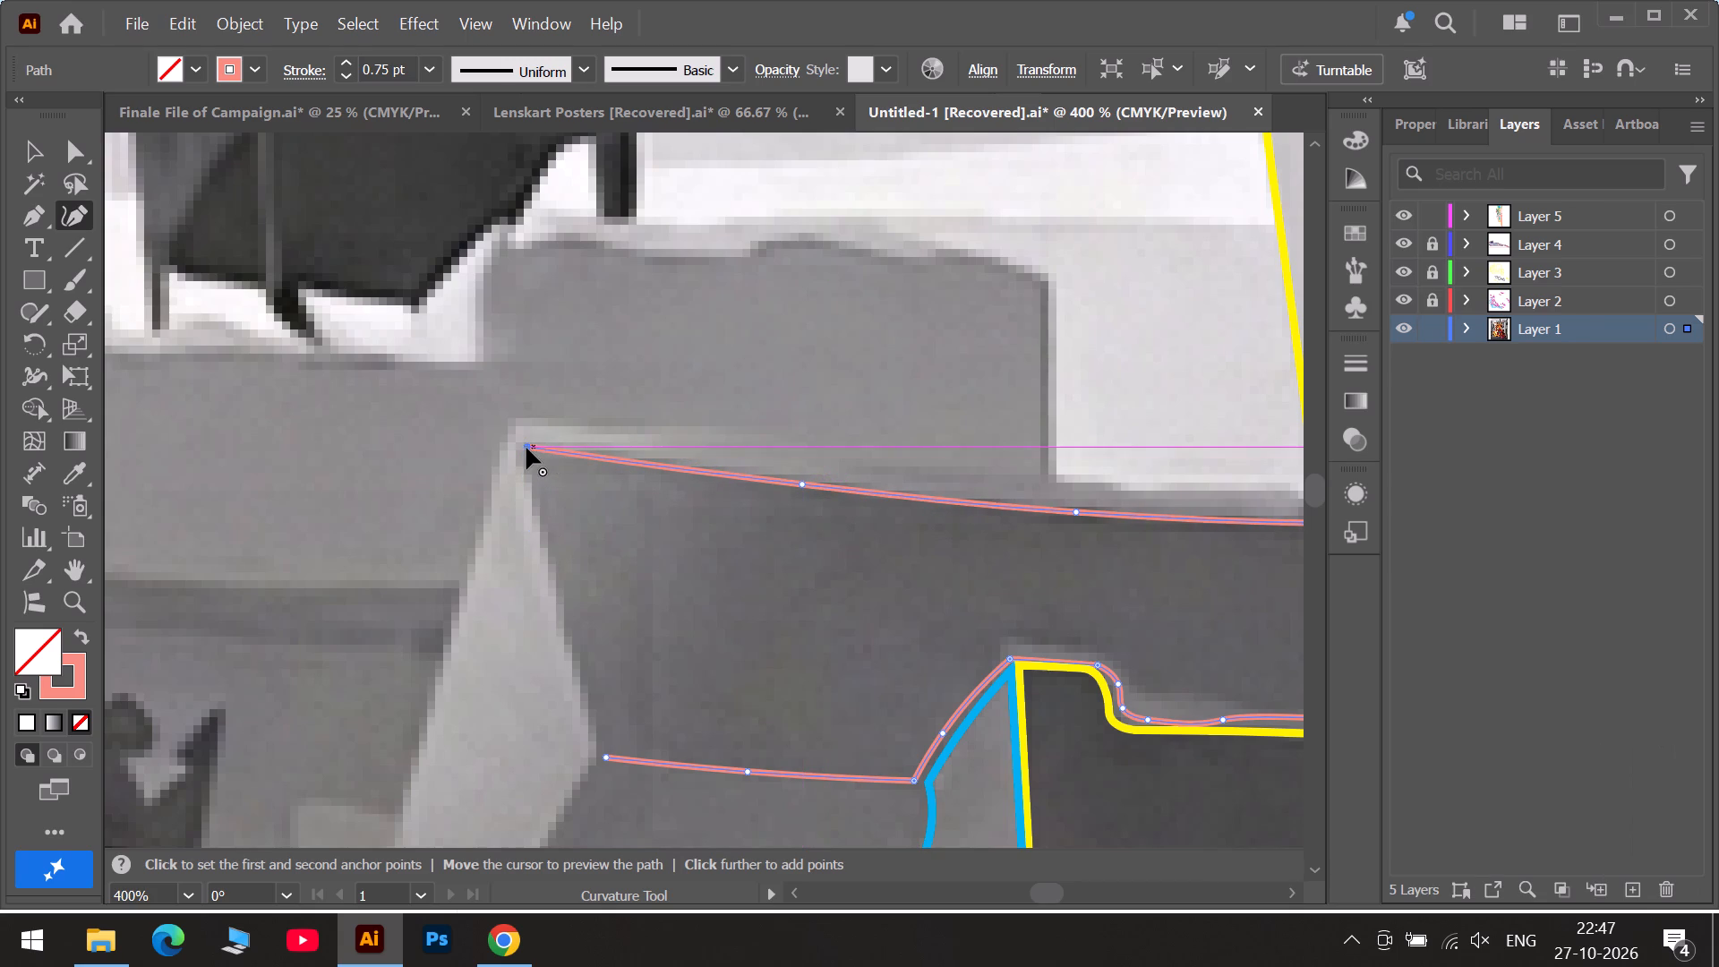
# Run the path down the pale pillar's slanted edge and close it at its starting anchor.
pyautogui.click(559, 606)
pyautogui.scroll(-6, 560, 604)
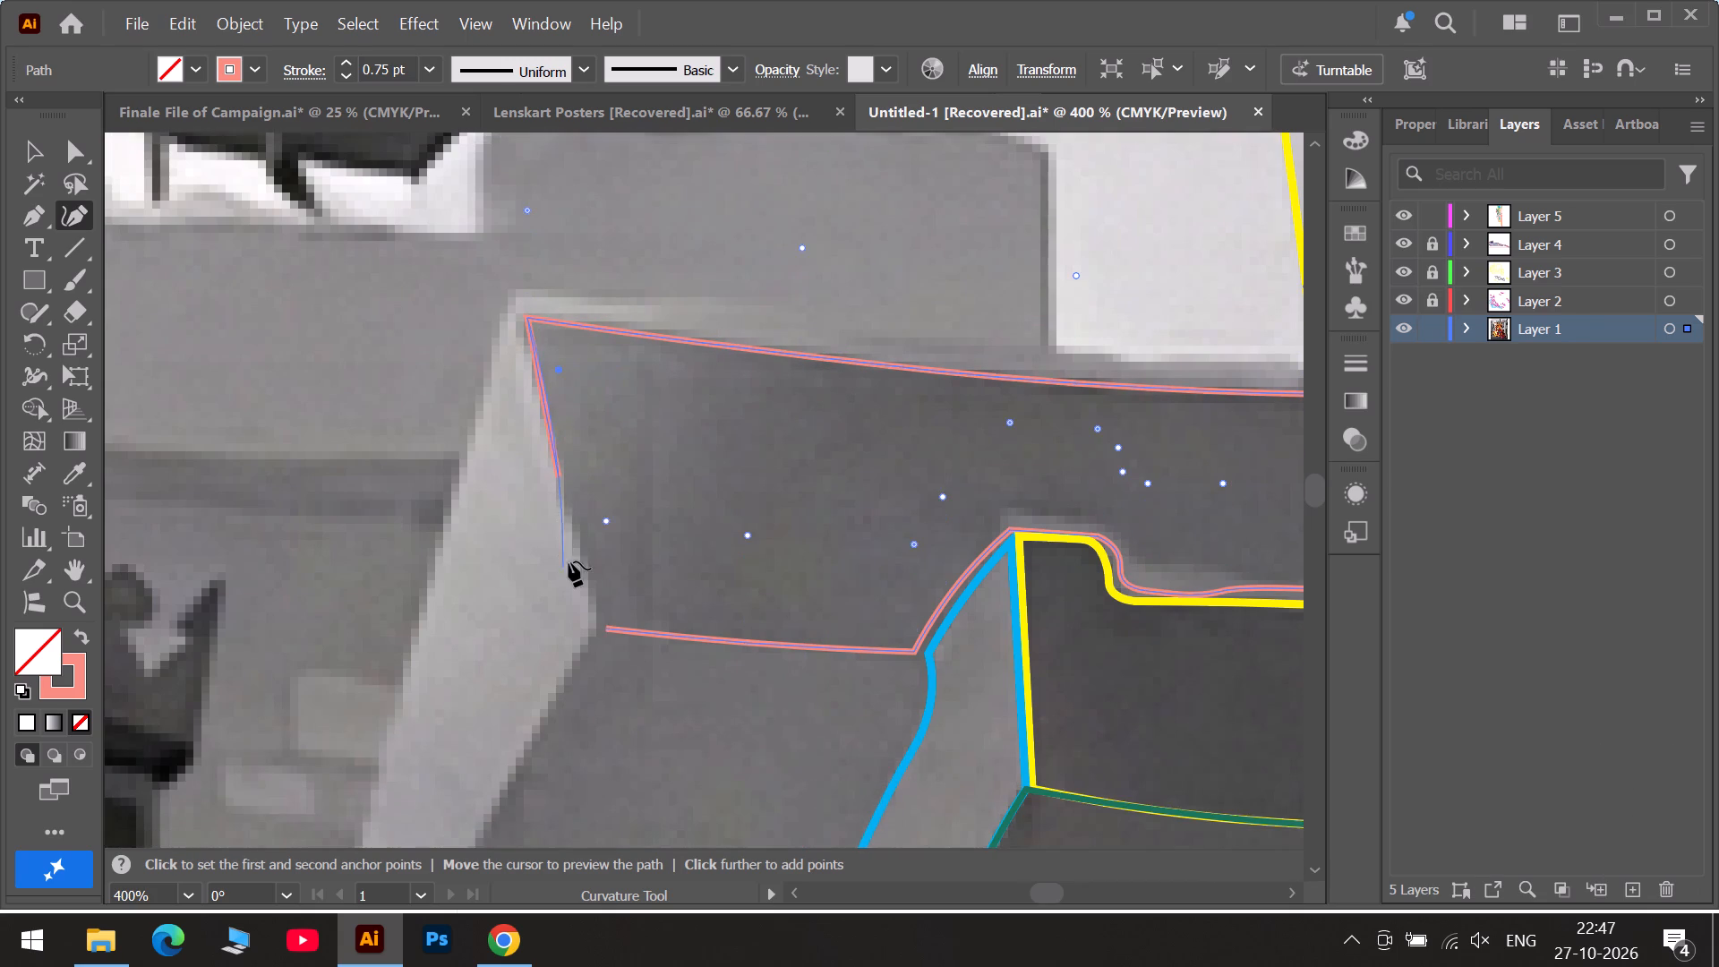
pyautogui.scroll(-5, 595, 580)
pyautogui.doubleClick(605, 522)
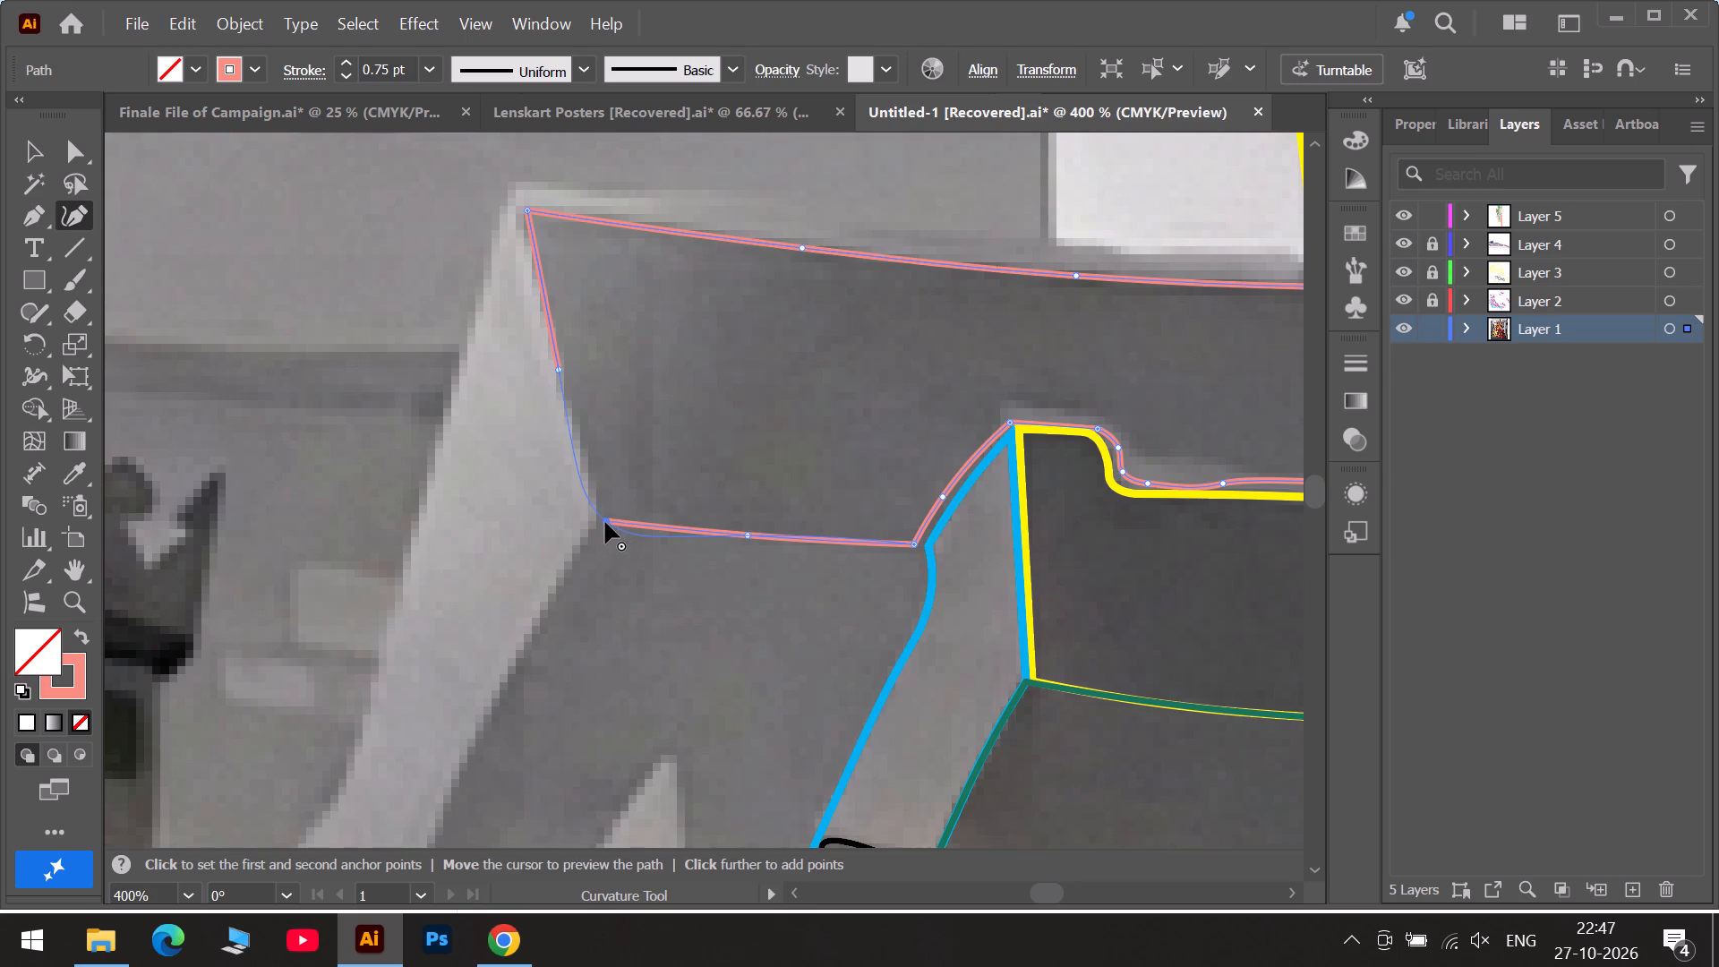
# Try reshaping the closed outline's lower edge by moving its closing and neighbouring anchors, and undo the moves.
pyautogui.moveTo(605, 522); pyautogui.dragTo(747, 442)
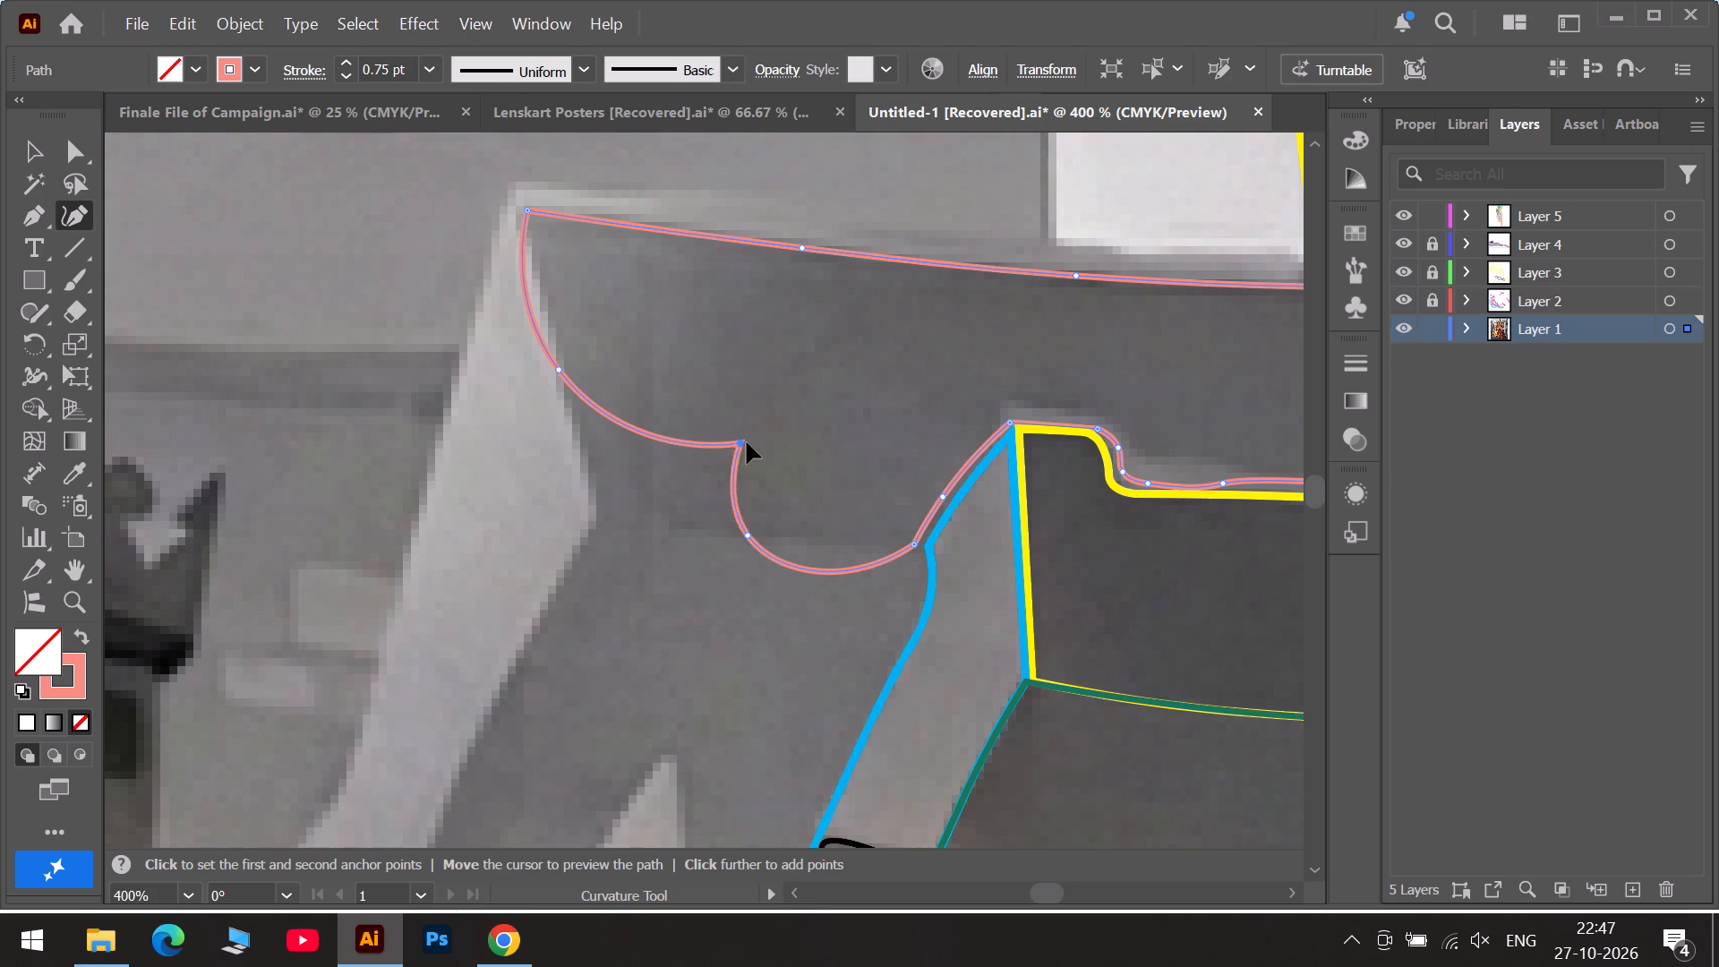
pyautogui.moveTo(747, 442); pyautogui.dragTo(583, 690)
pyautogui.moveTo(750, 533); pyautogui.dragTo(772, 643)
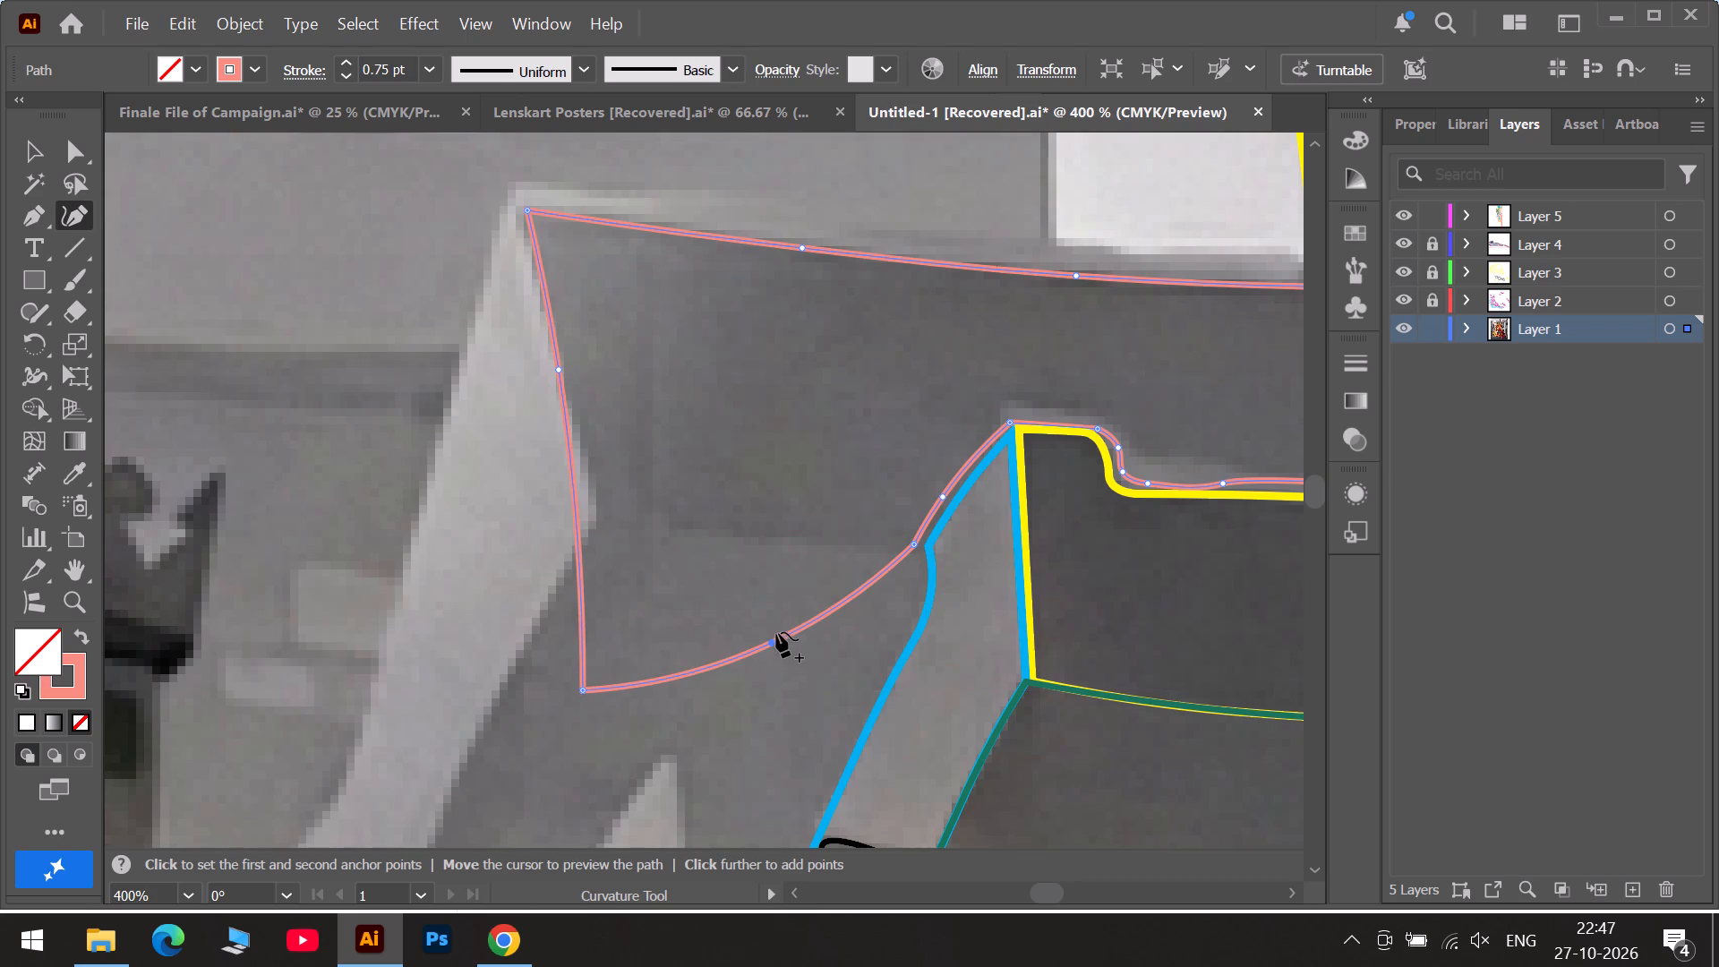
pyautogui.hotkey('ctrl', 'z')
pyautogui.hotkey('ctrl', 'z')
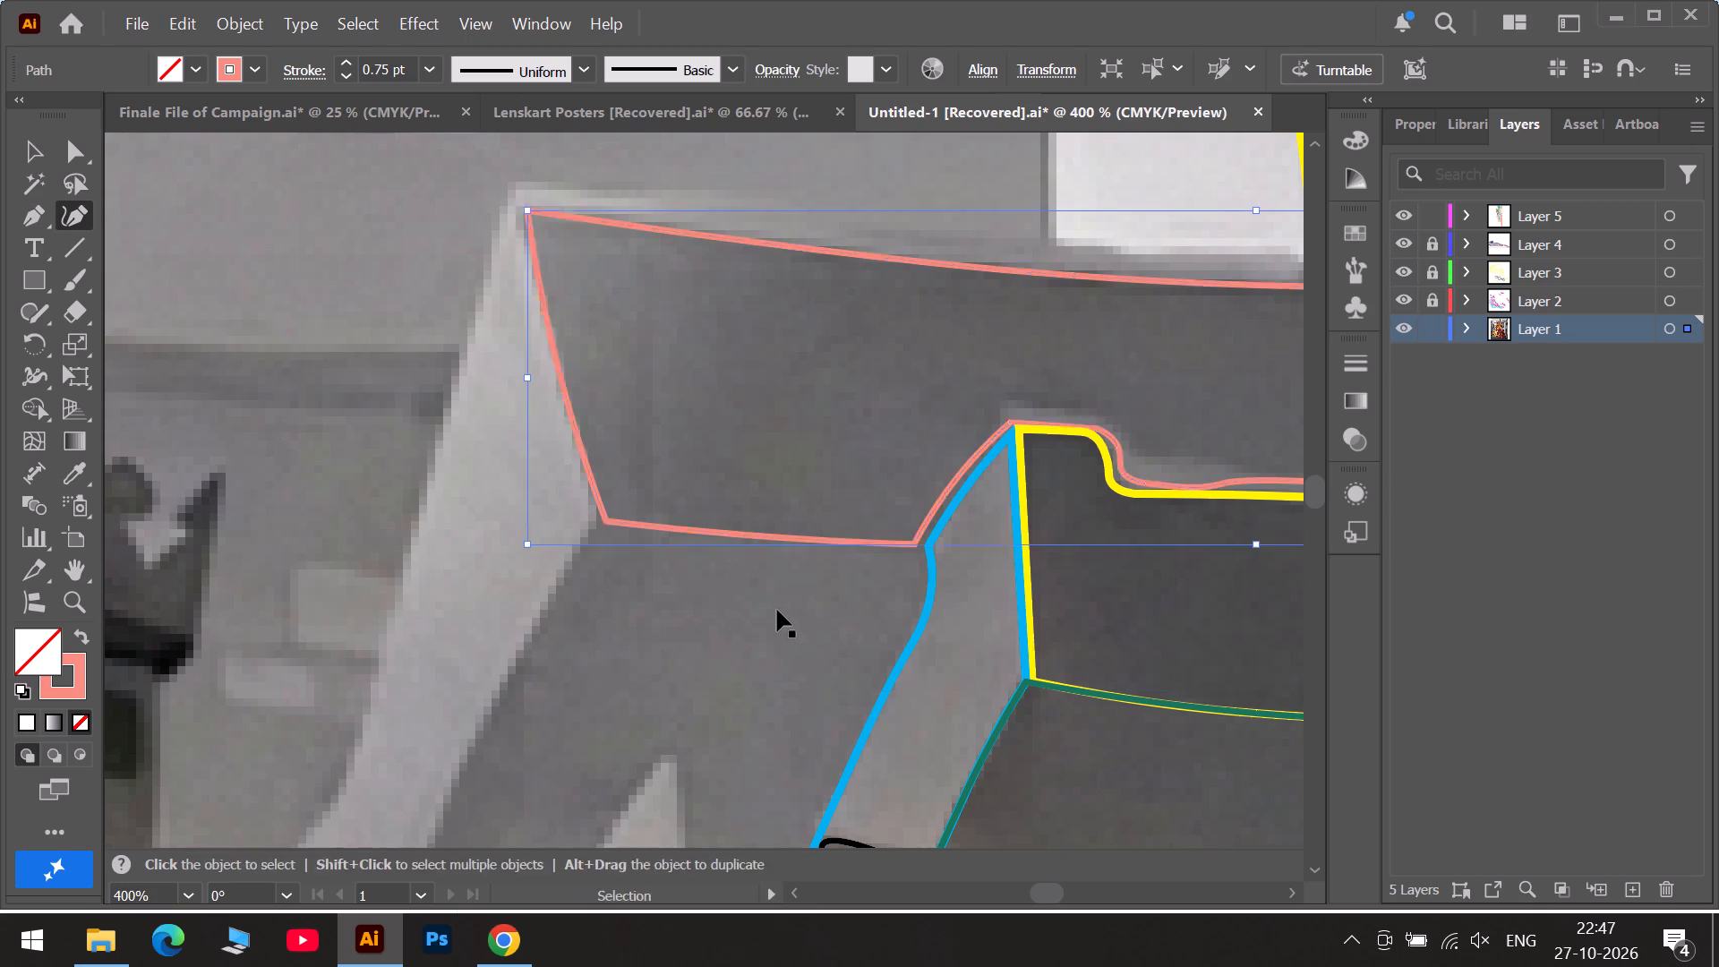
# Move the outline's anchors onto the slanted blue edge, from the blue bend up to the peak.
pyautogui.scroll(2, 663, 420)
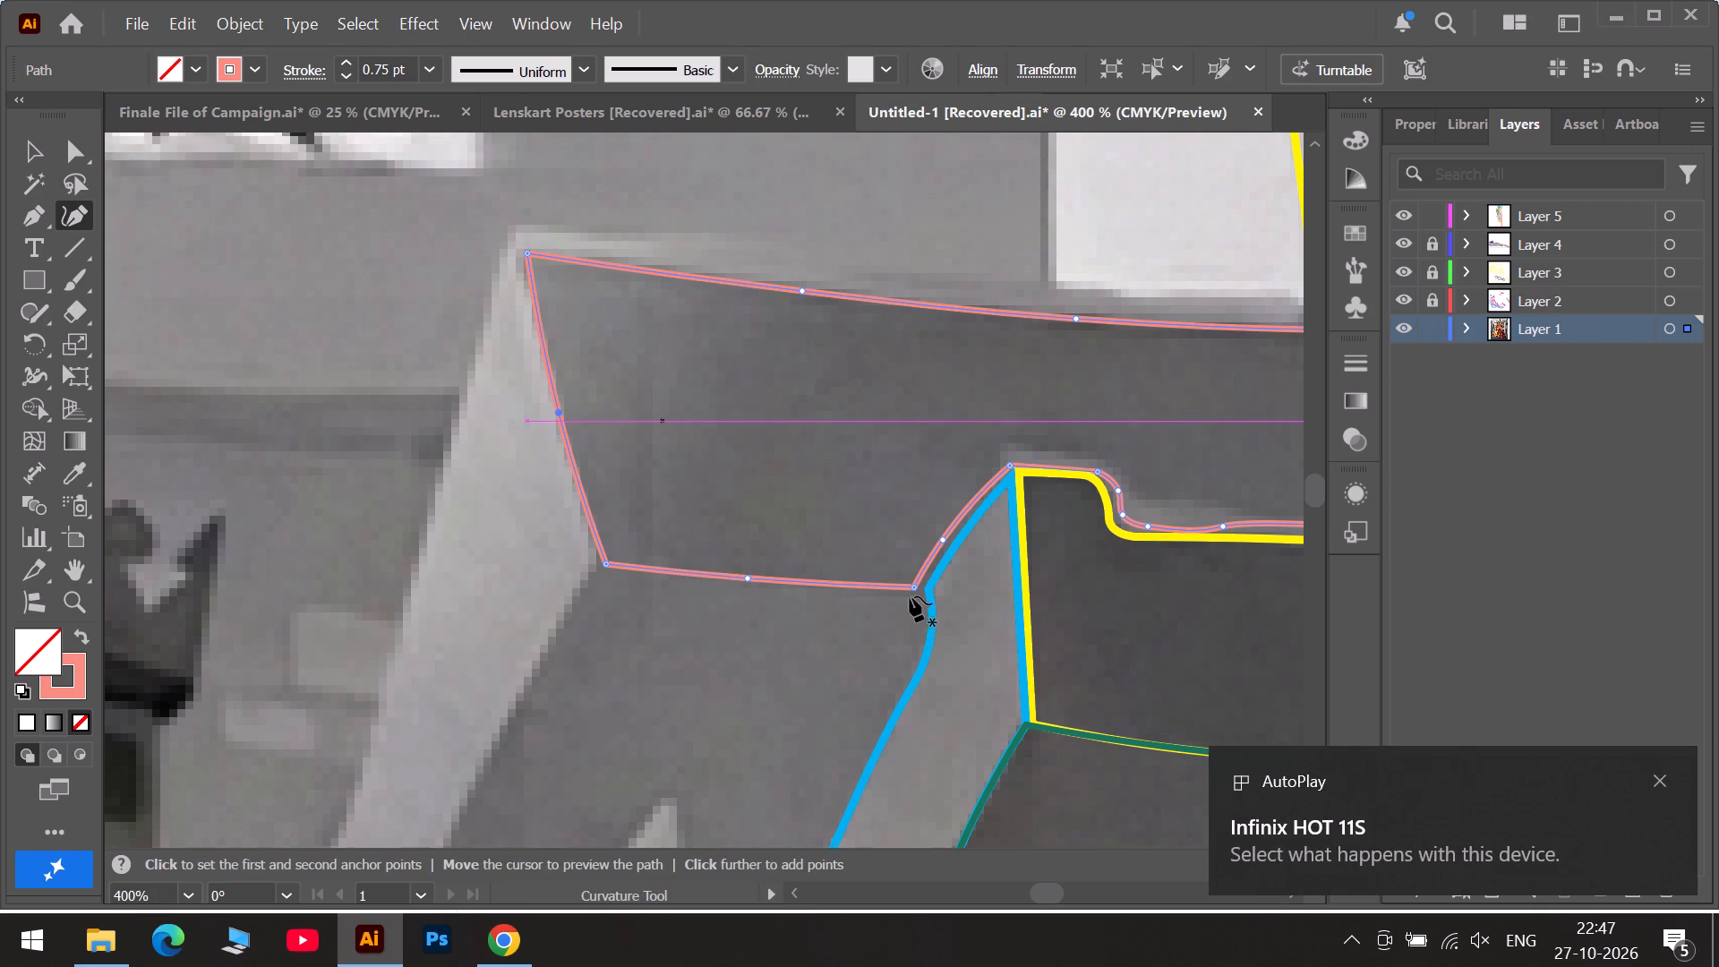
pyautogui.keyDown('alt'); pyautogui.scroll(1, 925, 589); pyautogui.keyUp('alt')
pyautogui.moveTo(909, 586); pyautogui.dragTo(925, 584)
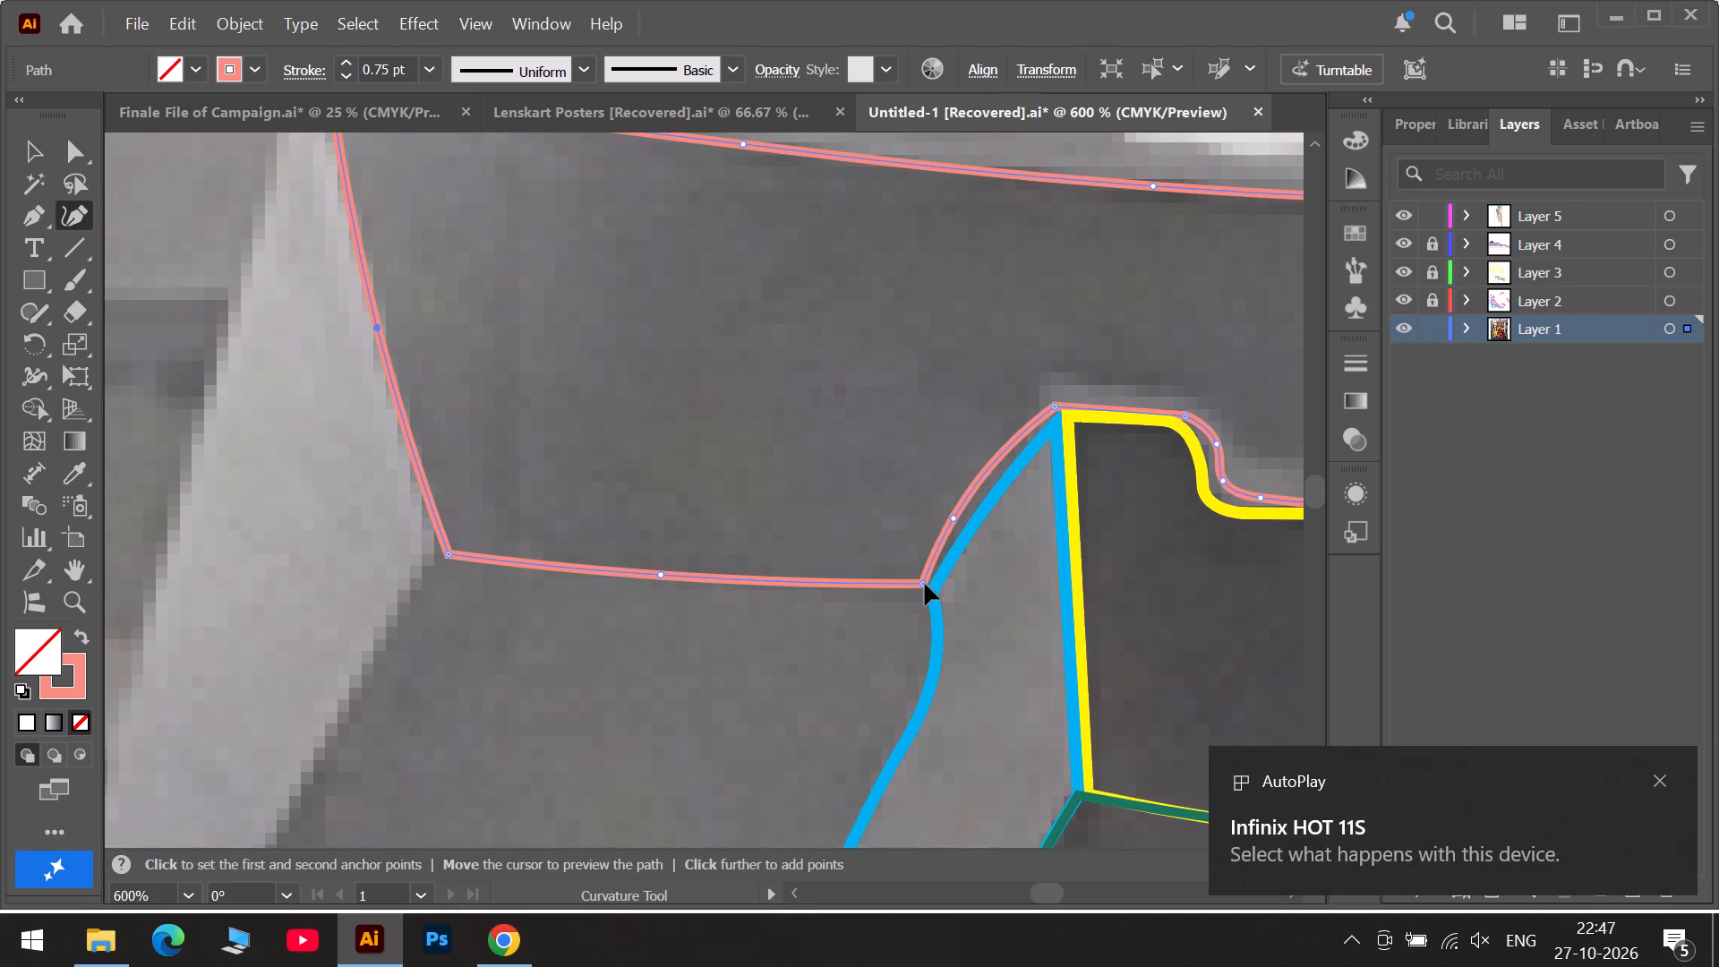
pyautogui.moveTo(925, 584); pyautogui.dragTo(931, 589)
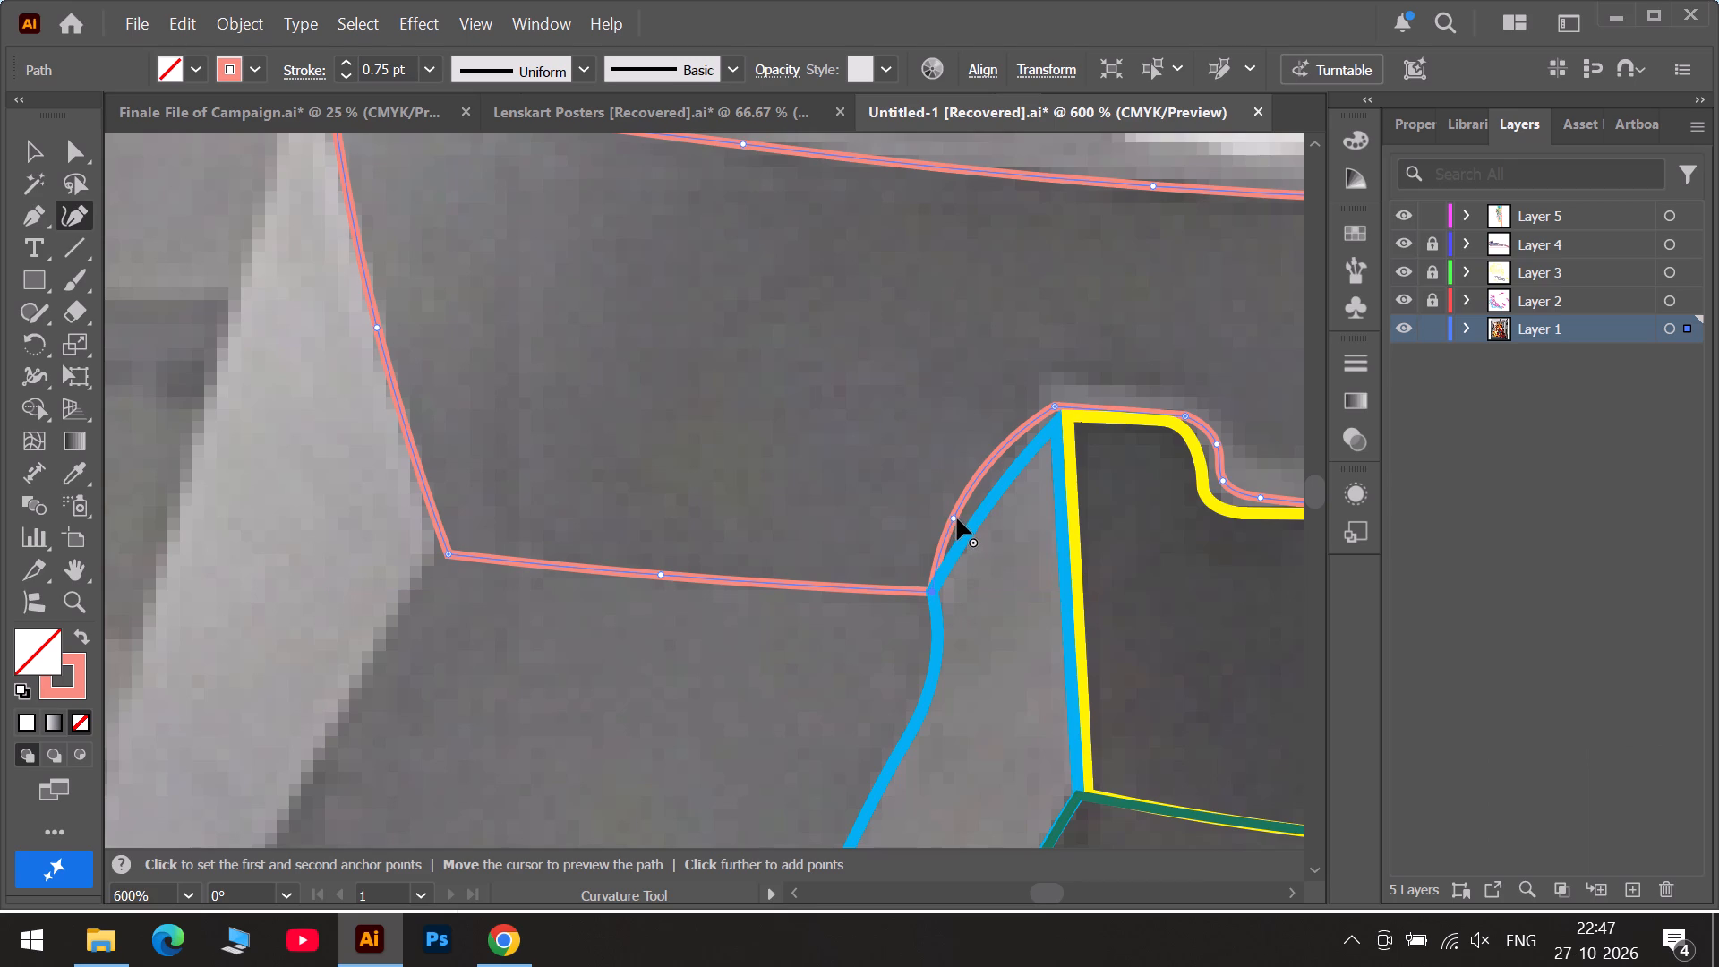
pyautogui.moveTo(955, 518); pyautogui.dragTo(979, 521)
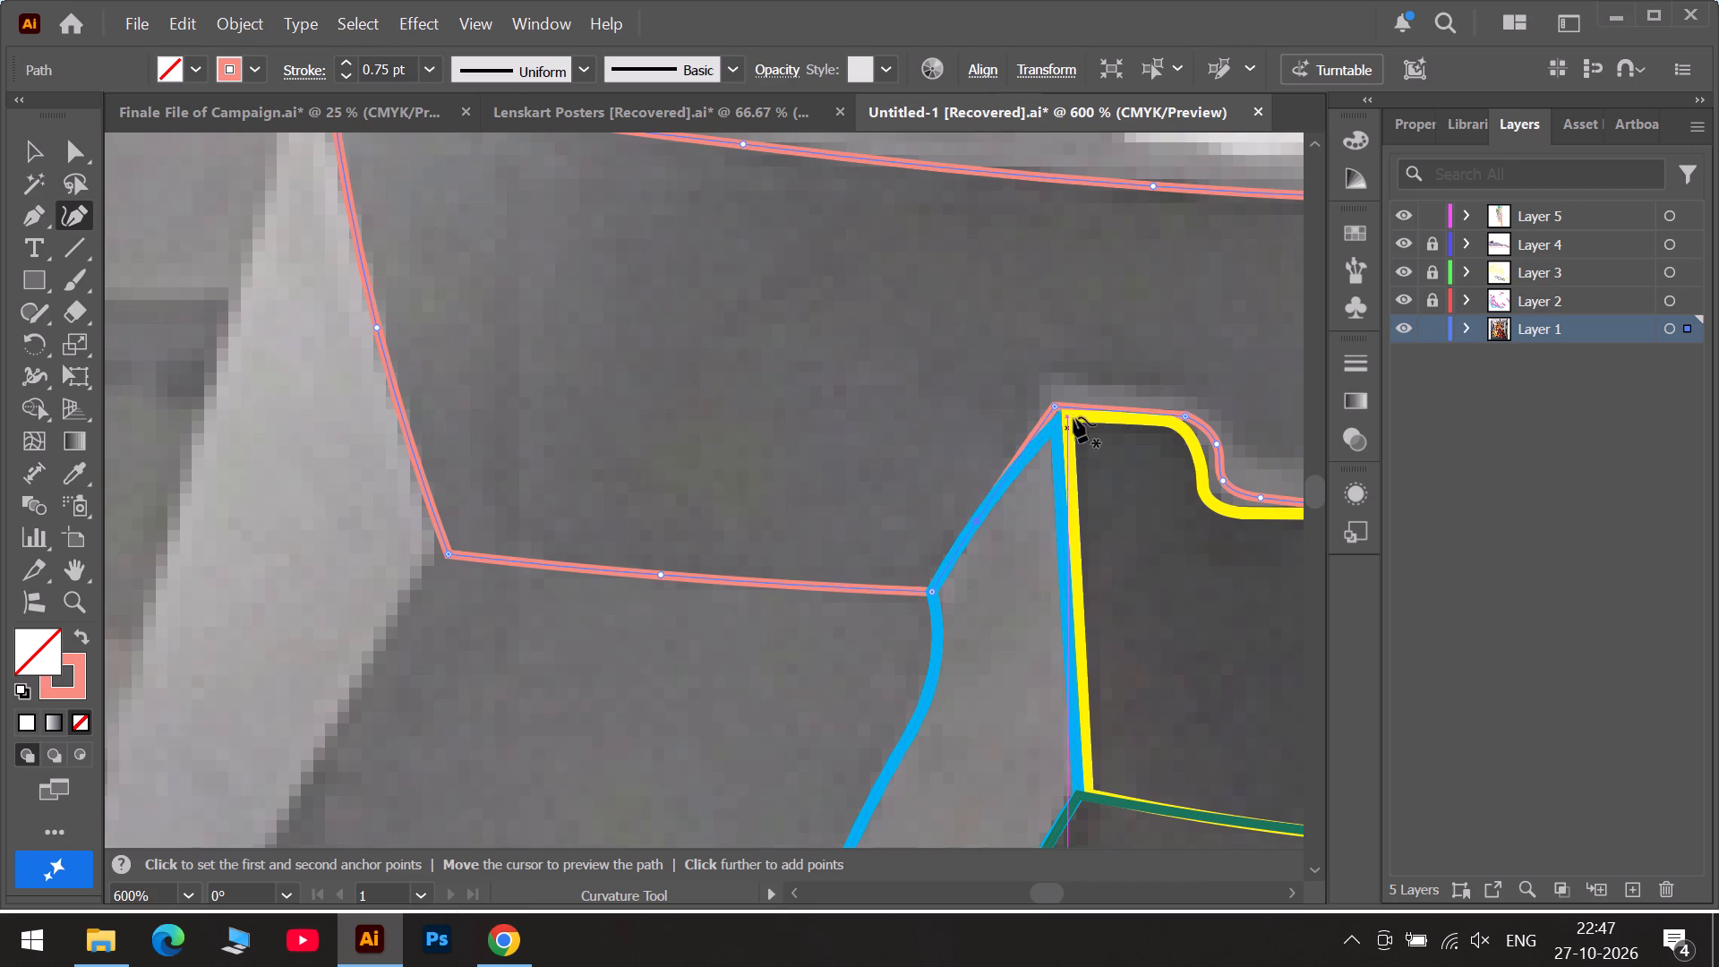
pyautogui.moveTo(1056, 407); pyautogui.dragTo(1067, 416)
# Move the outline's anchors around the stepped notch so the path lies on the yellow outline's curve.
pyautogui.moveTo(1188, 418); pyautogui.dragTo(1175, 424)
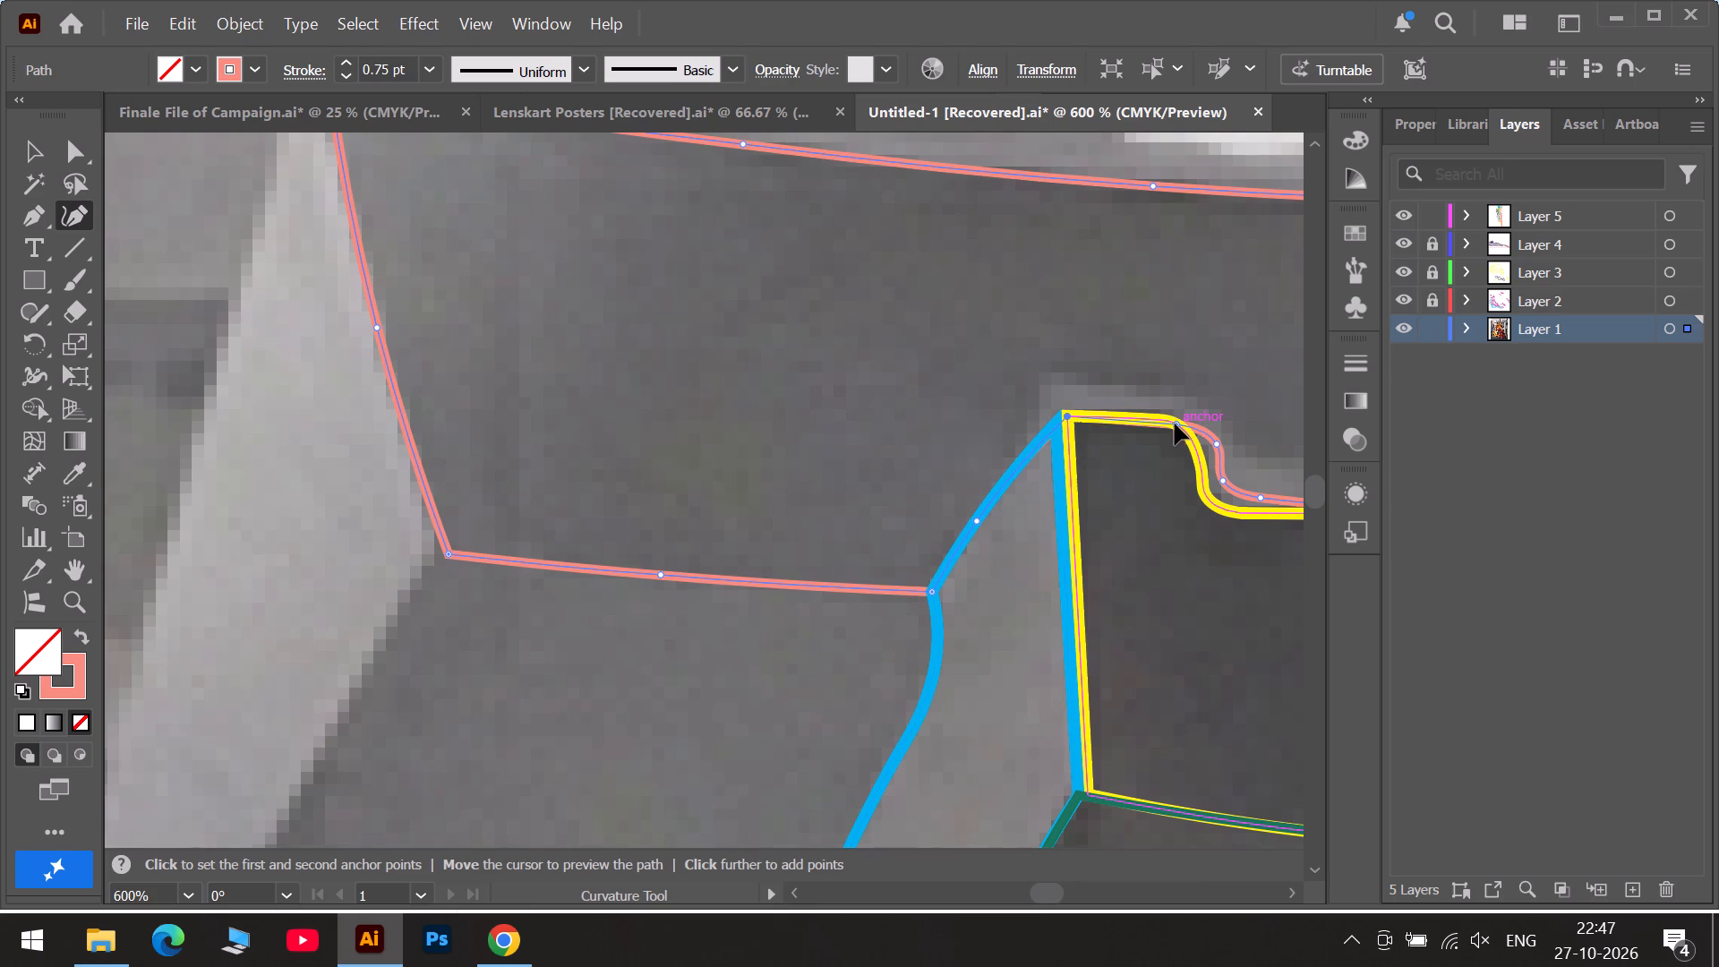
pyautogui.moveTo(1175, 424); pyautogui.dragTo(1172, 424)
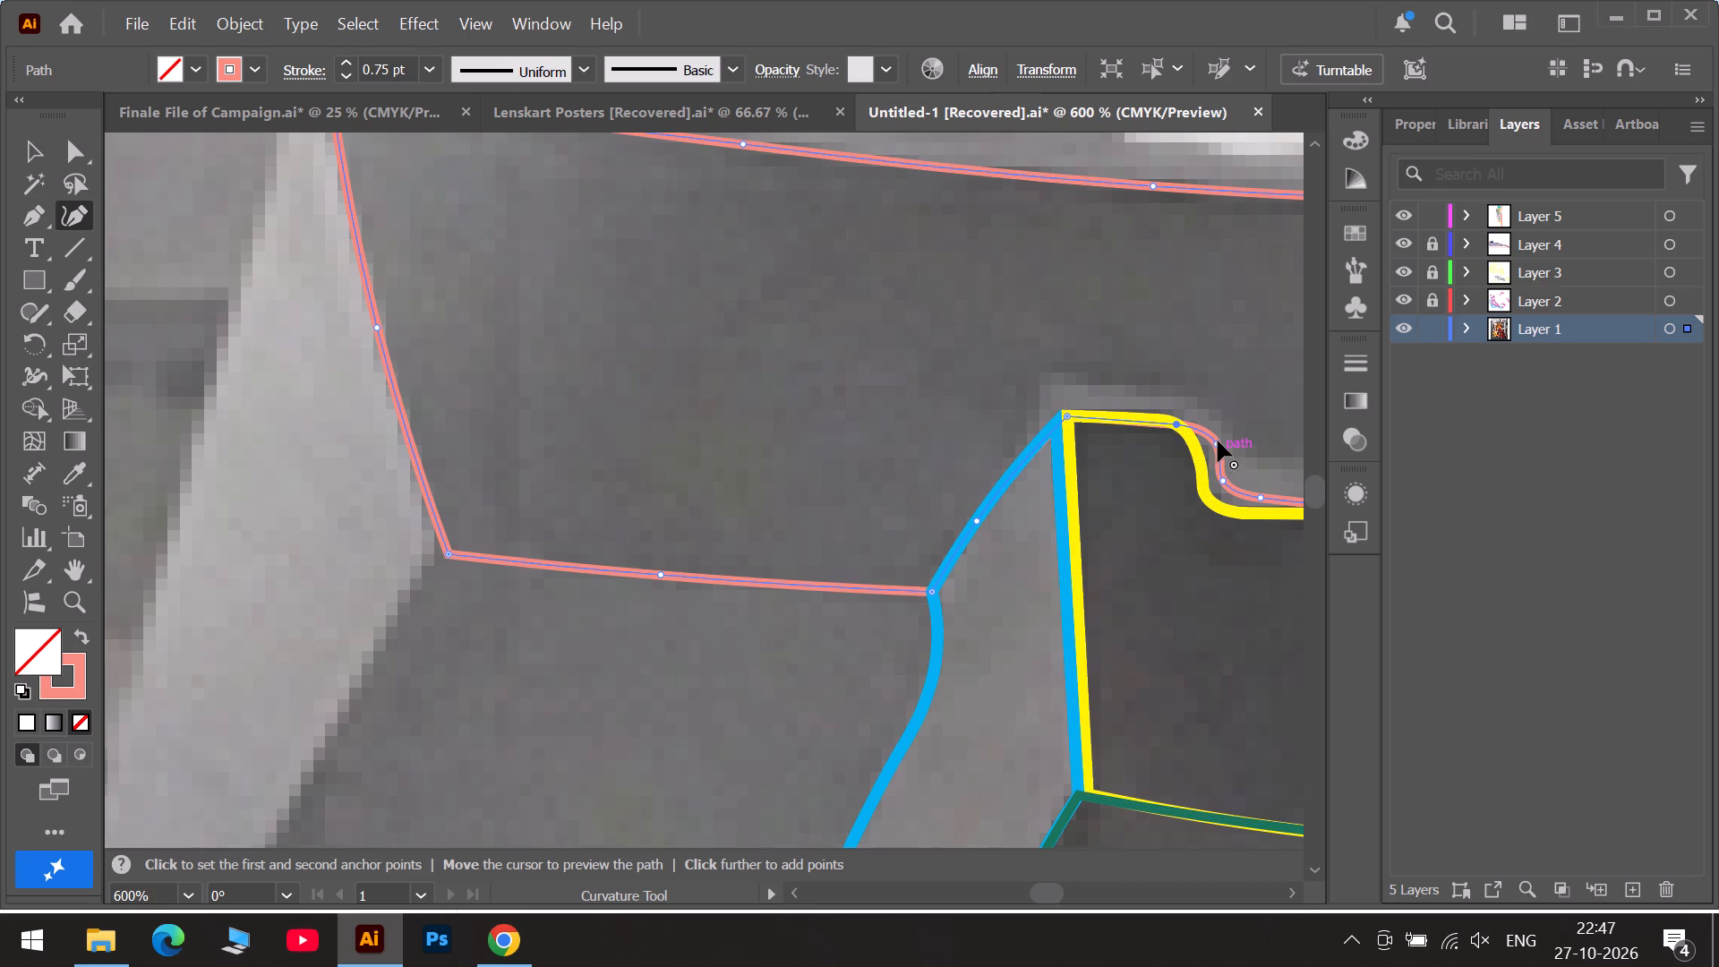
pyautogui.moveTo(1218, 441); pyautogui.dragTo(1193, 447)
pyautogui.moveTo(1222, 483); pyautogui.dragTo(1206, 494)
pyautogui.moveTo(1262, 497); pyautogui.dragTo(1266, 509)
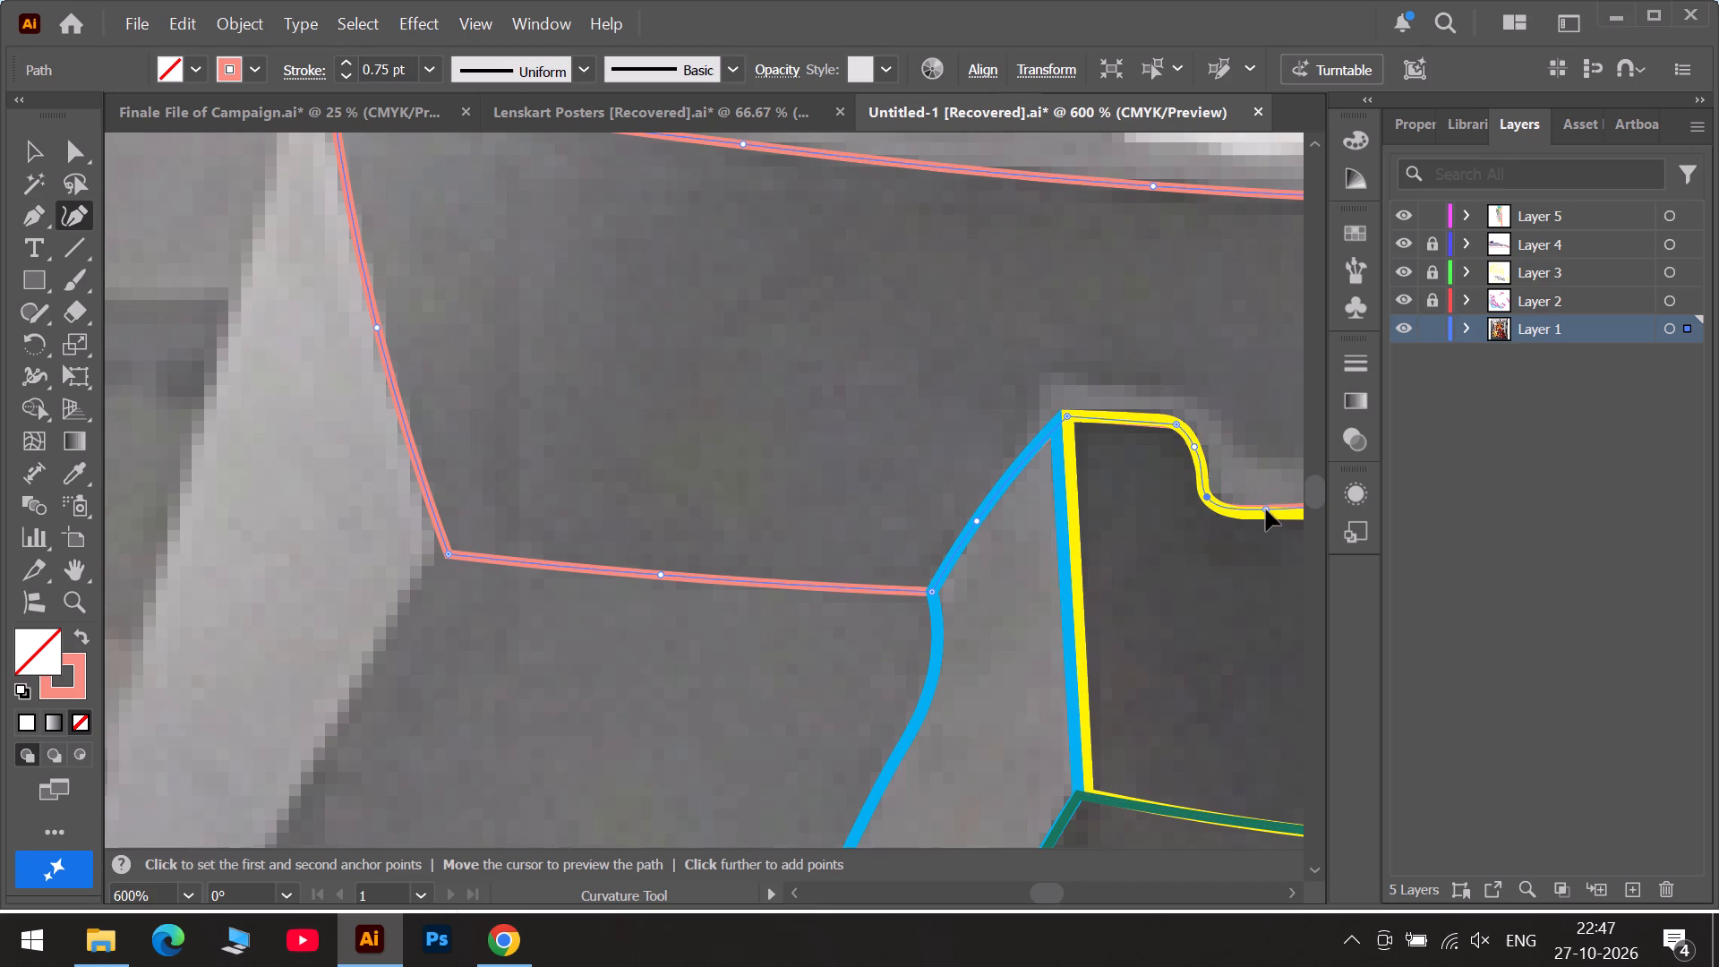
pyautogui.moveTo(1266, 509); pyautogui.dragTo(1269, 516)
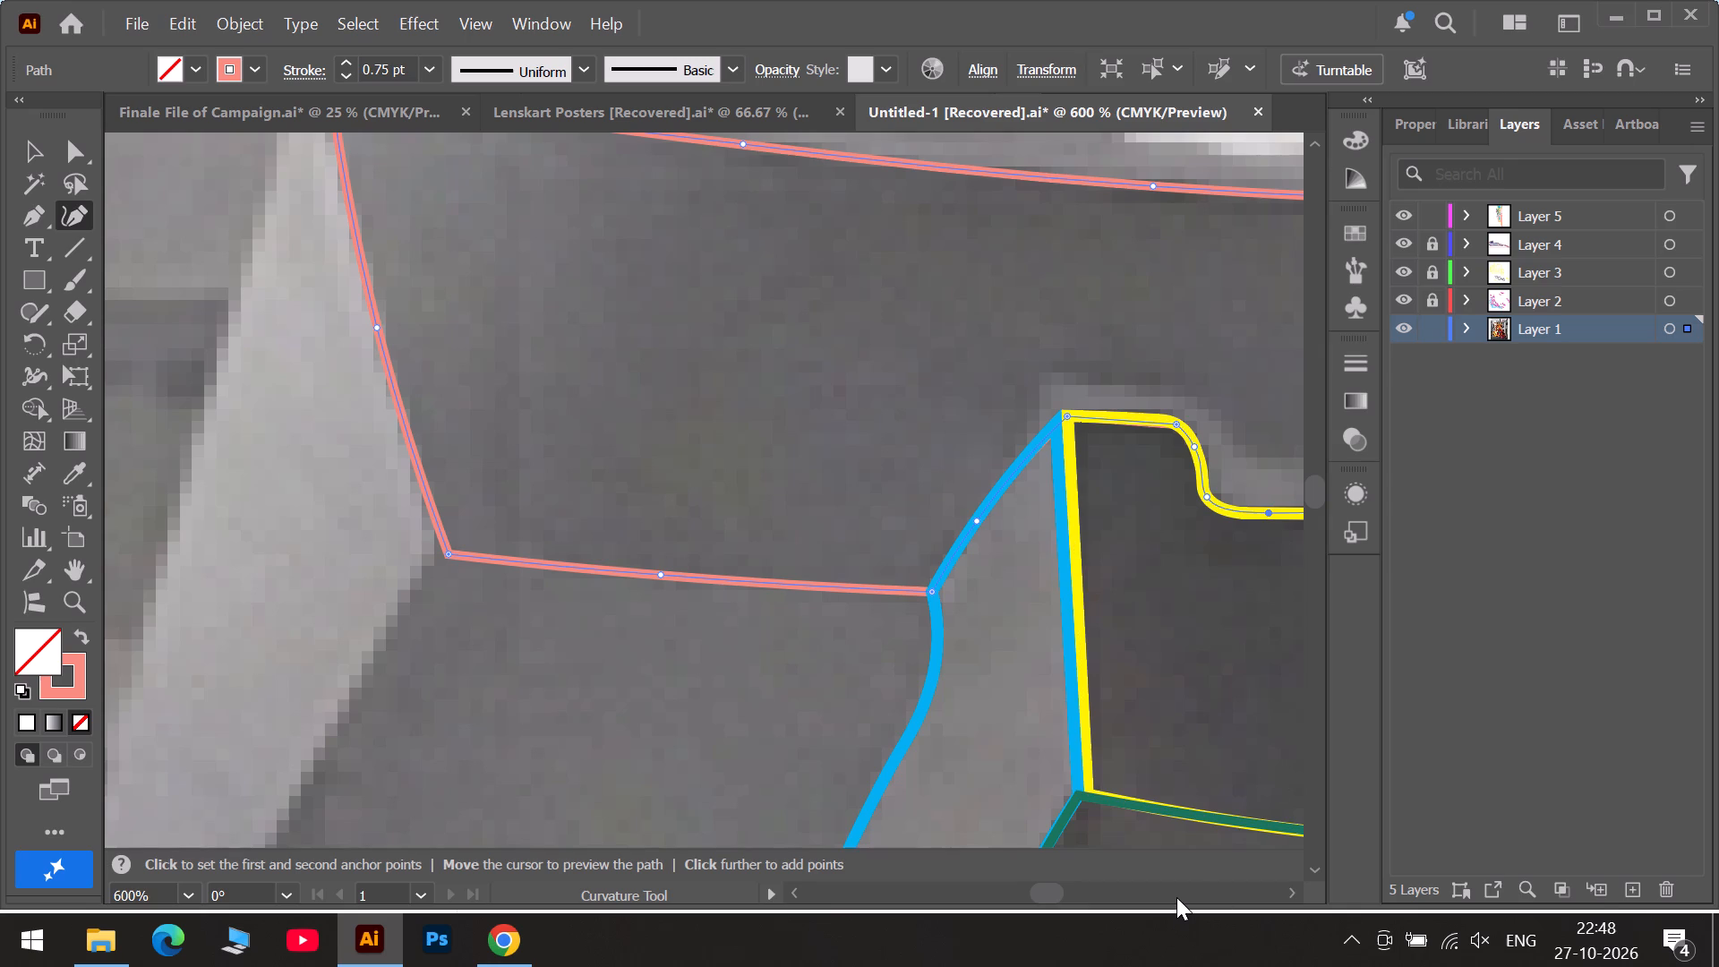
# Move the outline's lower-edge anchors onto the long yellow edge, from the stepped notch to the yellow corner at the slanted navy line.
pyautogui.click(1176, 897)
pyautogui.moveTo(776, 496); pyautogui.dragTo(790, 493)
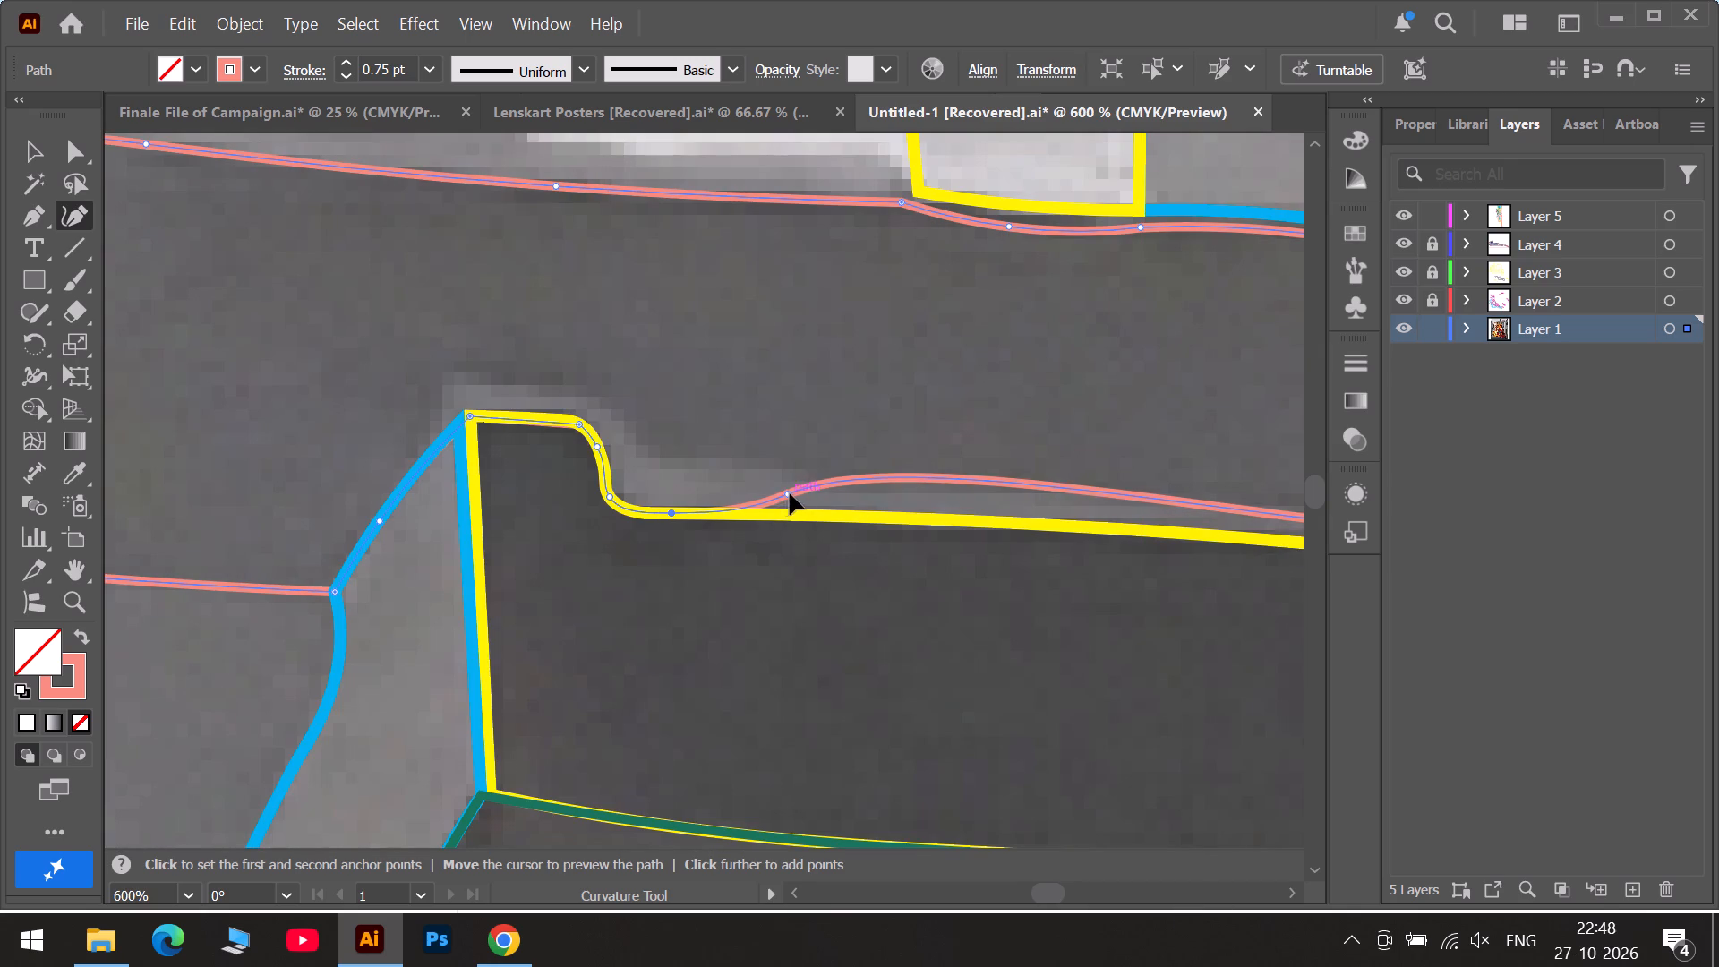
pyautogui.moveTo(790, 493); pyautogui.dragTo(822, 517)
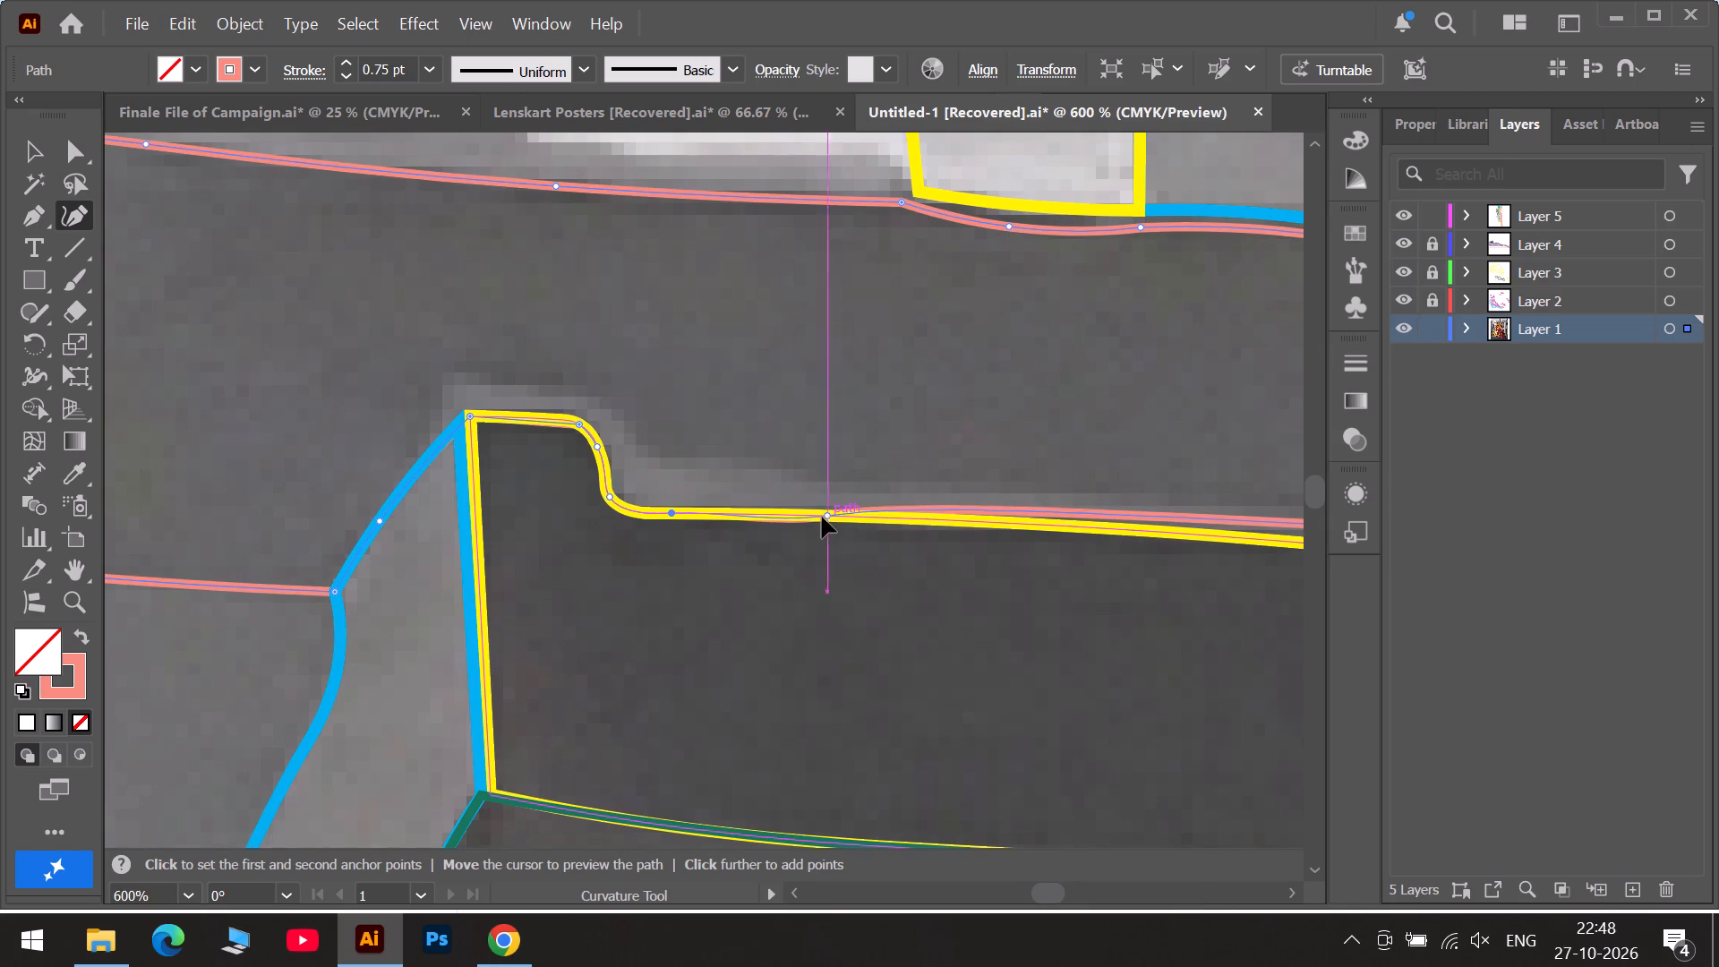
pyautogui.moveTo(822, 517); pyautogui.dragTo(784, 514)
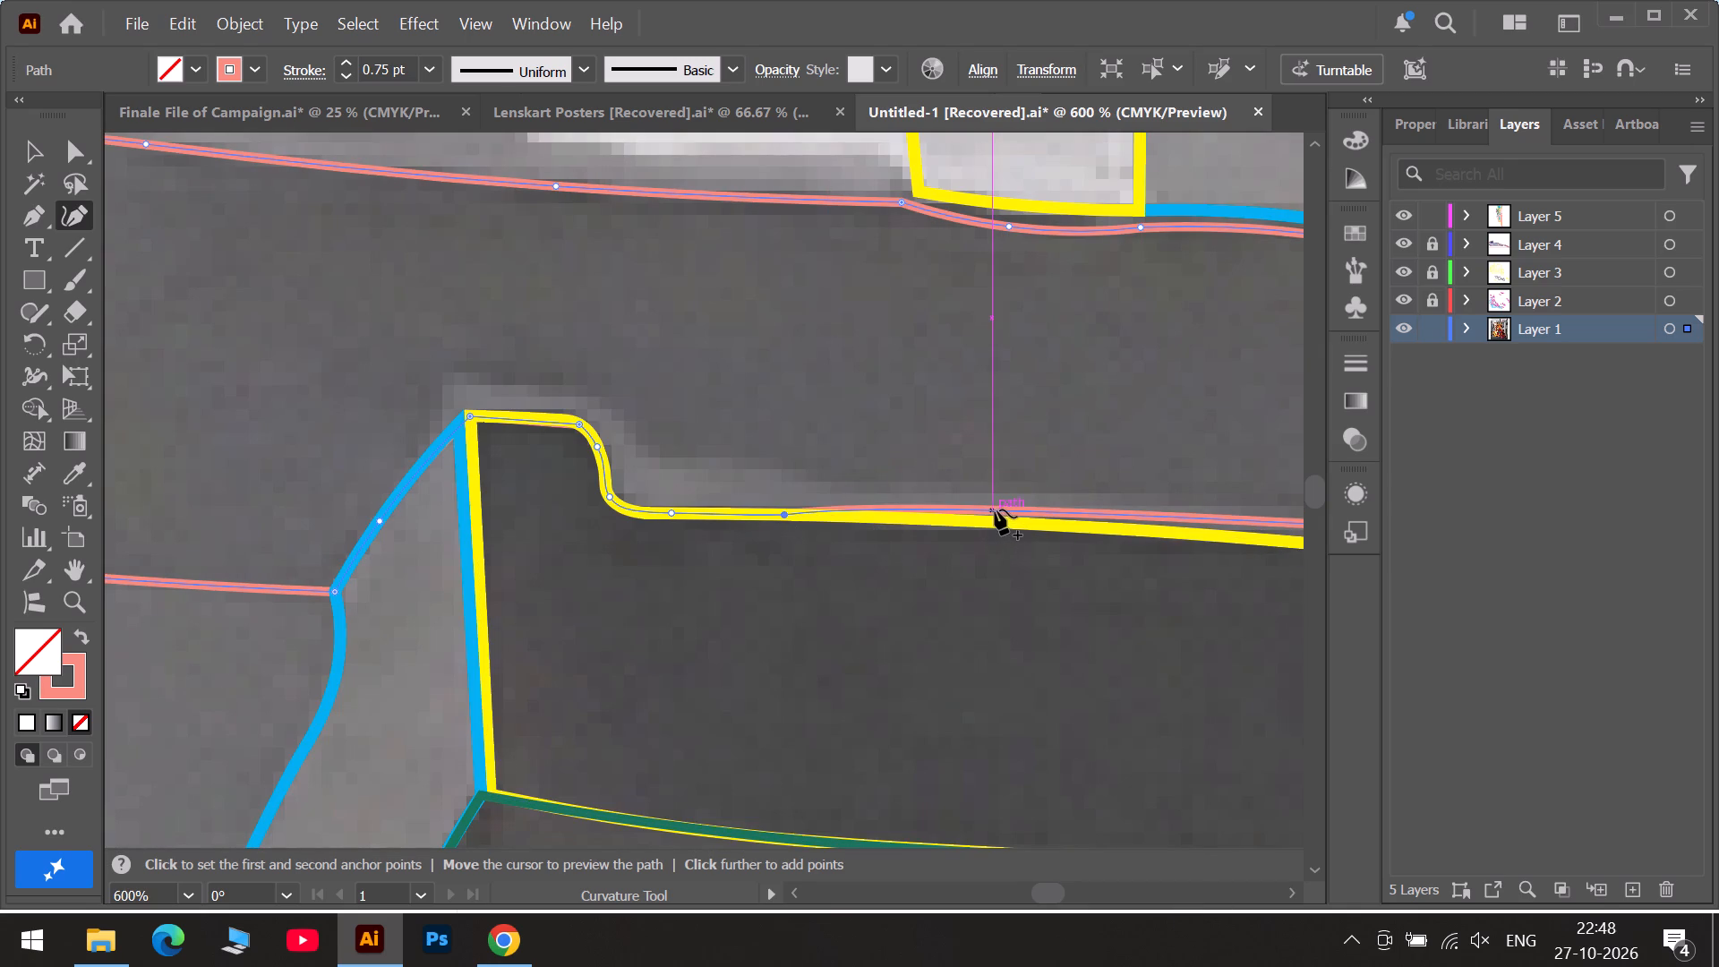
pyautogui.moveTo(992, 509); pyautogui.dragTo(1013, 522)
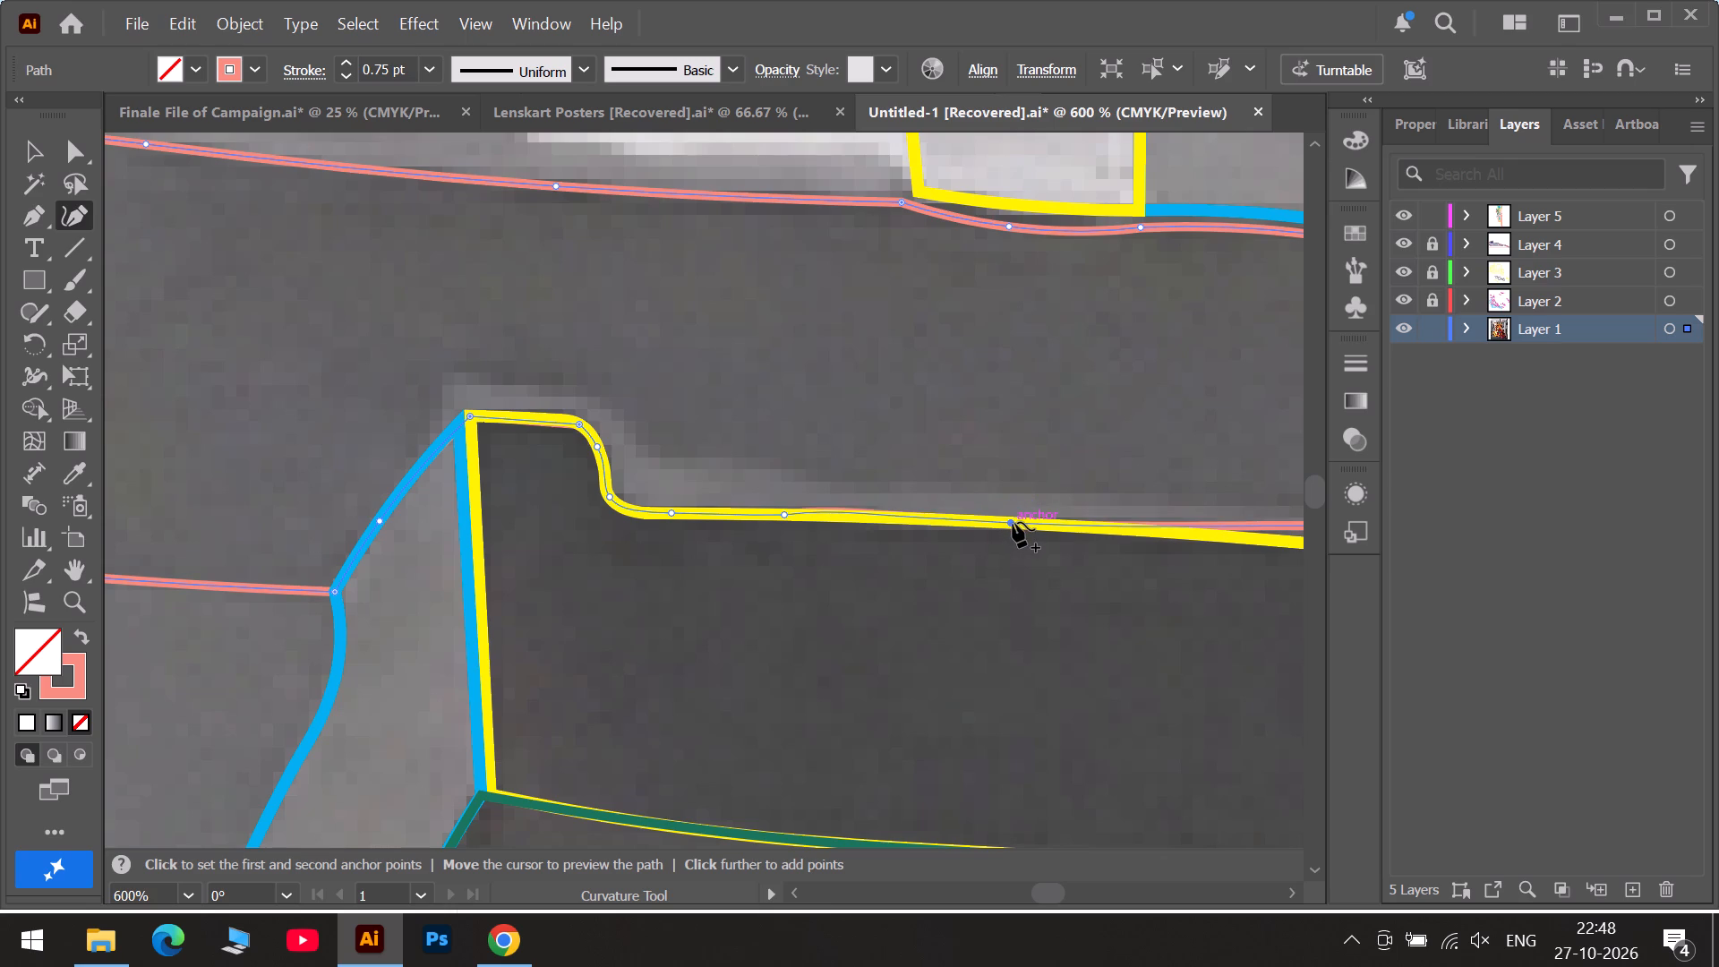
pyautogui.moveTo(1013, 522); pyautogui.dragTo(1019, 522)
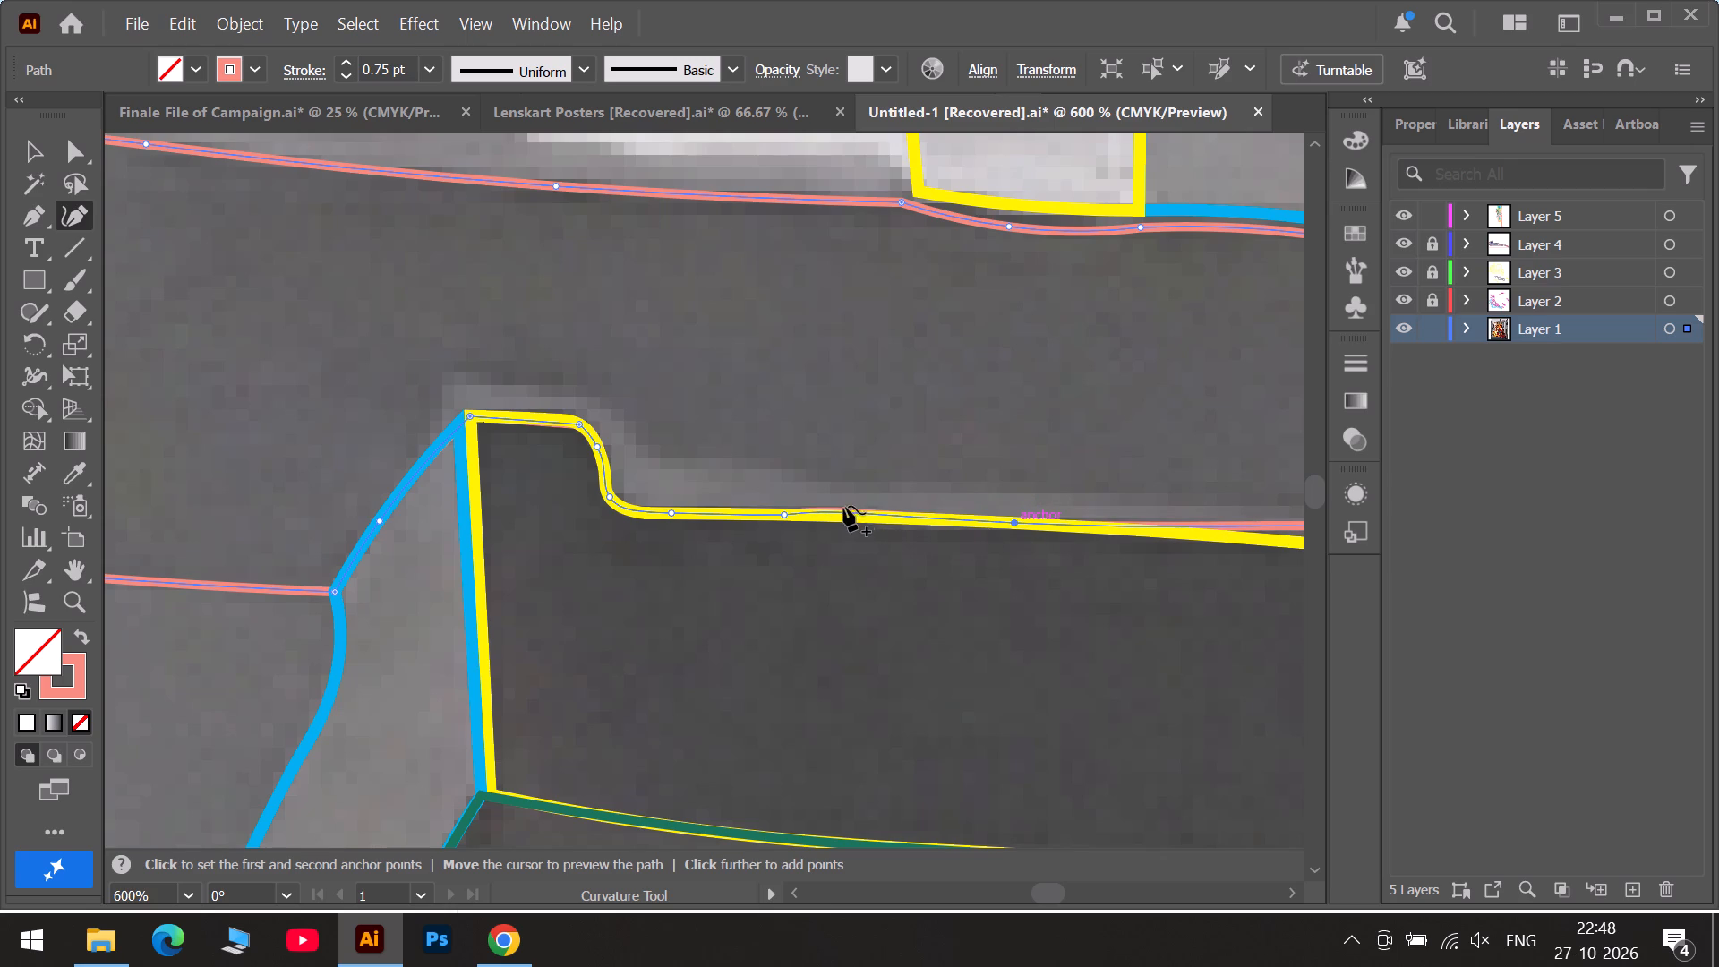
pyautogui.moveTo(840, 510); pyautogui.dragTo(891, 519)
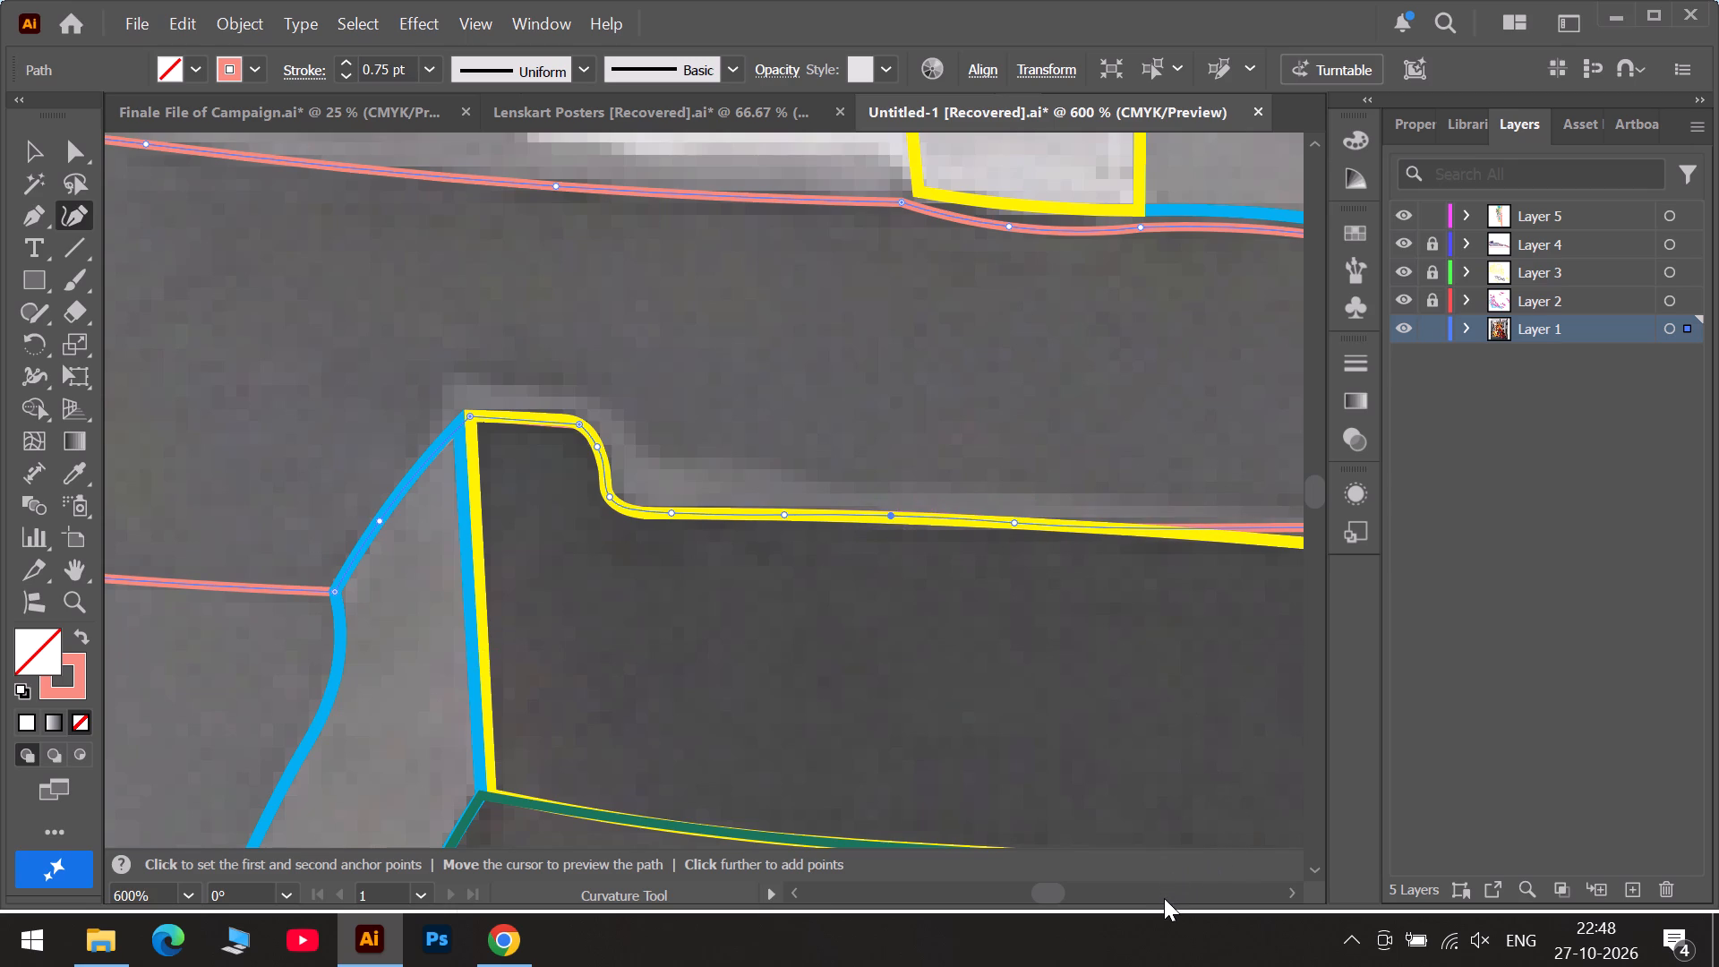
pyautogui.click(1164, 898)
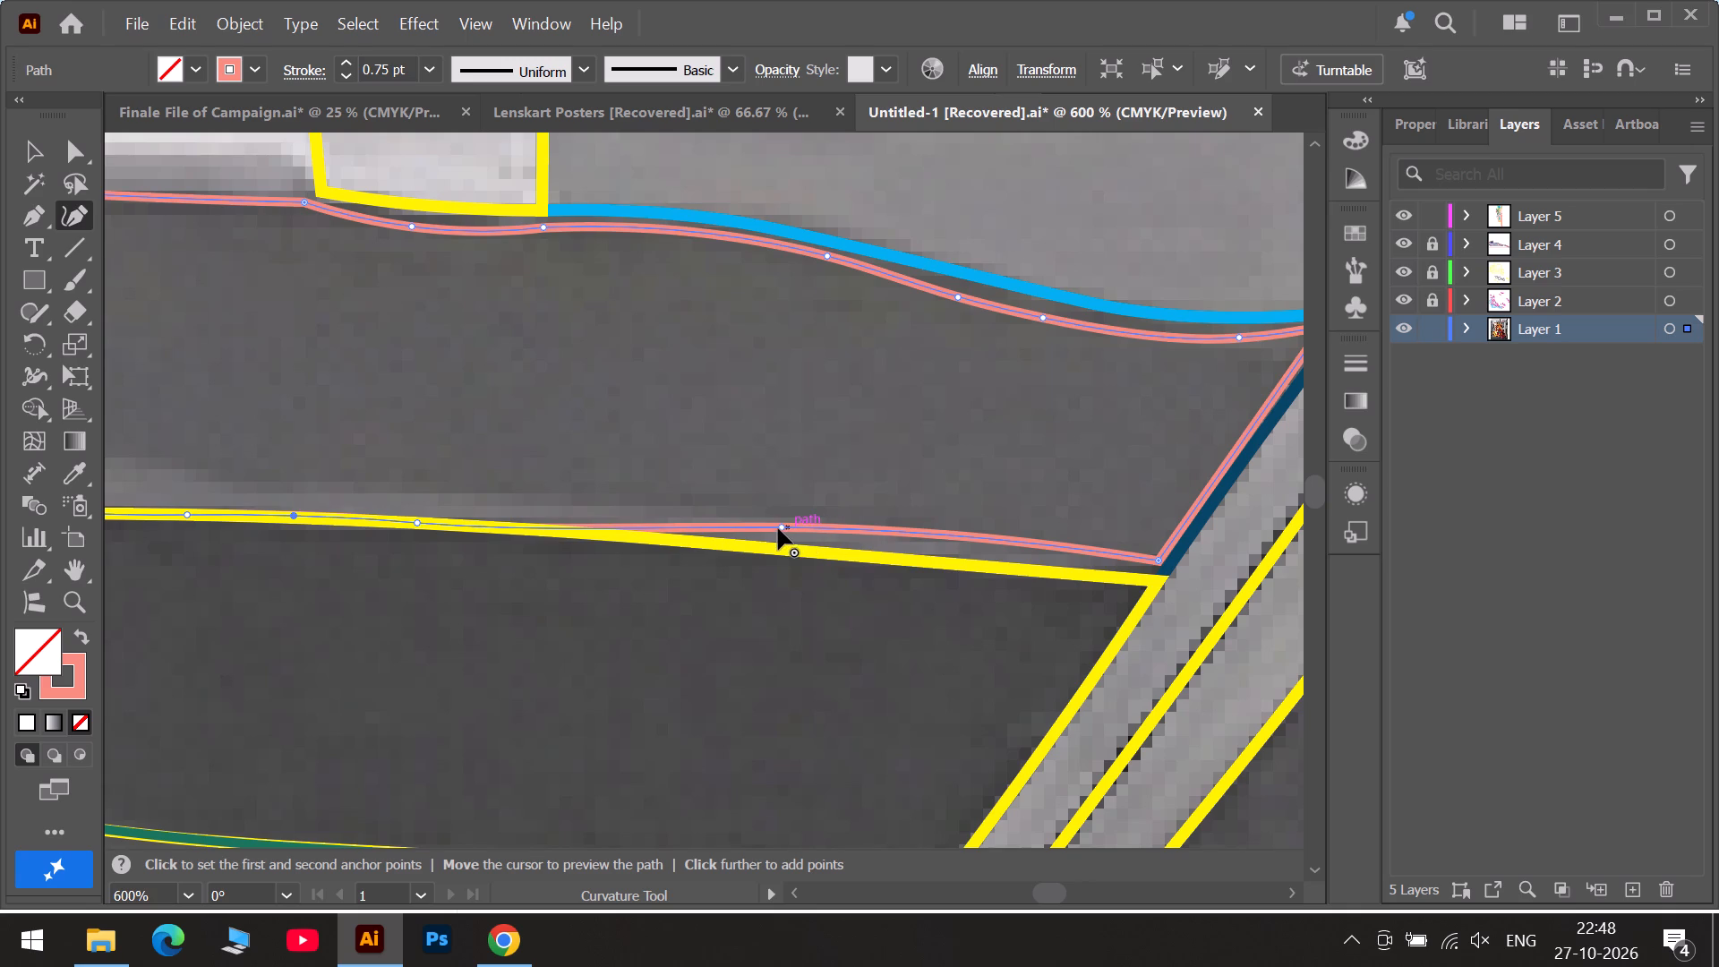
pyautogui.moveTo(778, 528); pyautogui.dragTo(754, 545)
pyautogui.moveTo(1159, 559); pyautogui.dragTo(1159, 571)
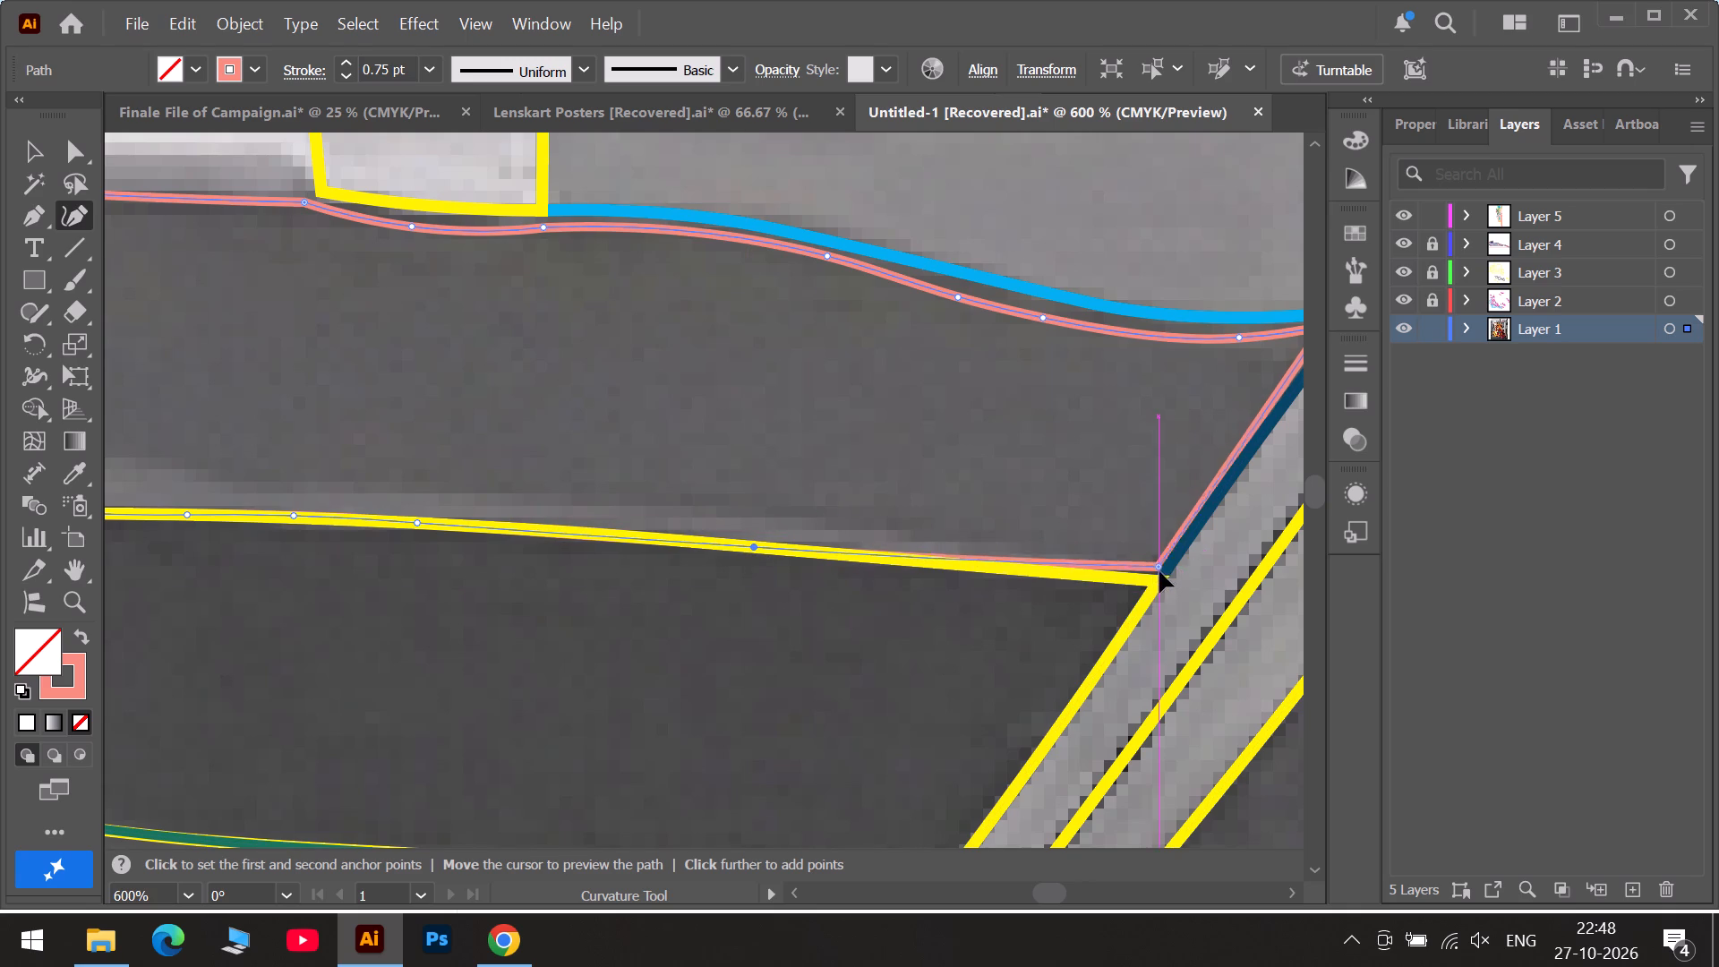
pyautogui.moveTo(1159, 571); pyautogui.dragTo(1158, 579)
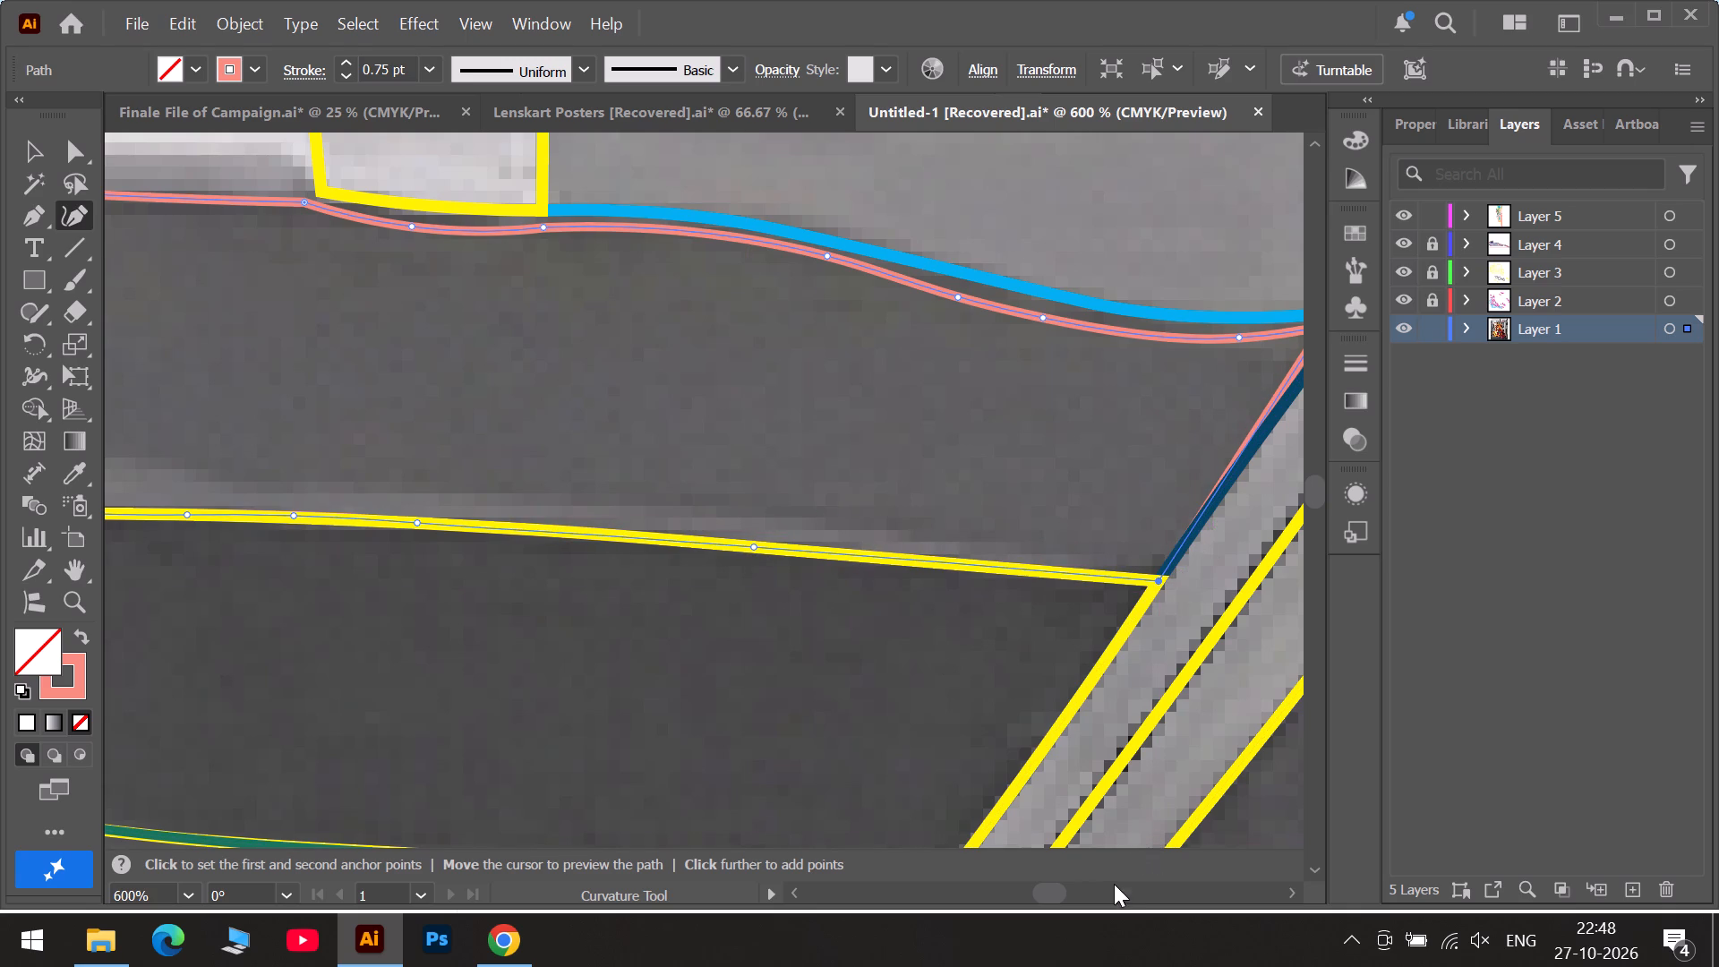
# Move the outline's upper corner anchor to where the blue curve meets the slanted navy edge.
pyautogui.click(1107, 893)
pyautogui.scroll(3, 764, 415)
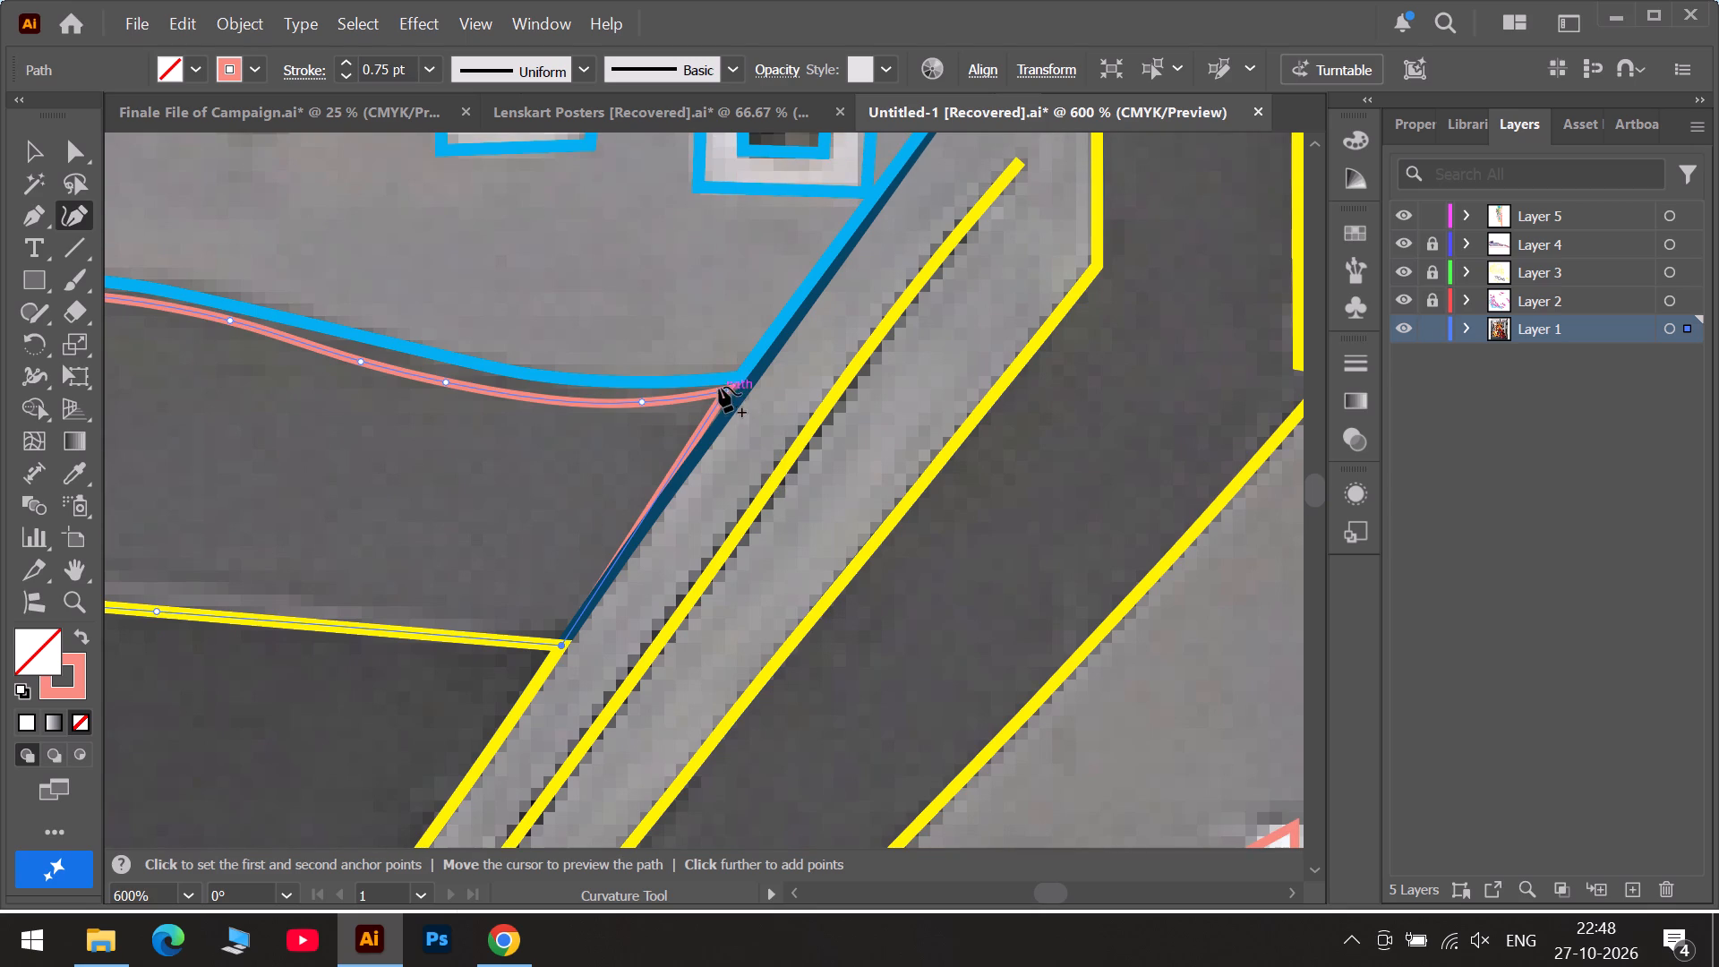
pyautogui.moveTo(725, 389); pyautogui.dragTo(748, 381)
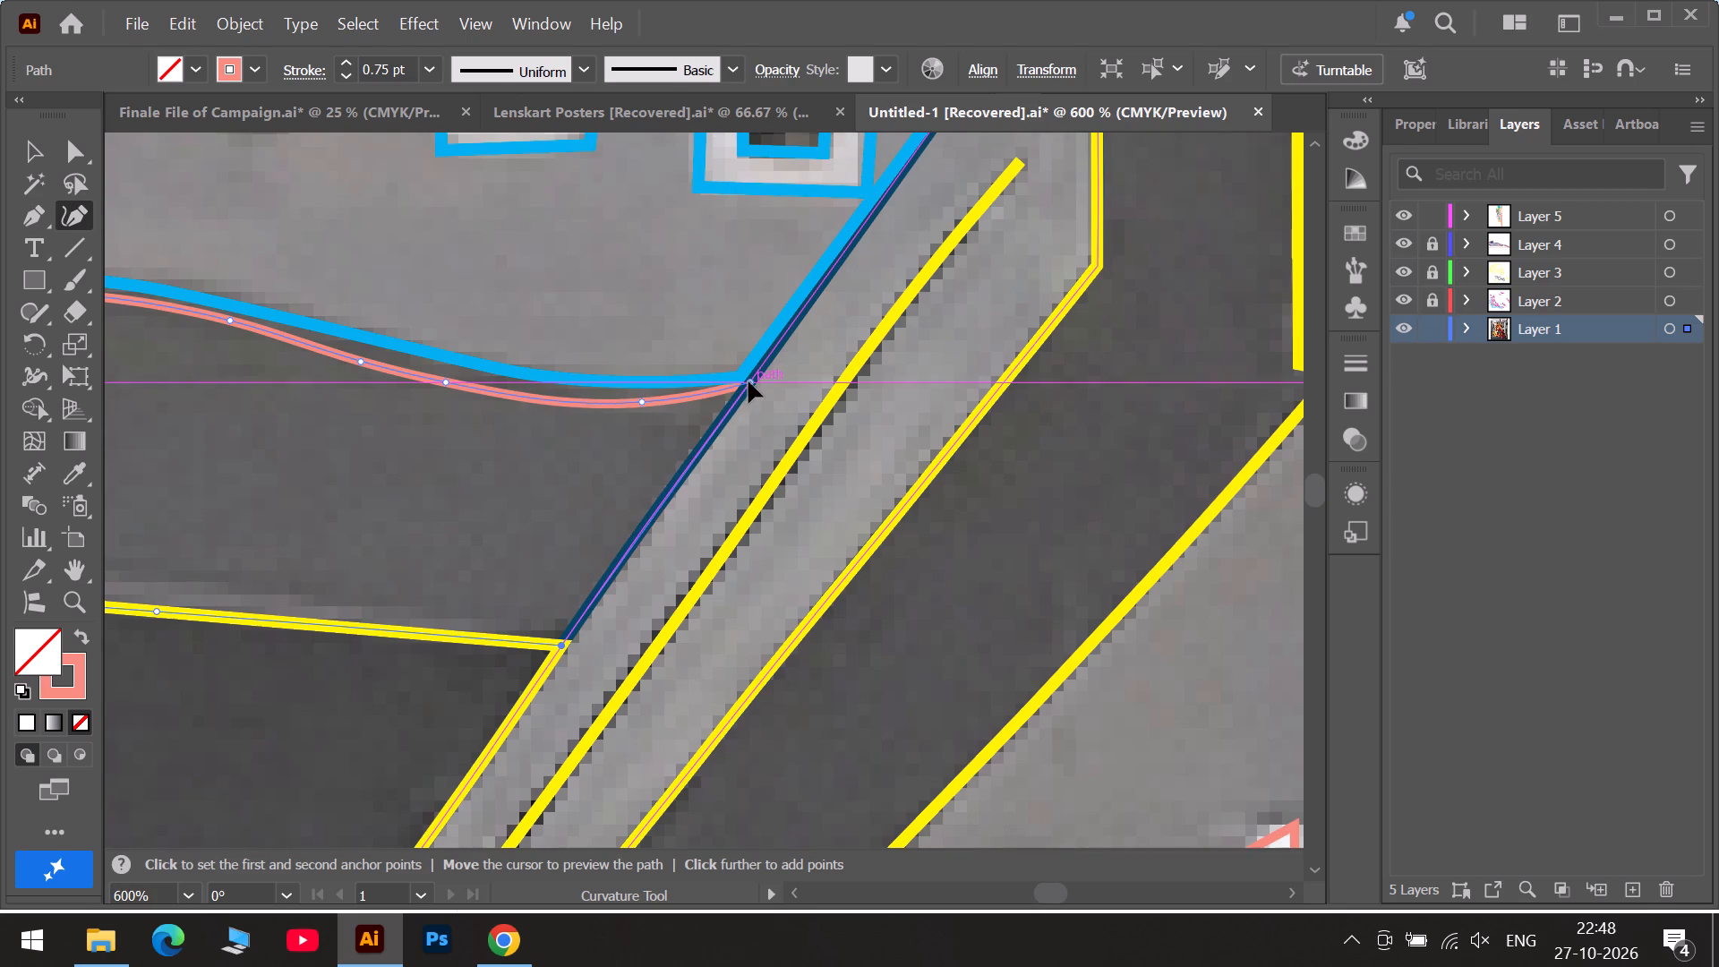
pyautogui.moveTo(748, 381); pyautogui.dragTo(752, 377)
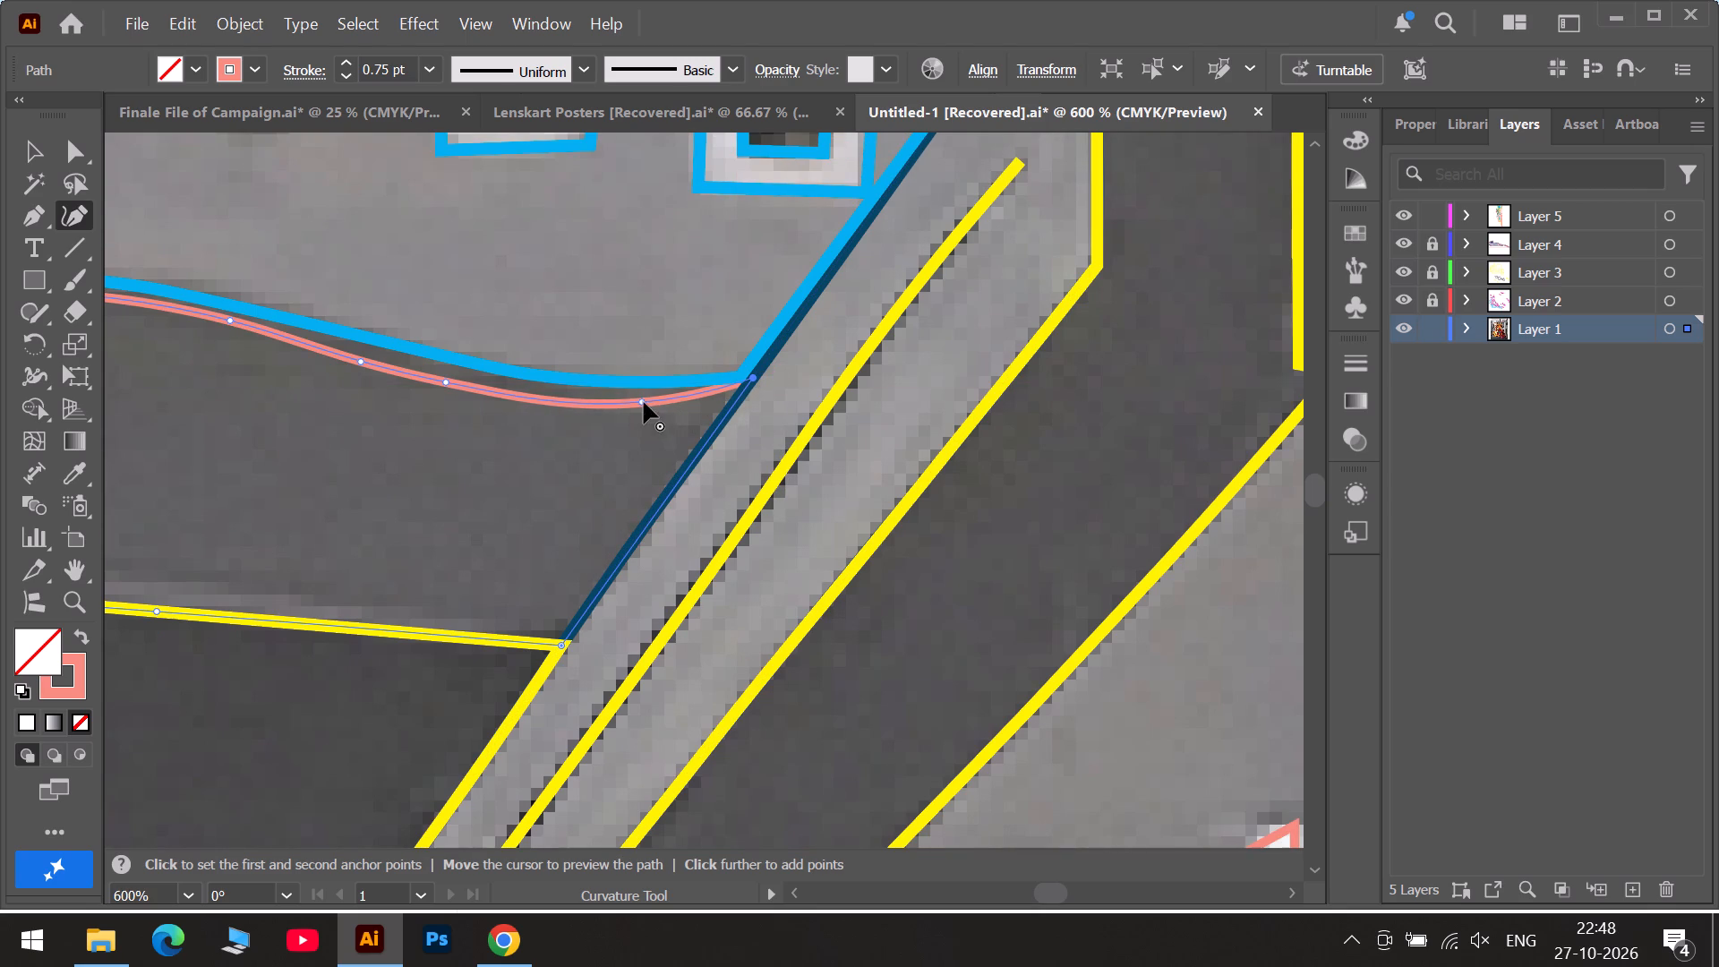
# Align the outline's upper-edge anchors with the wavy blue curve, from the navy edge to the yellow box's nearest bottom corner.
pyautogui.moveTo(644, 402); pyautogui.dragTo(681, 385)
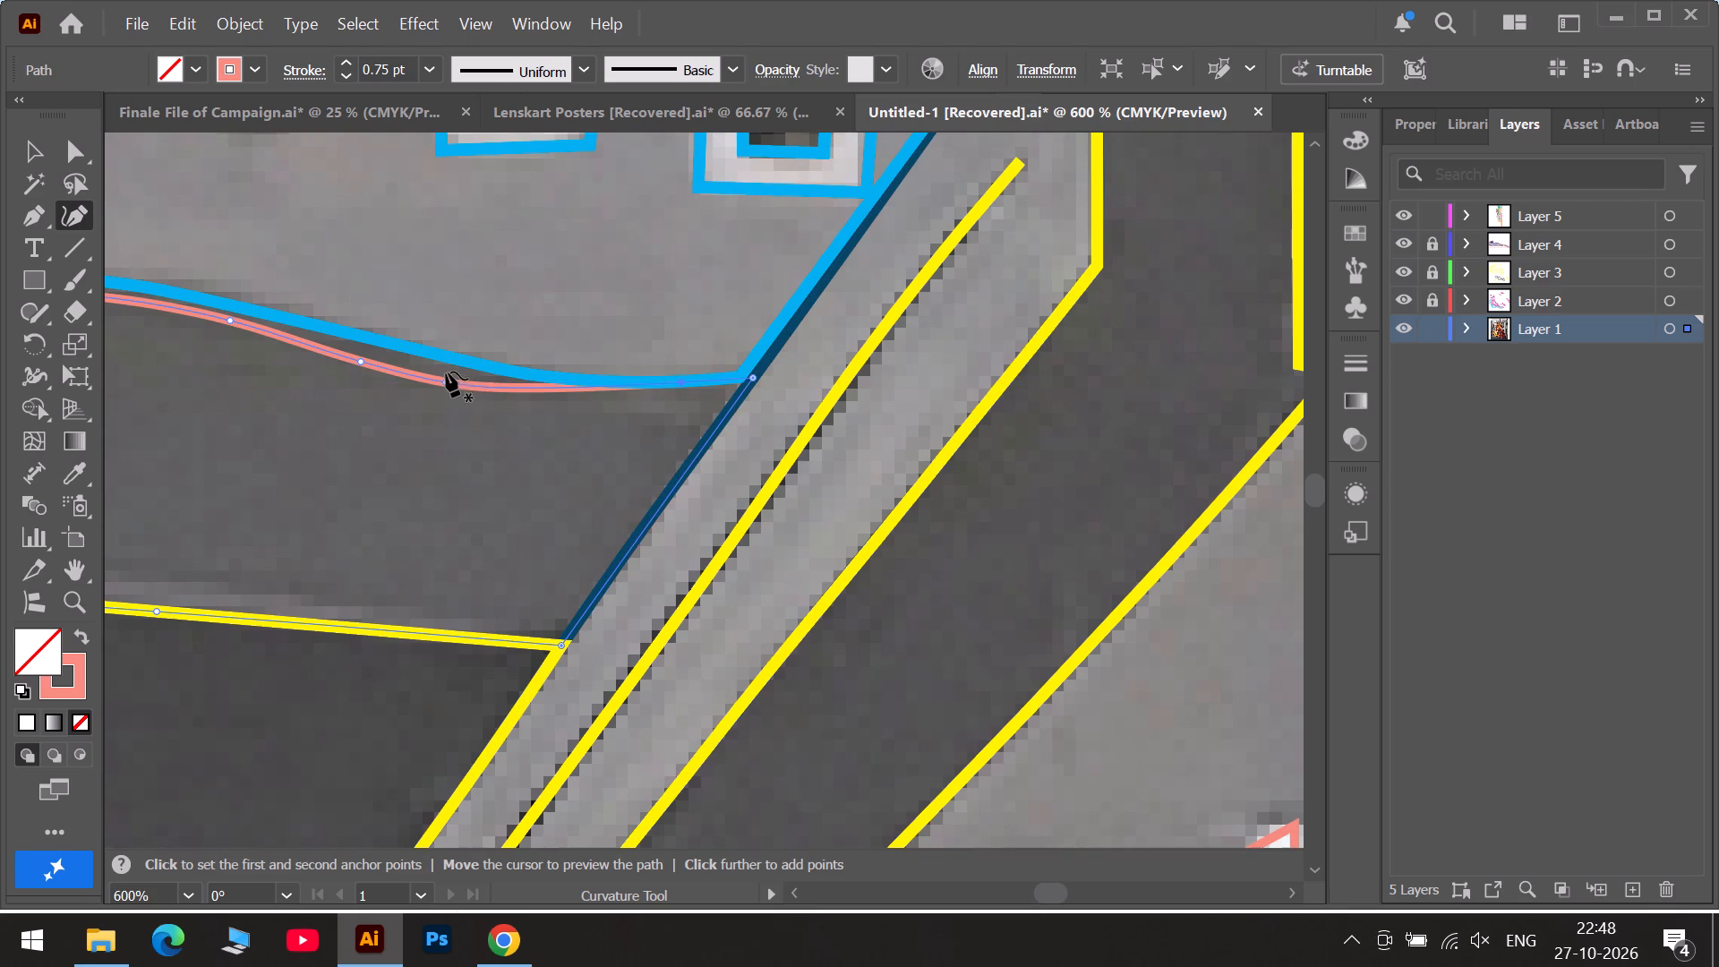
pyautogui.moveTo(445, 379); pyautogui.dragTo(554, 383)
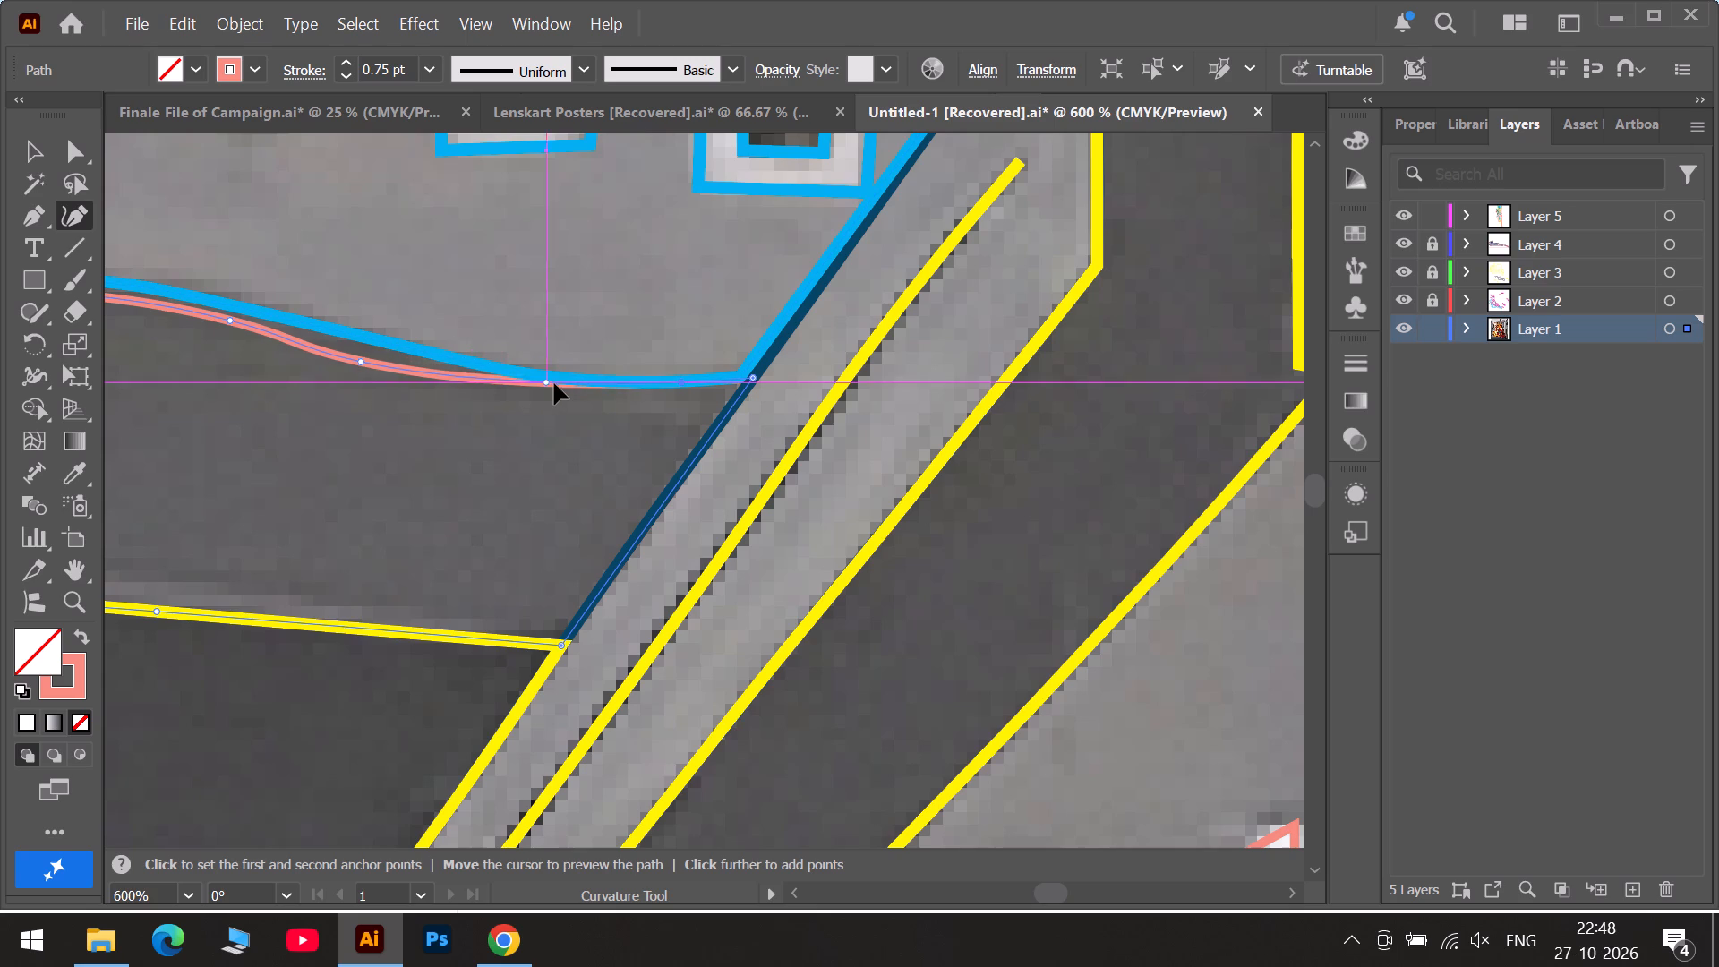
pyautogui.moveTo(554, 383); pyautogui.dragTo(588, 383)
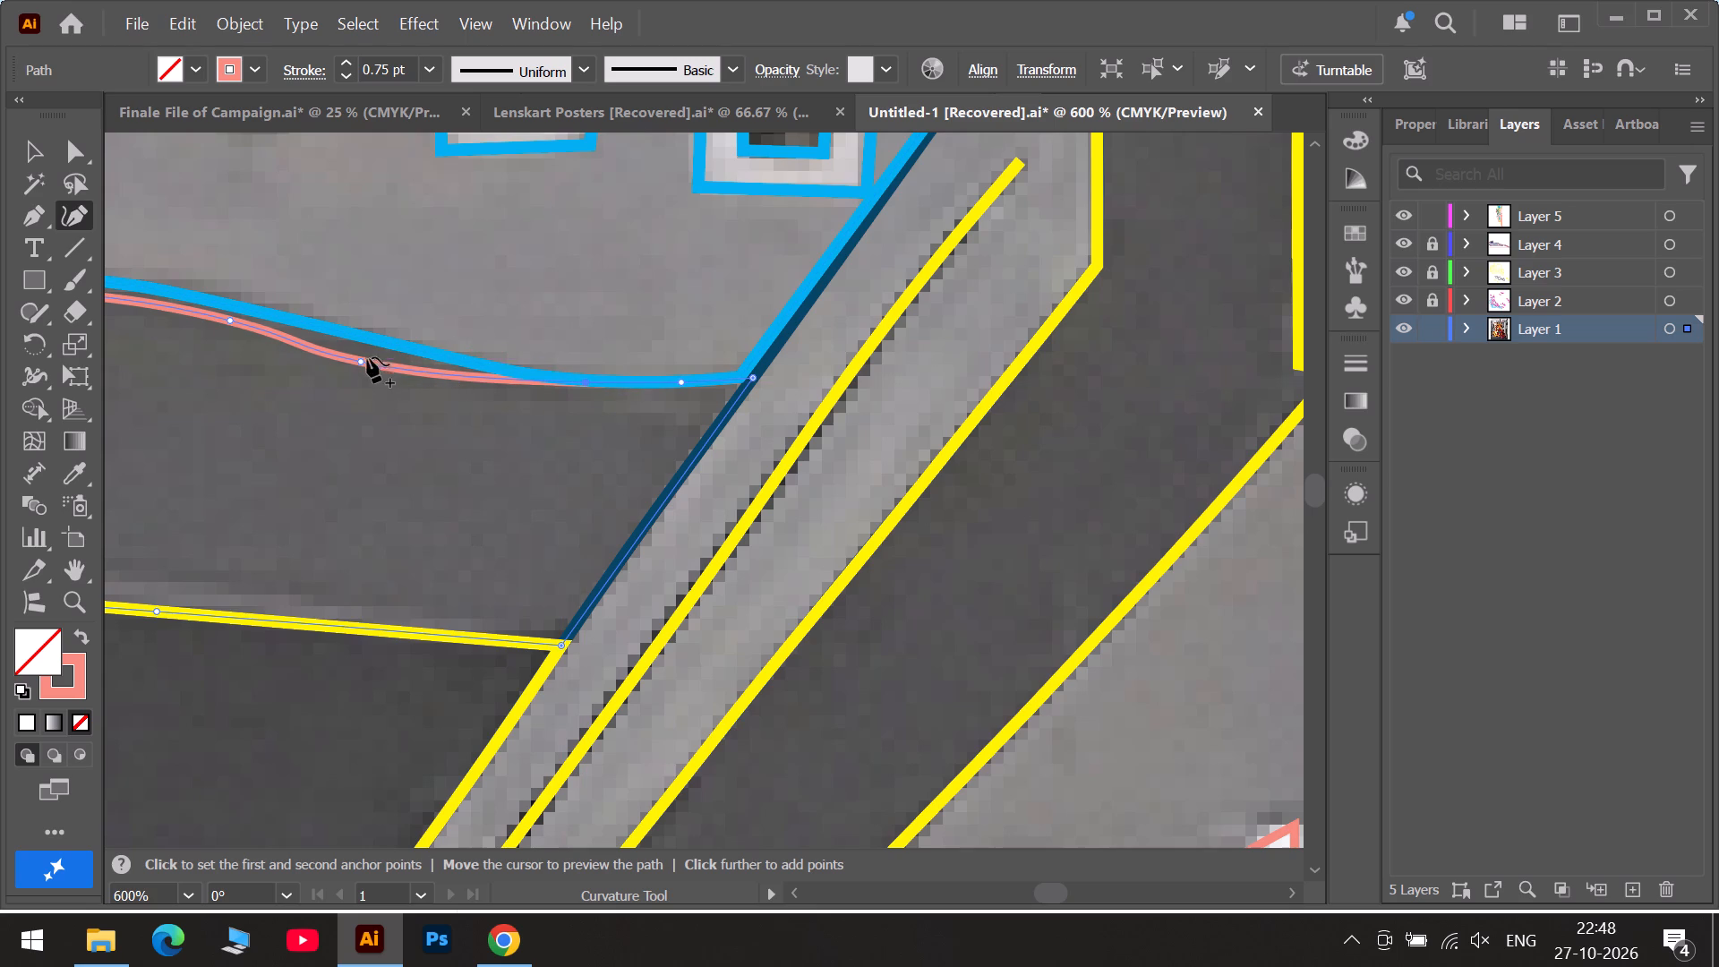
pyautogui.moveTo(363, 361); pyautogui.dragTo(408, 349)
pyautogui.click(234, 316)
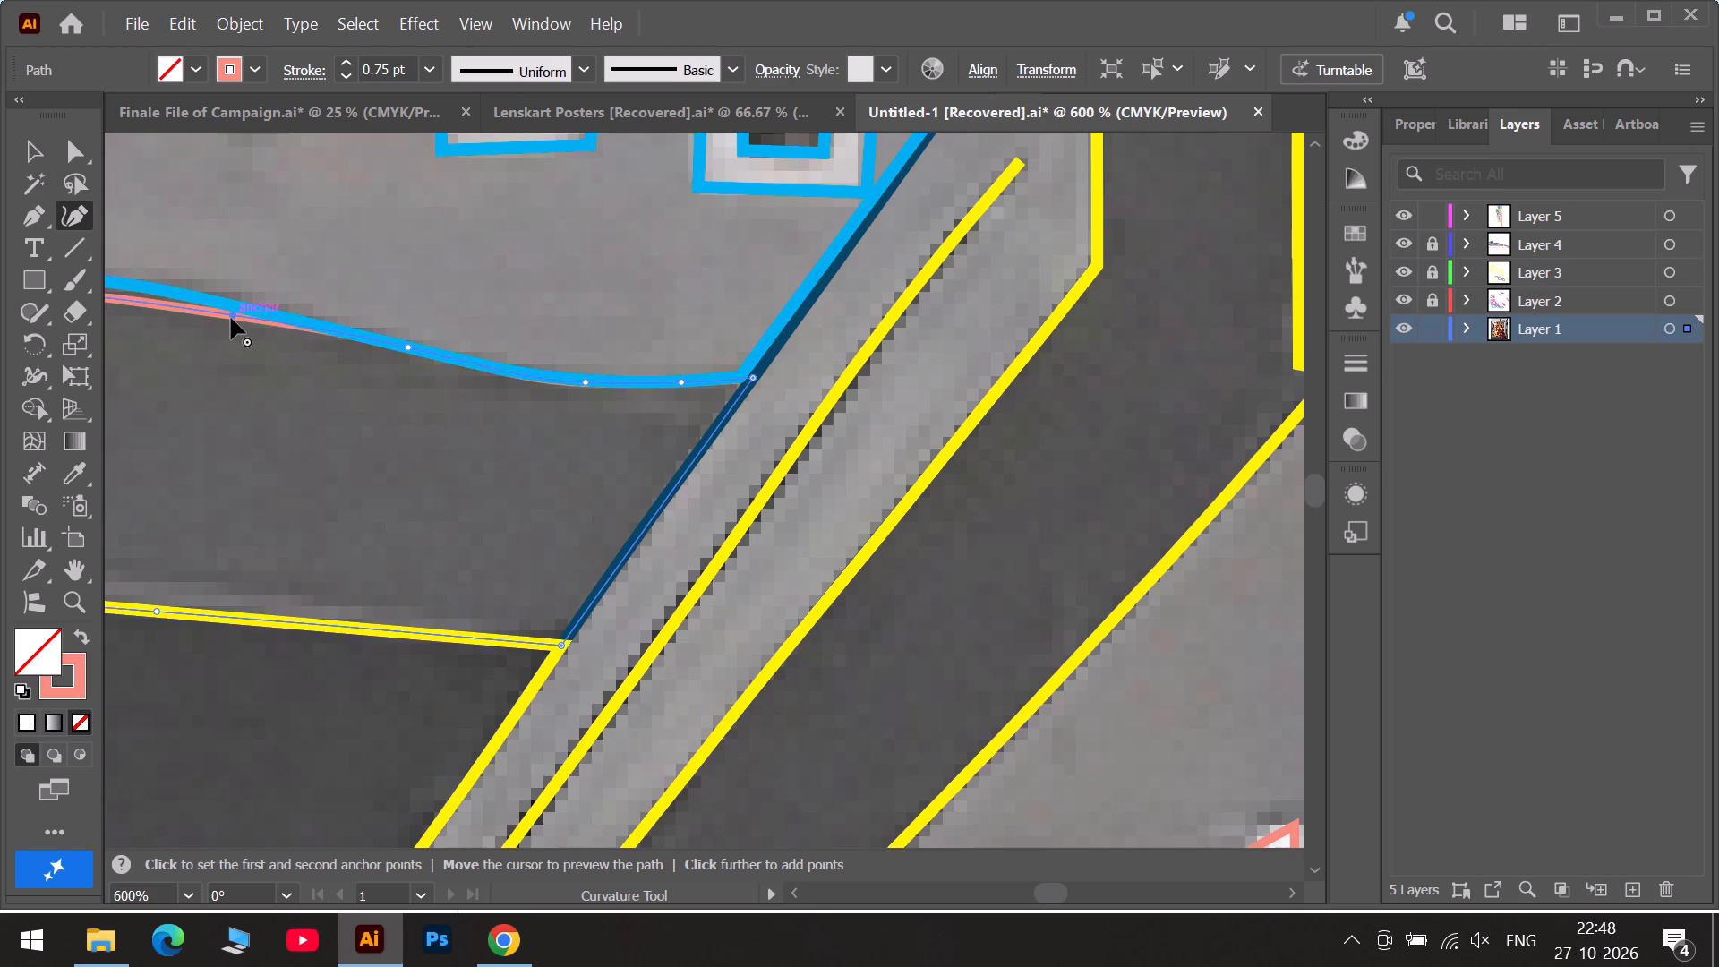
pyautogui.click(234, 316)
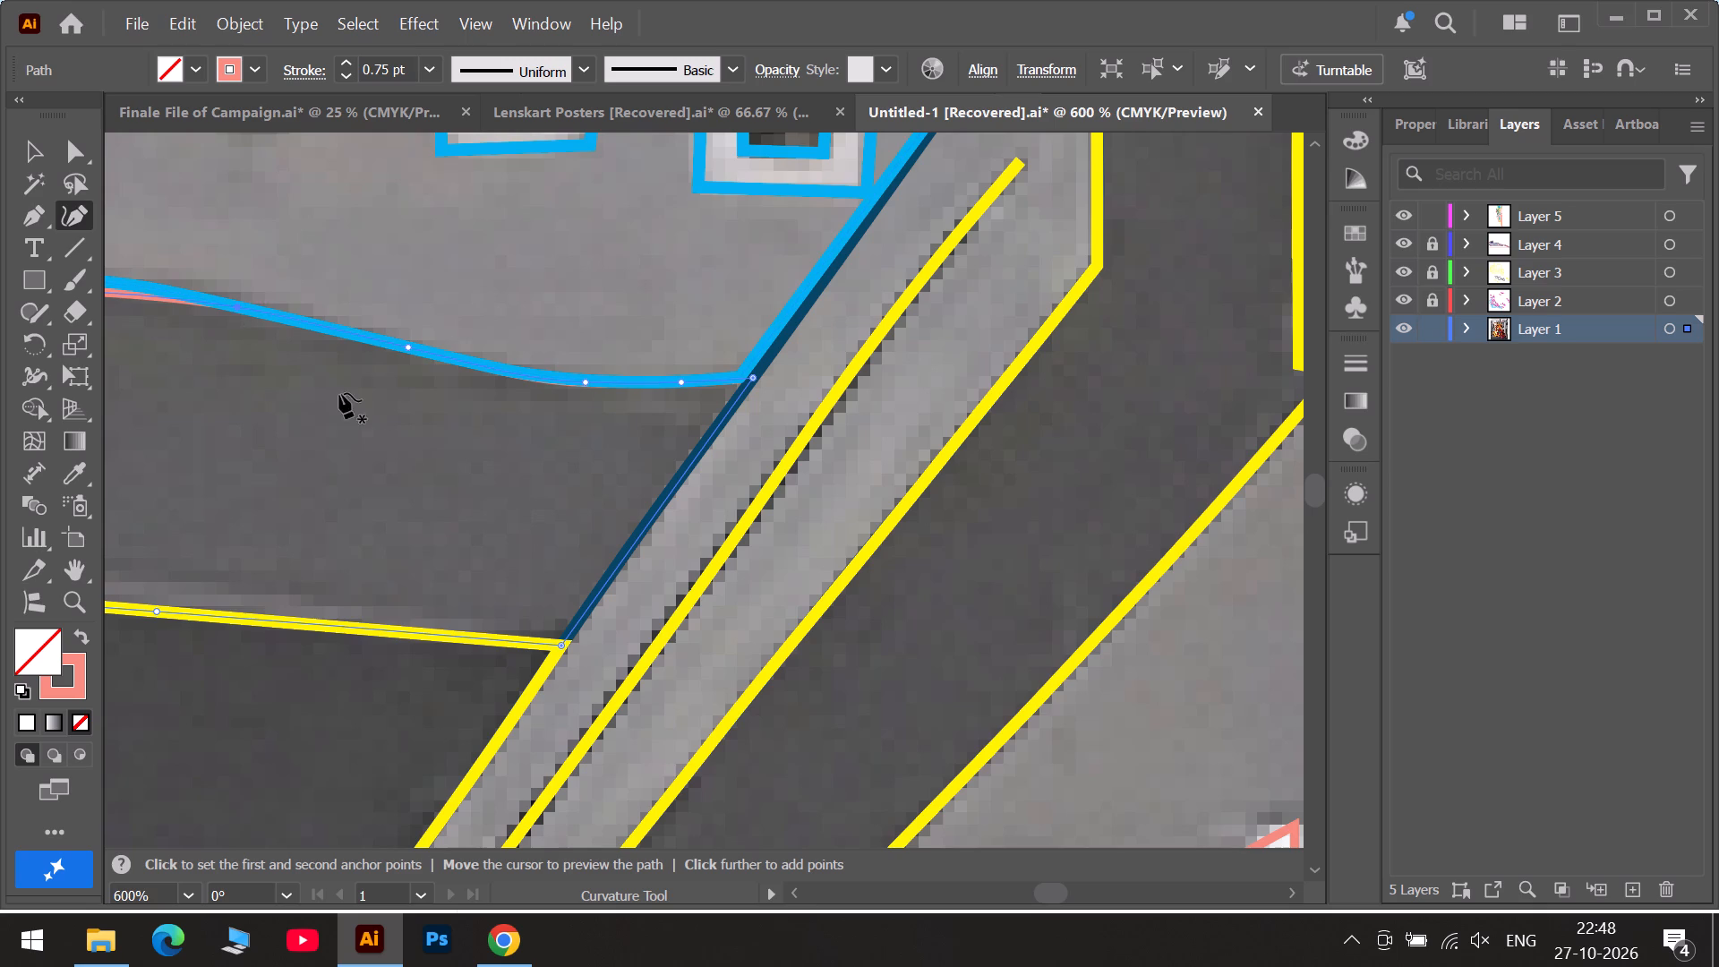
pyautogui.click(1008, 894)
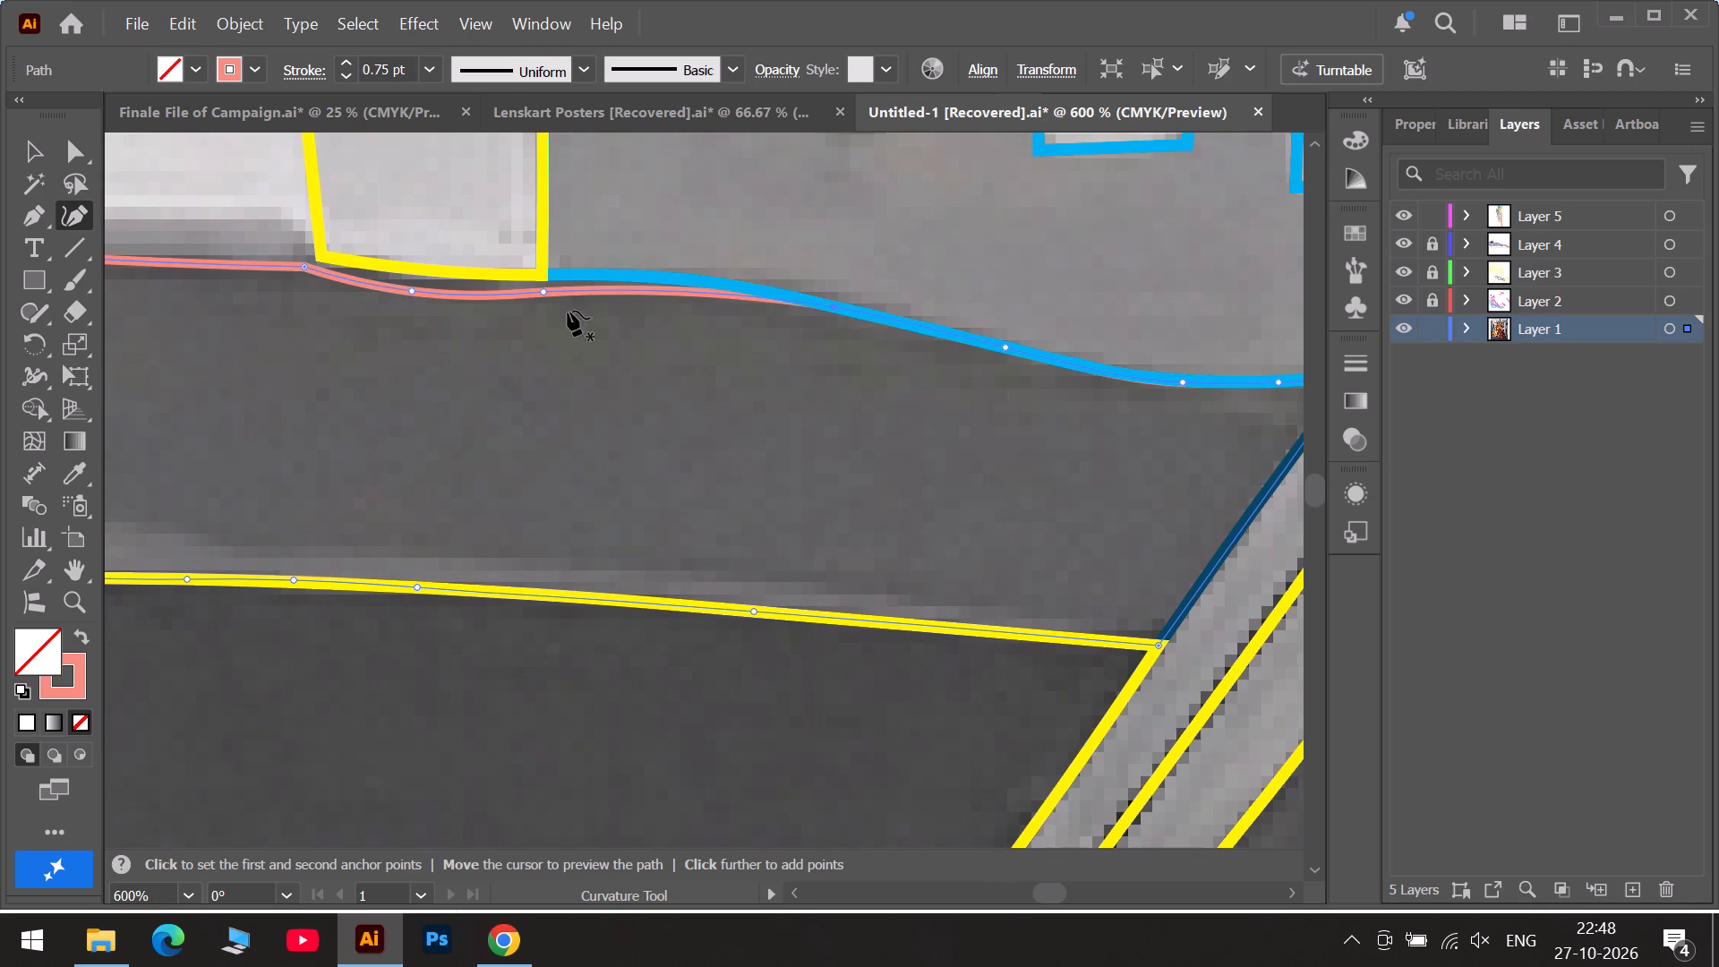
pyautogui.moveTo(545, 291); pyautogui.dragTo(554, 276)
pyautogui.doubleClick(554, 276)
pyautogui.click(554, 276)
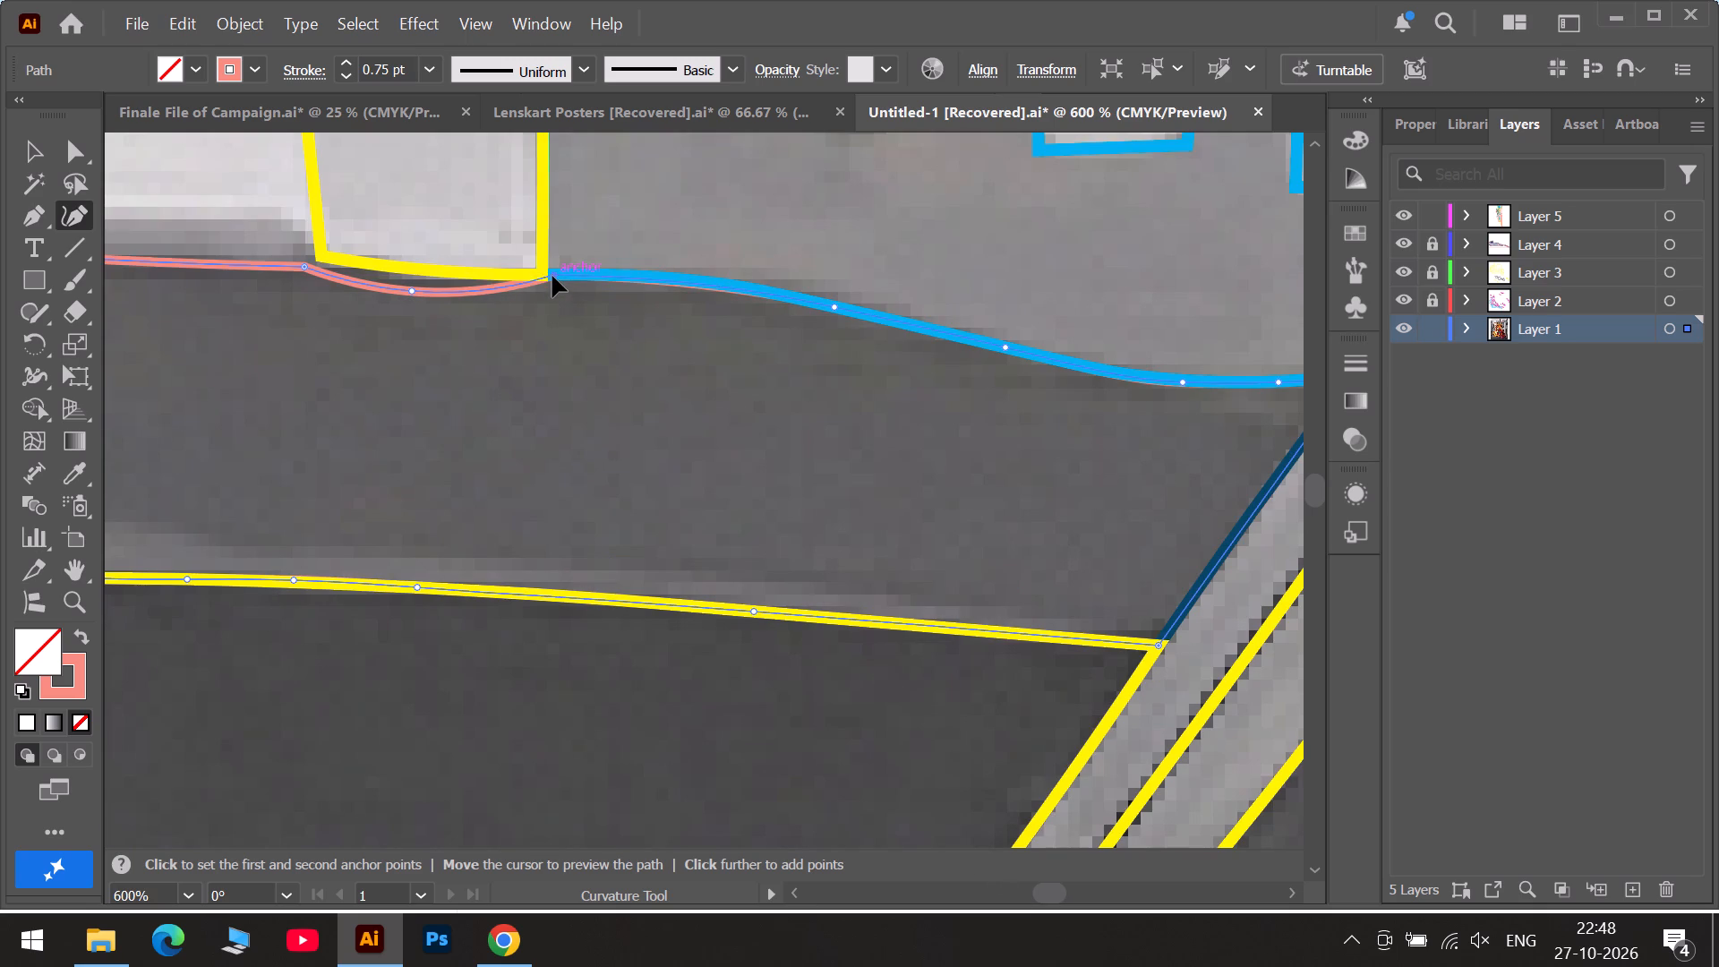
pyautogui.moveTo(703, 286); pyautogui.dragTo(712, 286)
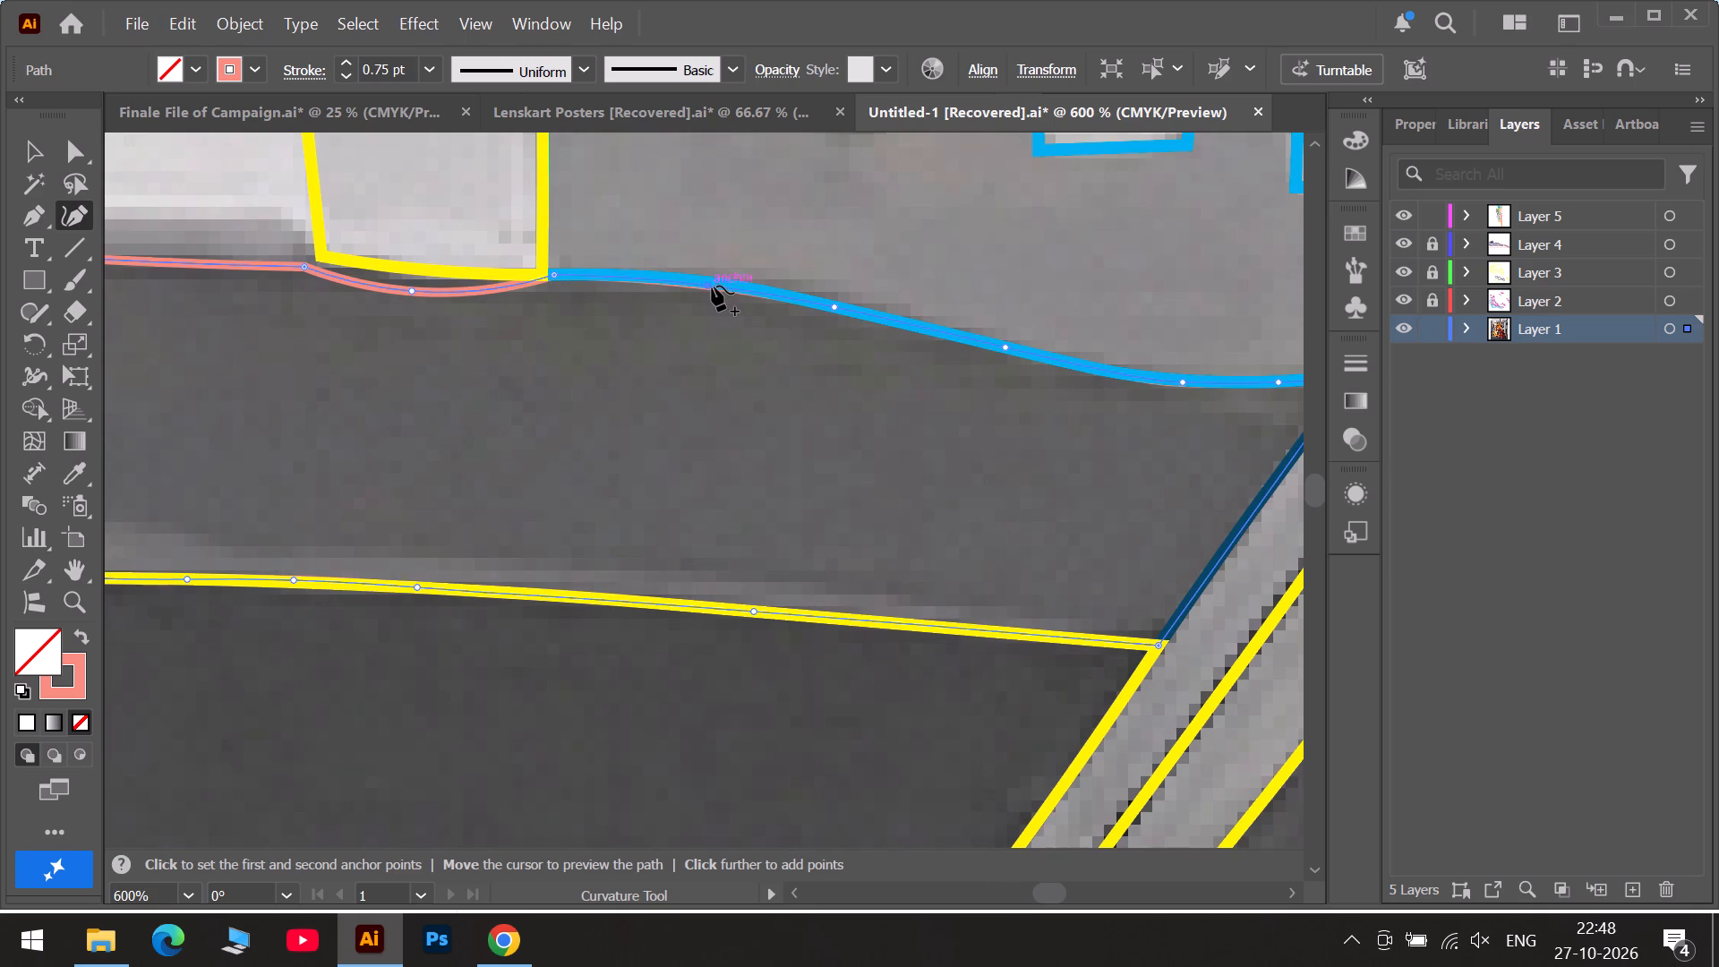
pyautogui.moveTo(712, 286); pyautogui.dragTo(715, 282)
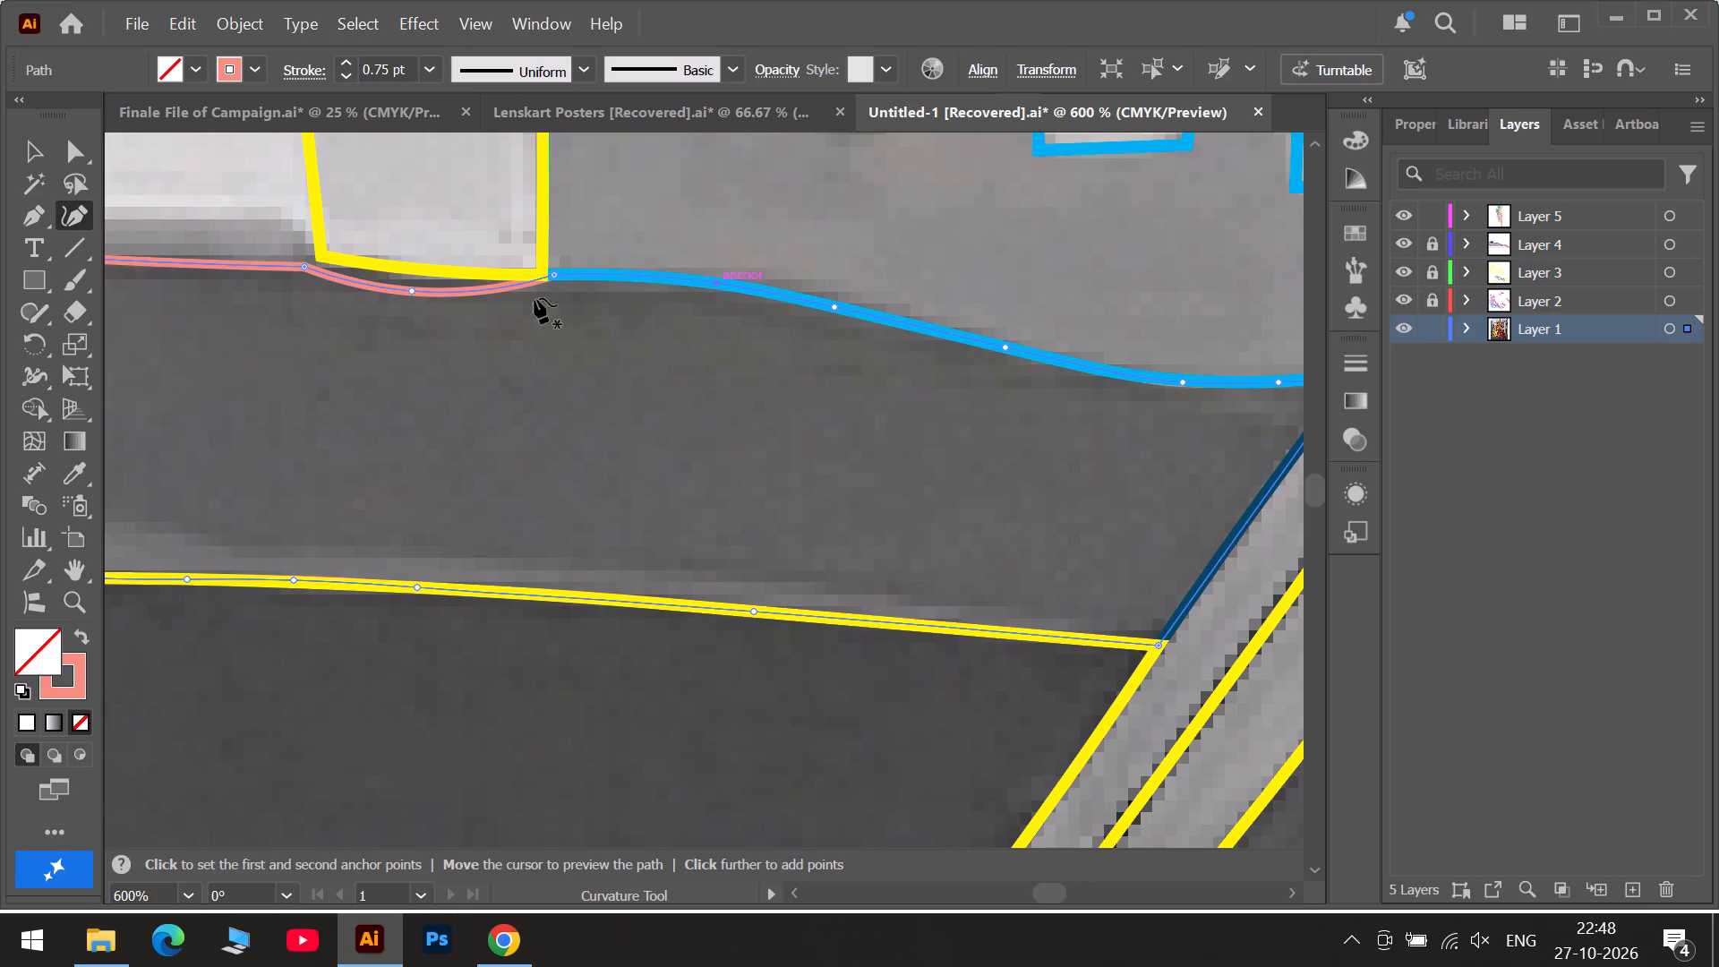
# Fit the outline to the yellow box's curved bottom edge by adjusting its middle and far-corner anchors.
pyautogui.doubleClick(415, 290)
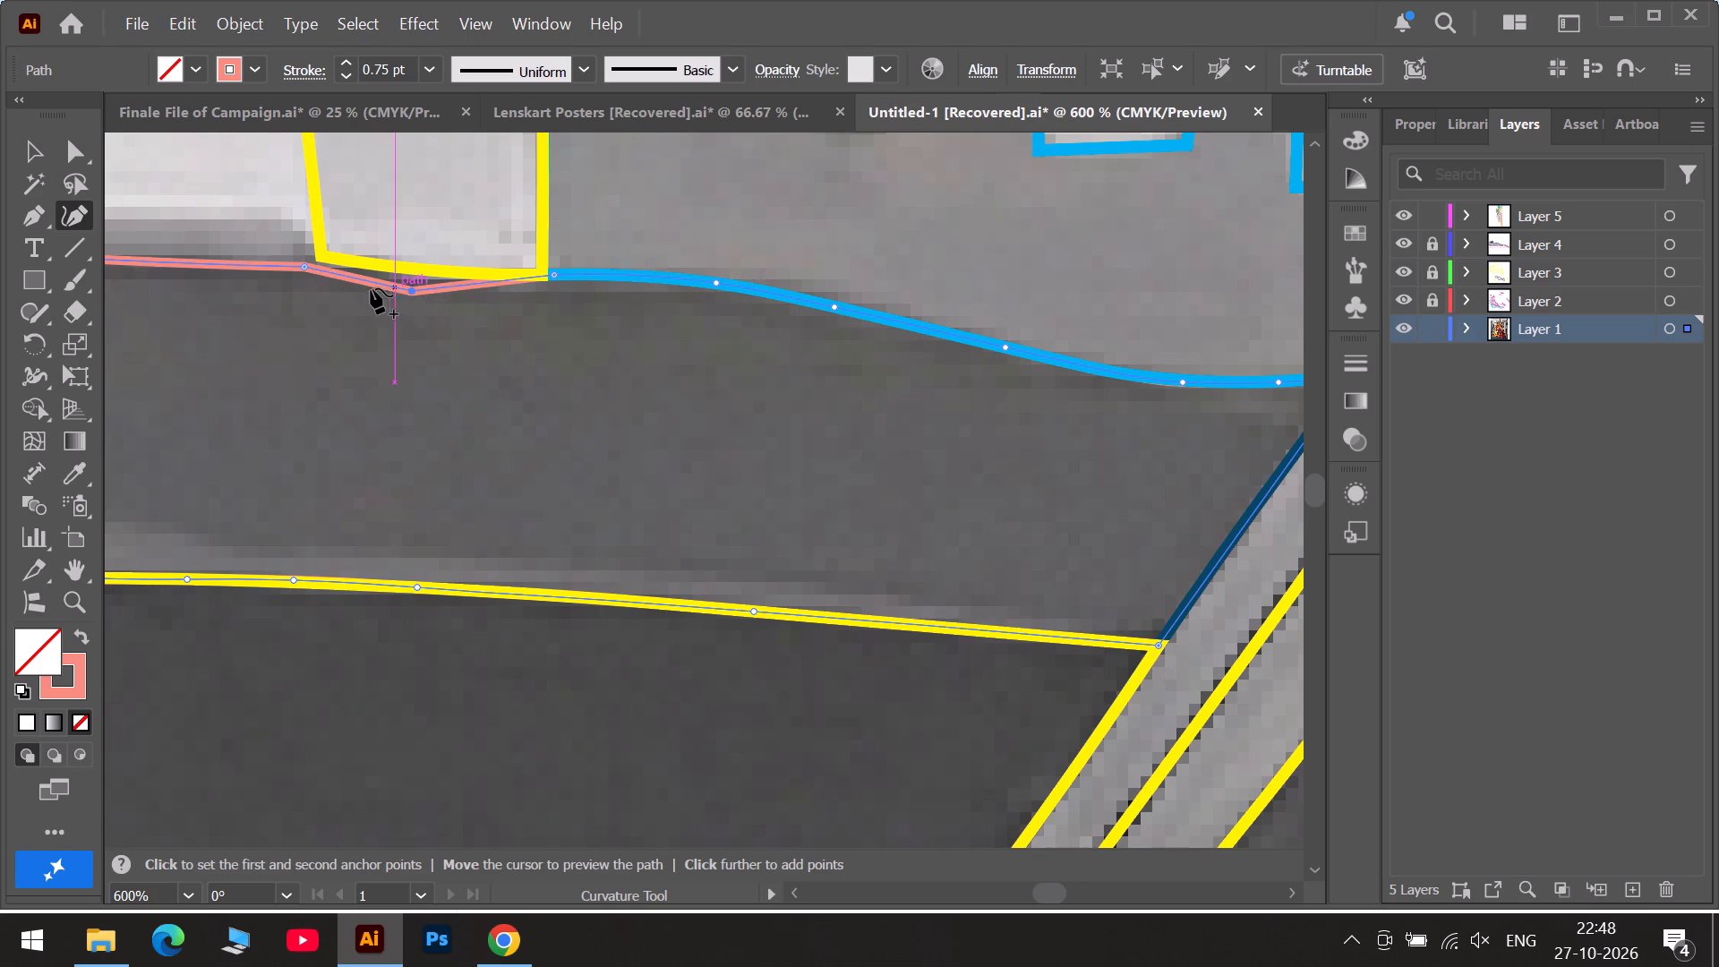
pyautogui.doubleClick(412, 291)
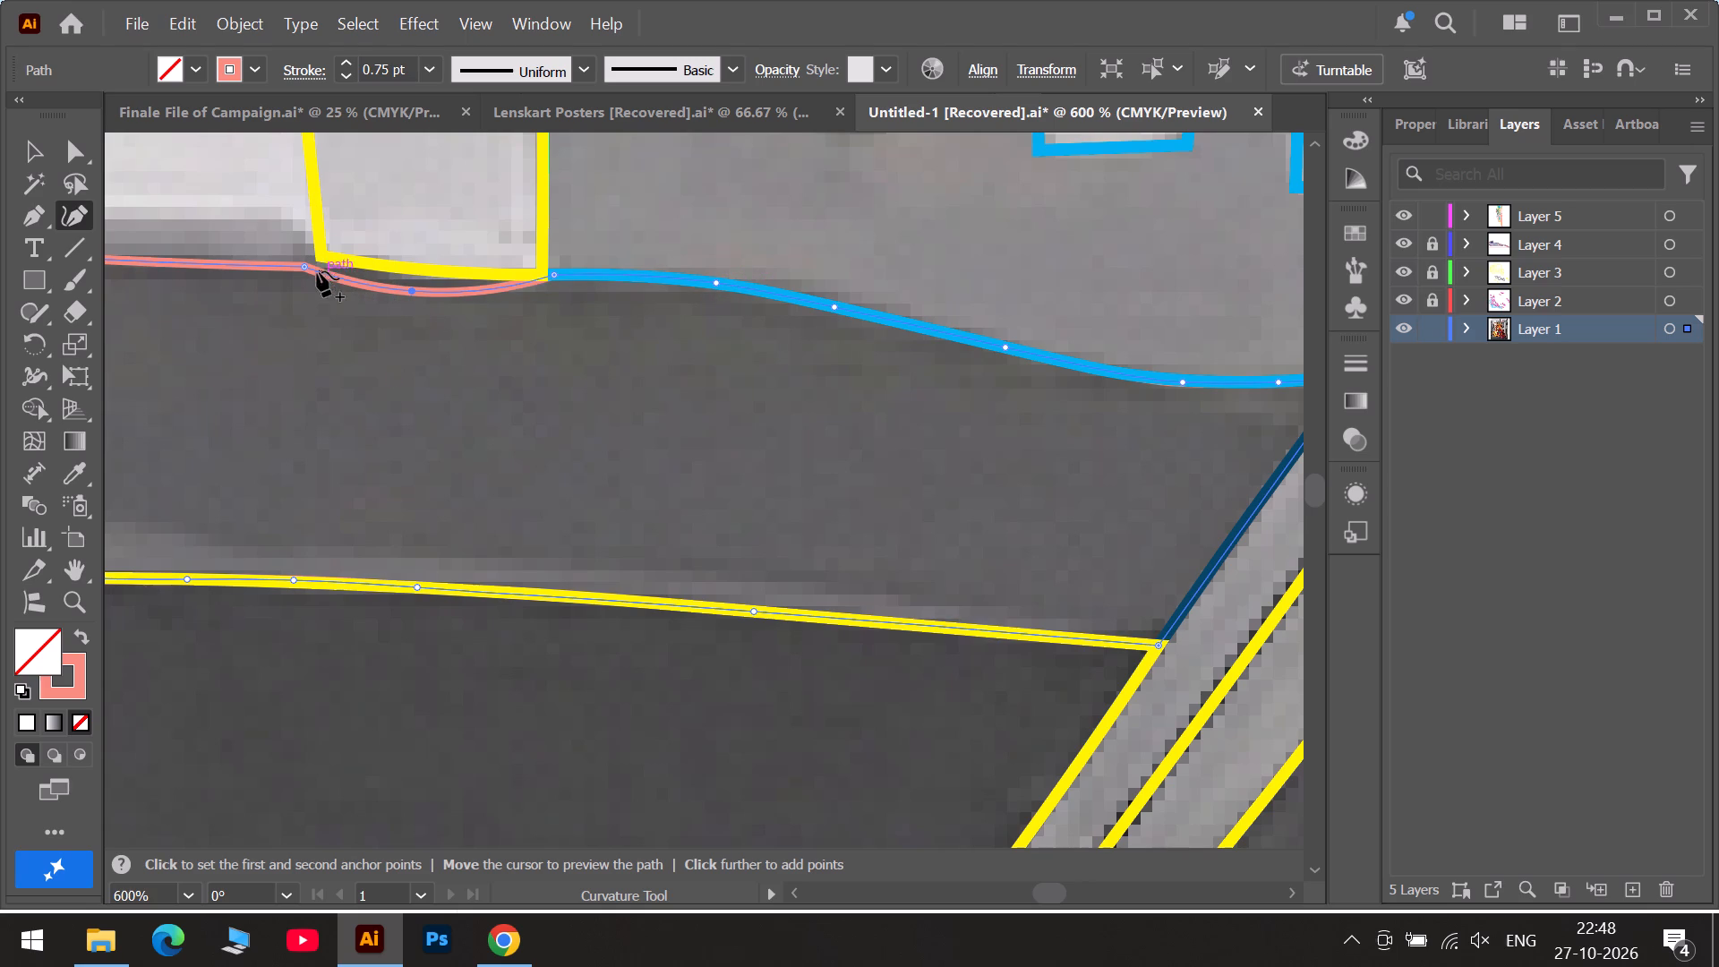
pyautogui.doubleClick(302, 265)
pyautogui.click(302, 265)
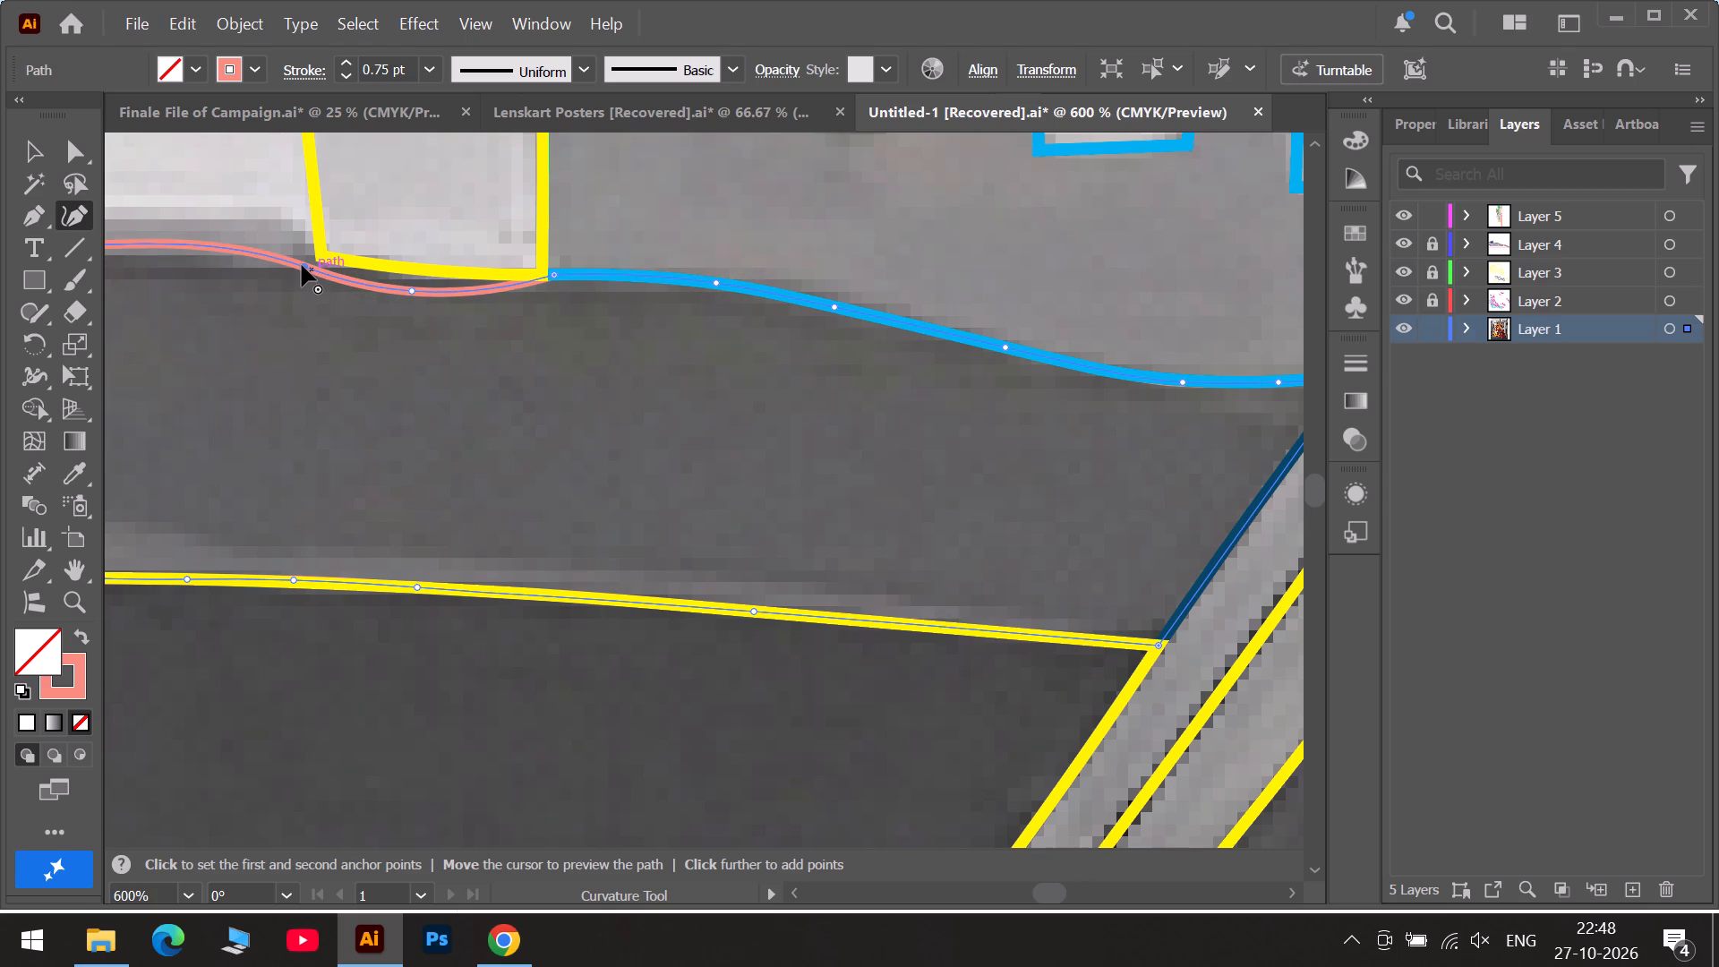
pyautogui.doubleClick(302, 265)
pyautogui.moveTo(412, 293); pyautogui.dragTo(422, 284)
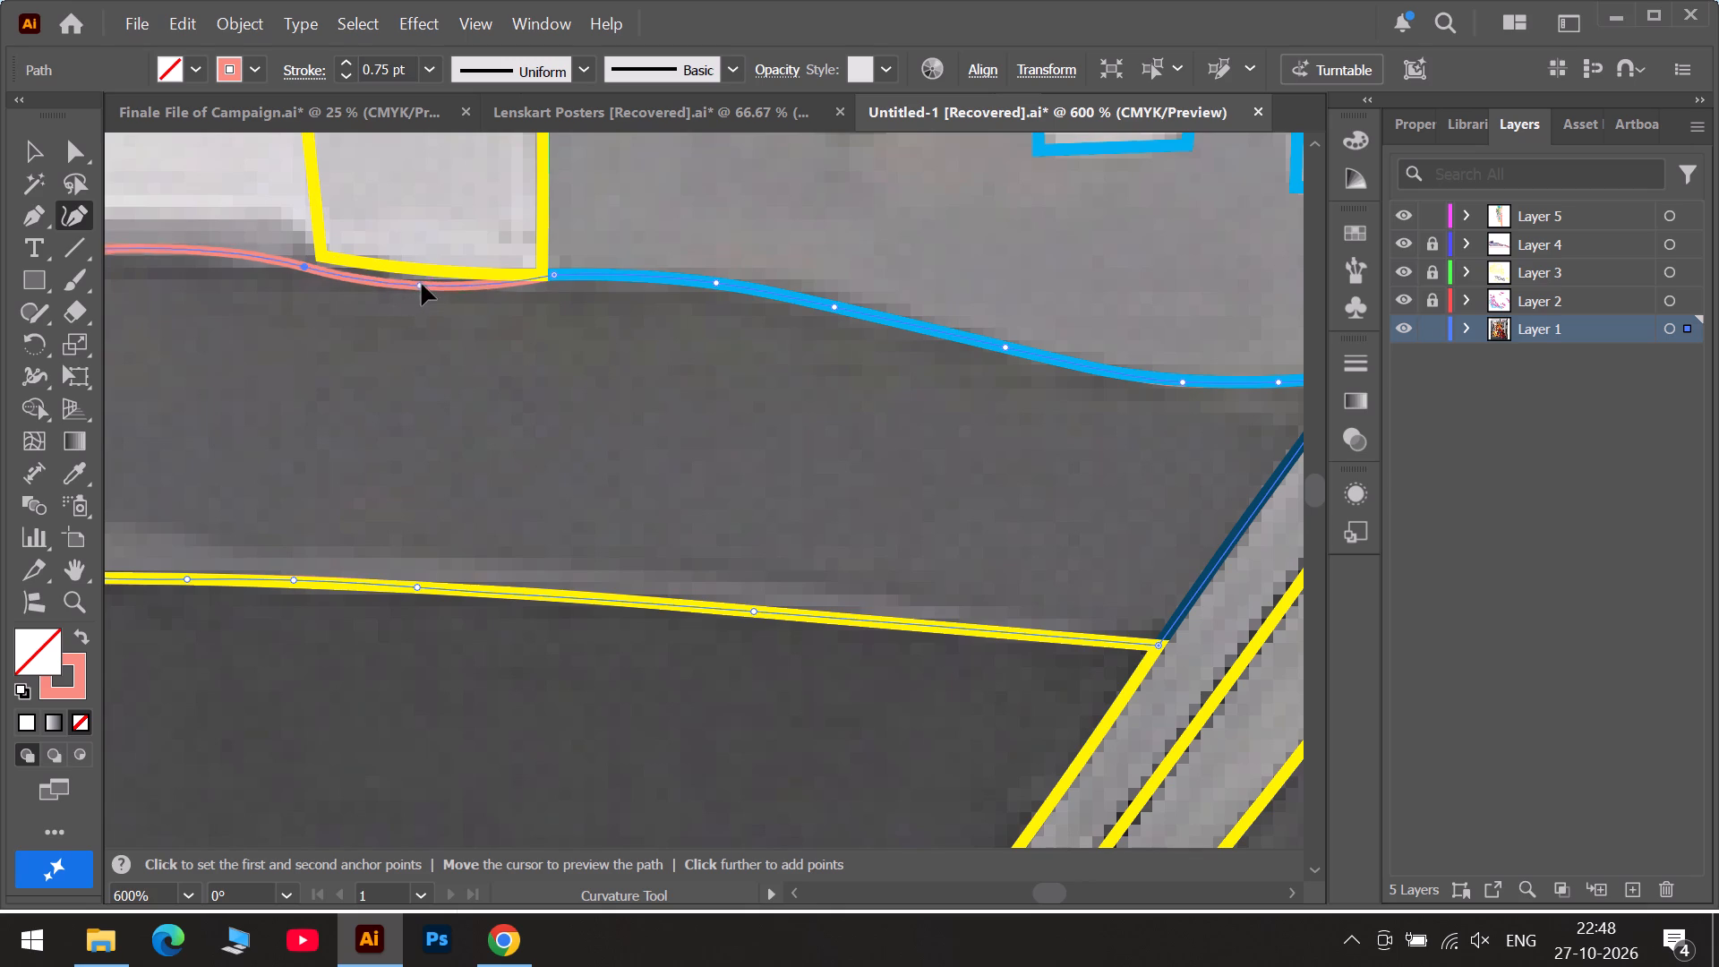
pyautogui.moveTo(422, 284); pyautogui.dragTo(430, 276)
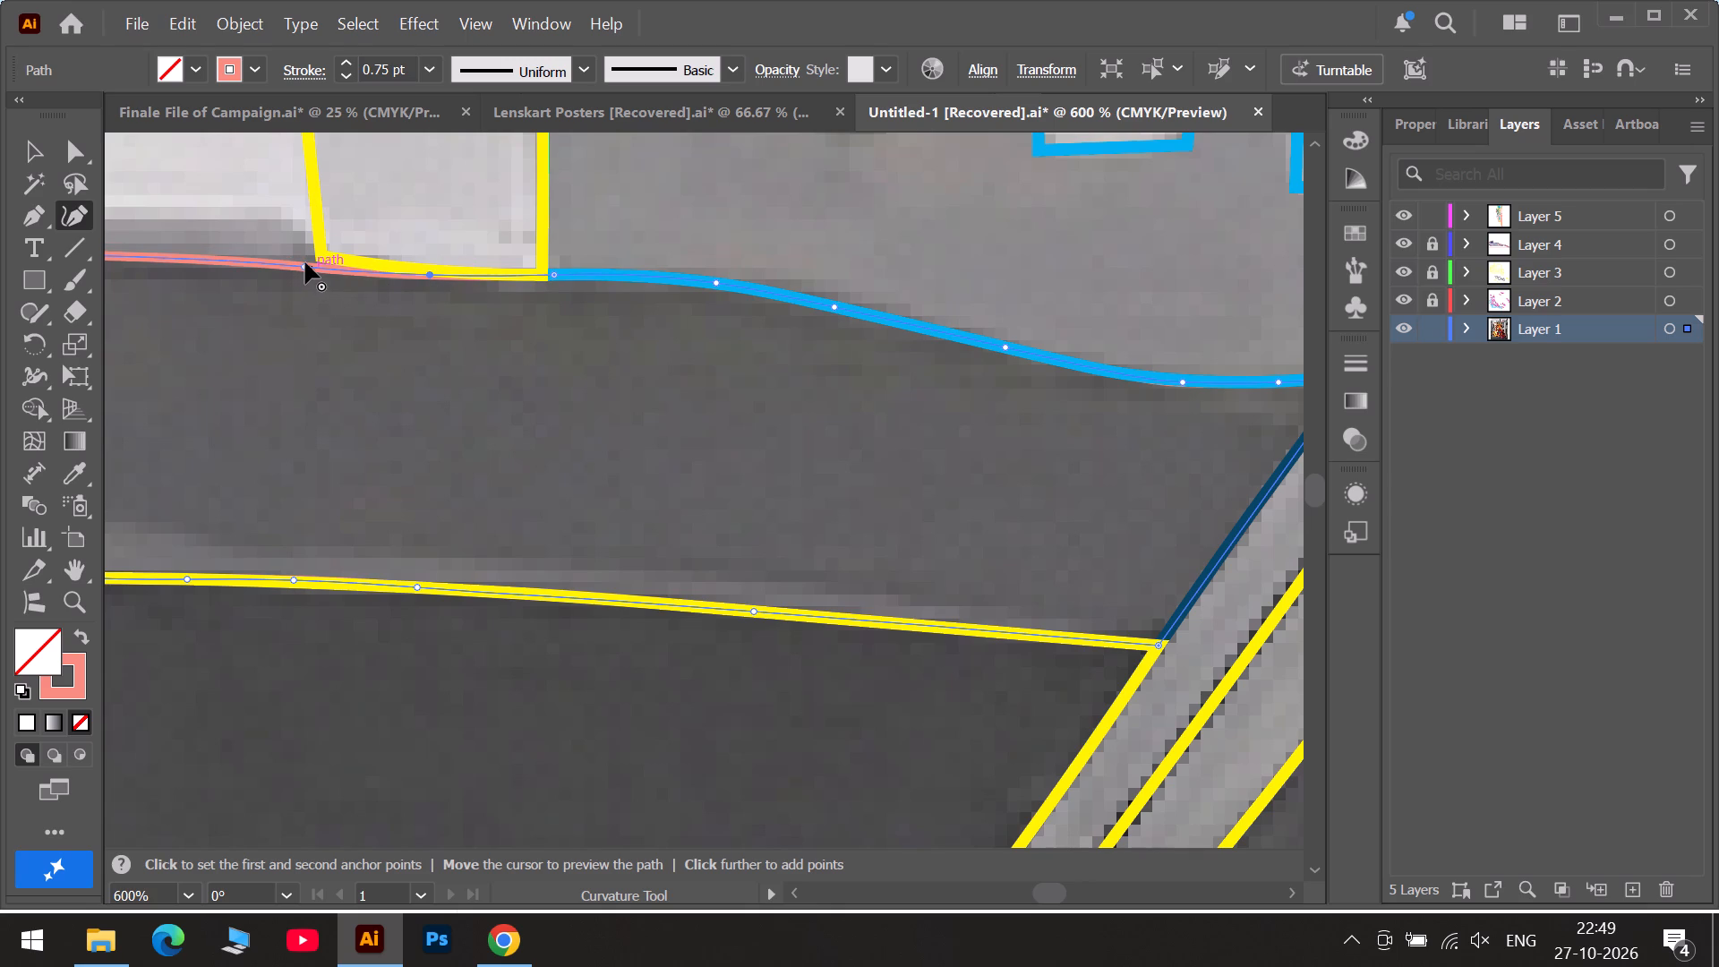
pyautogui.moveTo(302, 268); pyautogui.dragTo(328, 257)
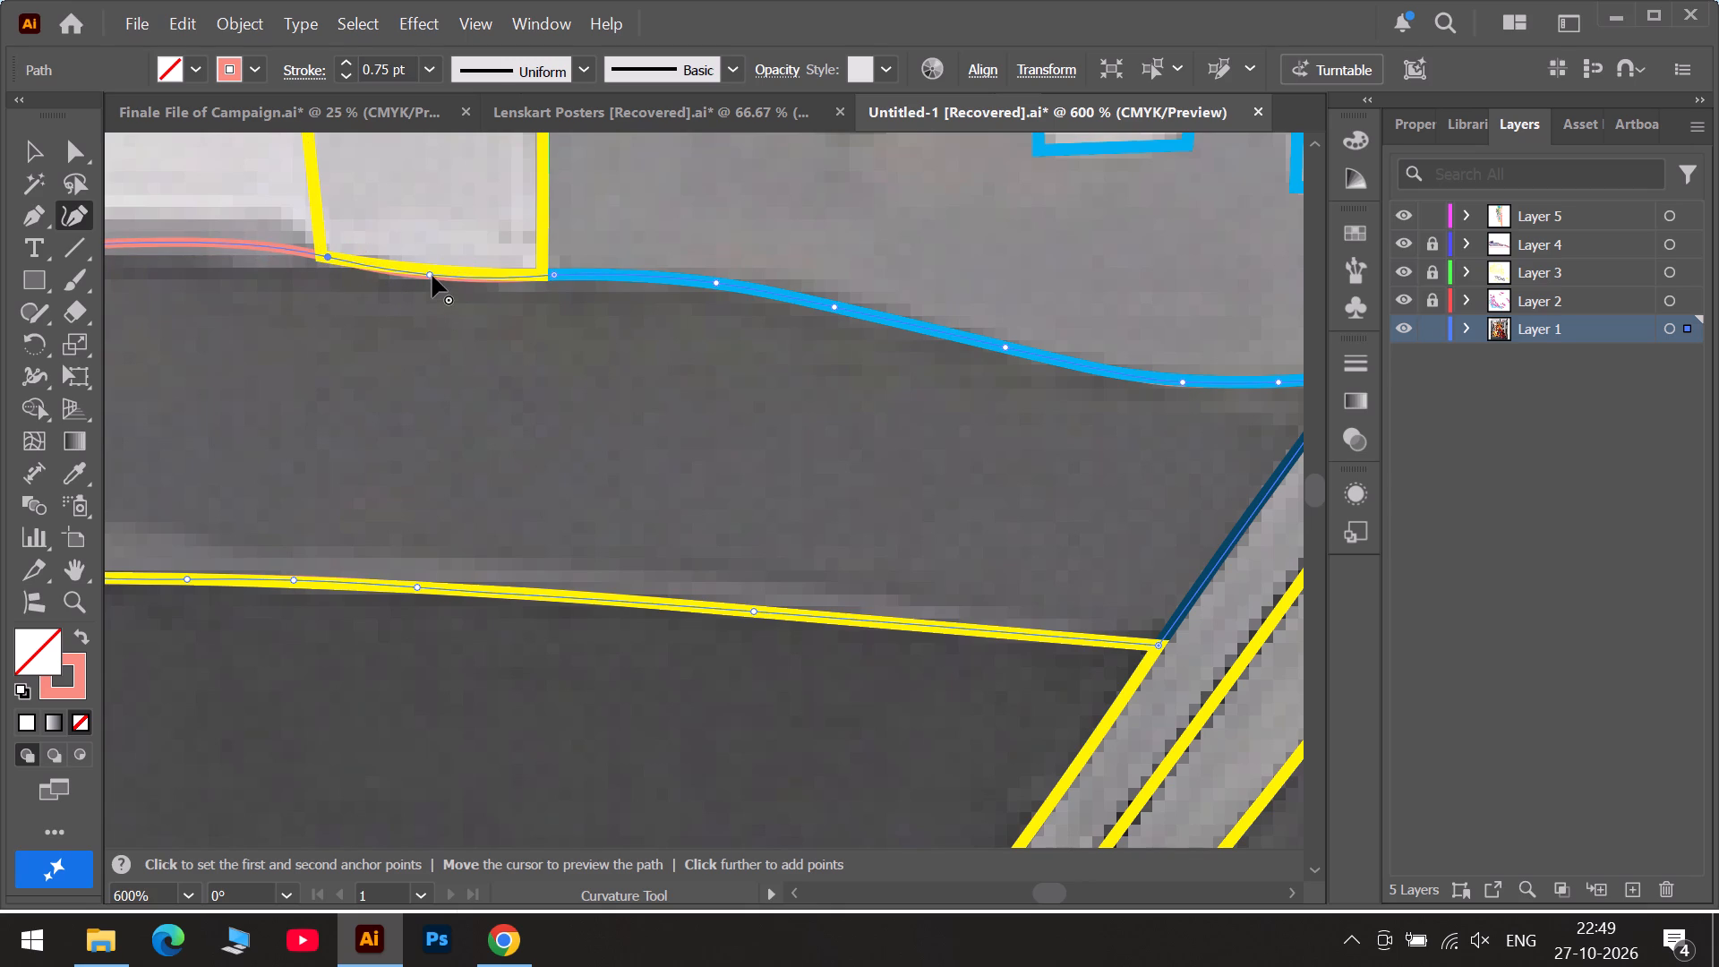
pyautogui.click(432, 276)
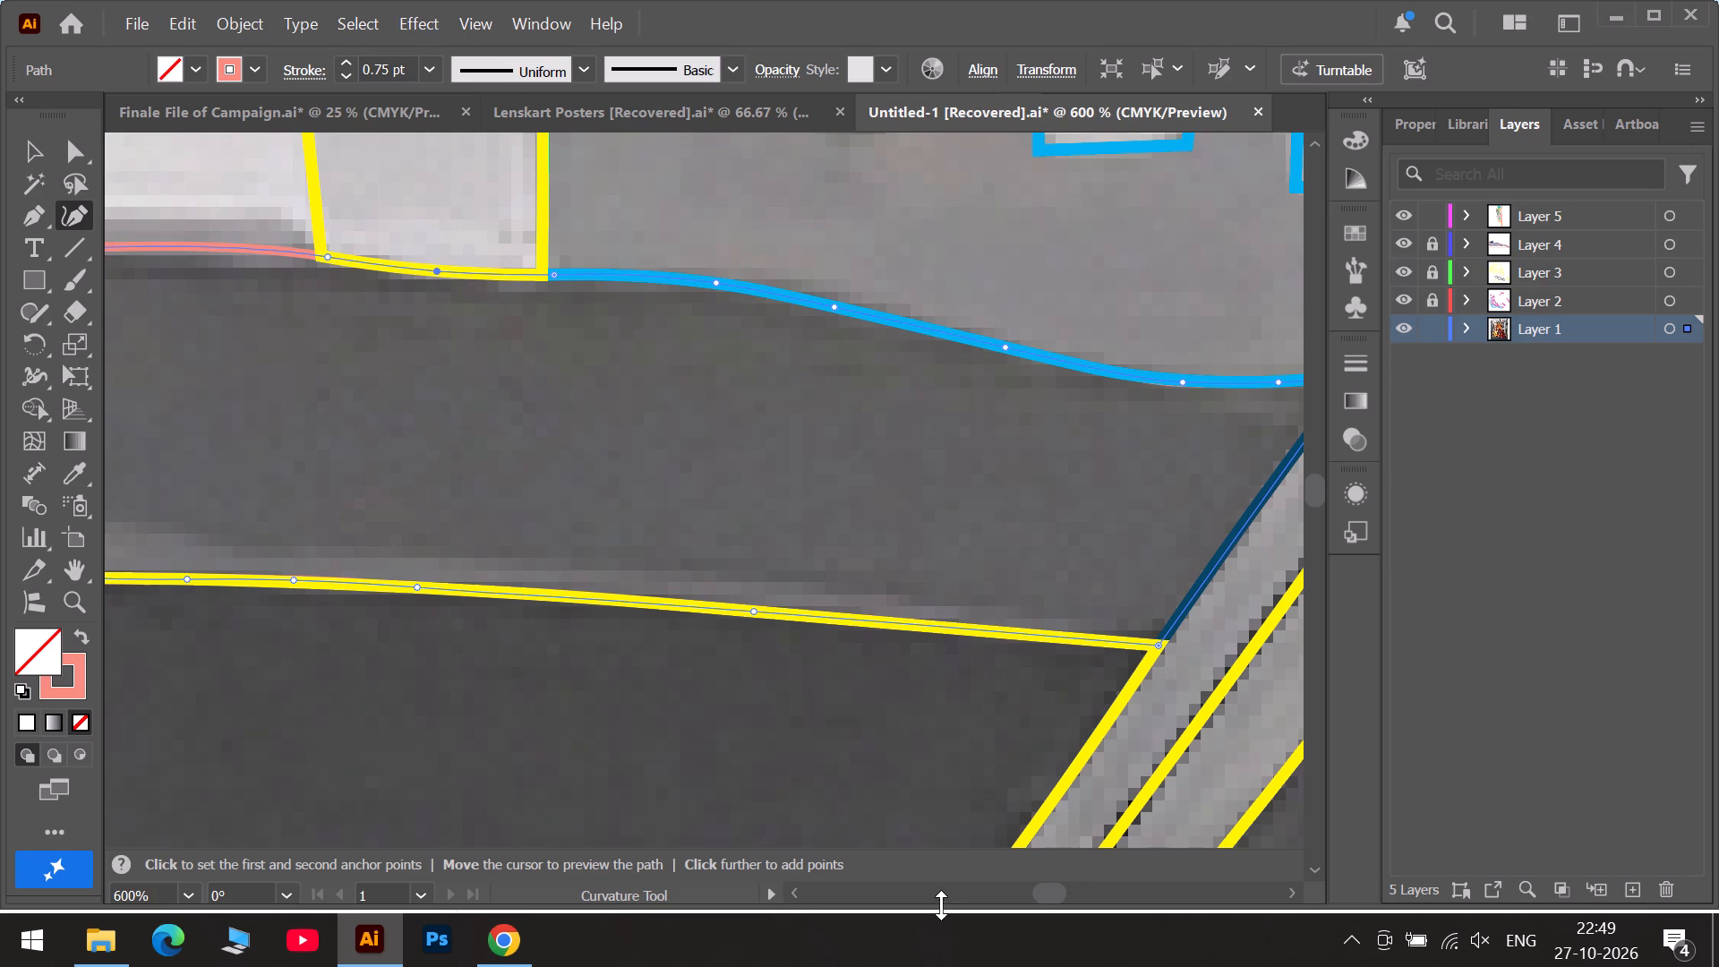
# Add an anchor just before the yellow box's far corner and reposition it to flatten the outline's top edge under the white block.
pyautogui.click(953, 893)
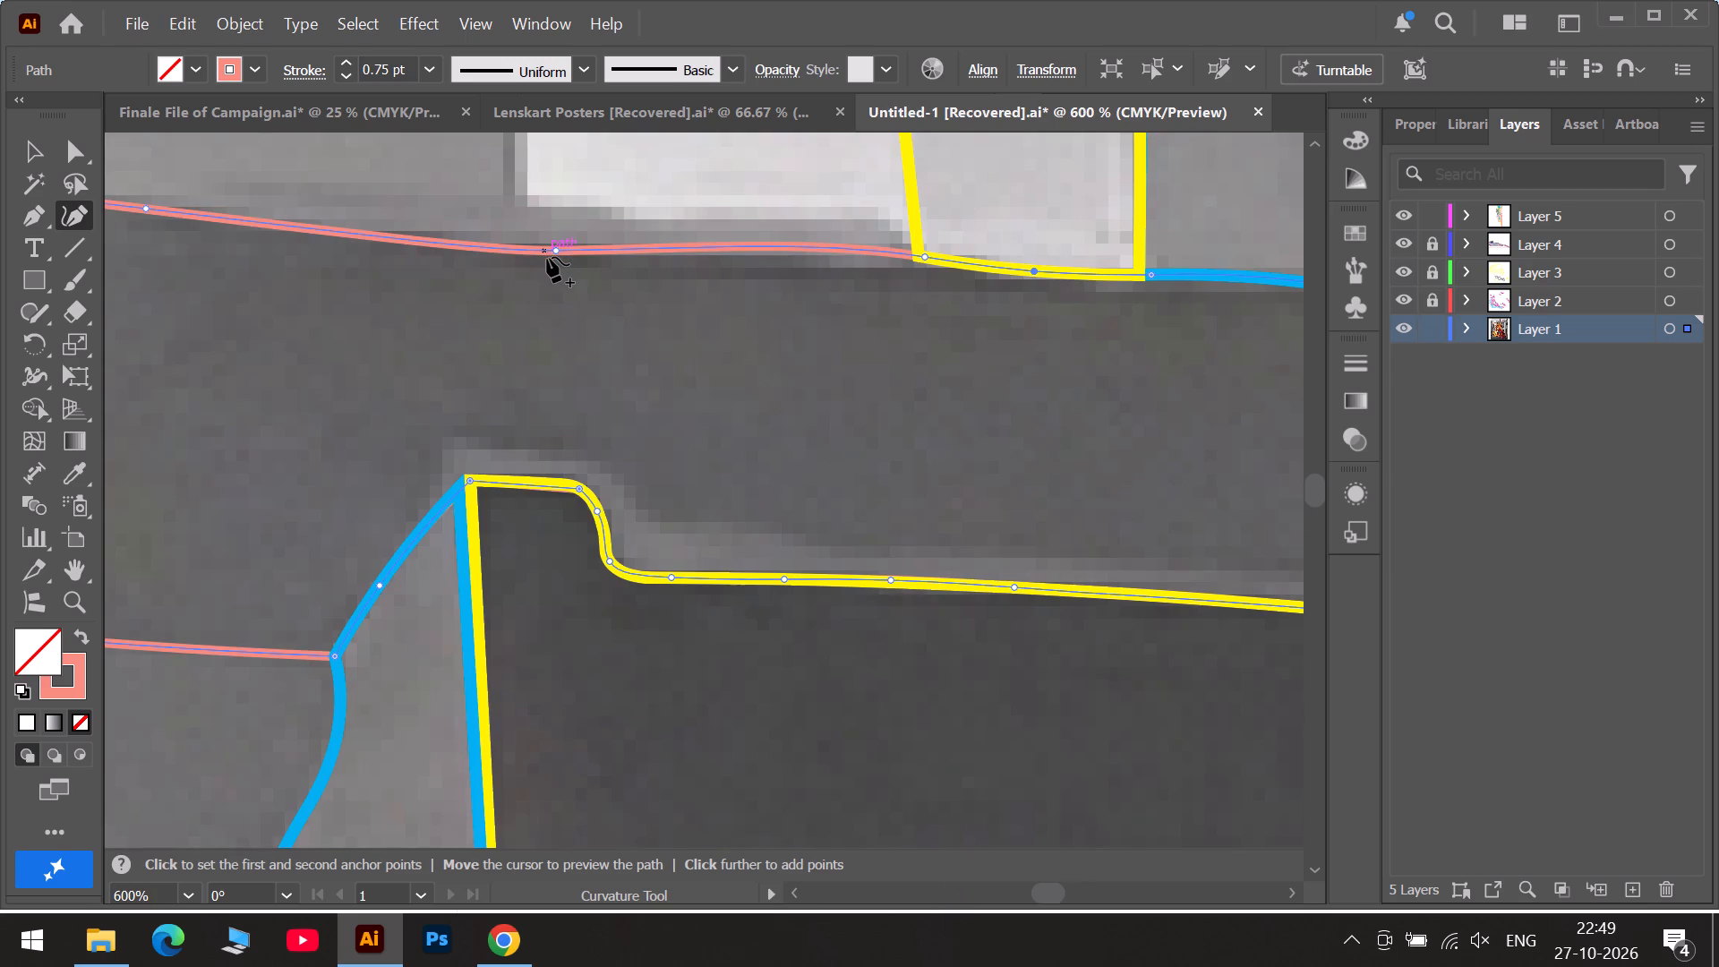
pyautogui.keyDown('alt'); pyautogui.scroll(-2, 550, 259); pyautogui.keyUp('alt')
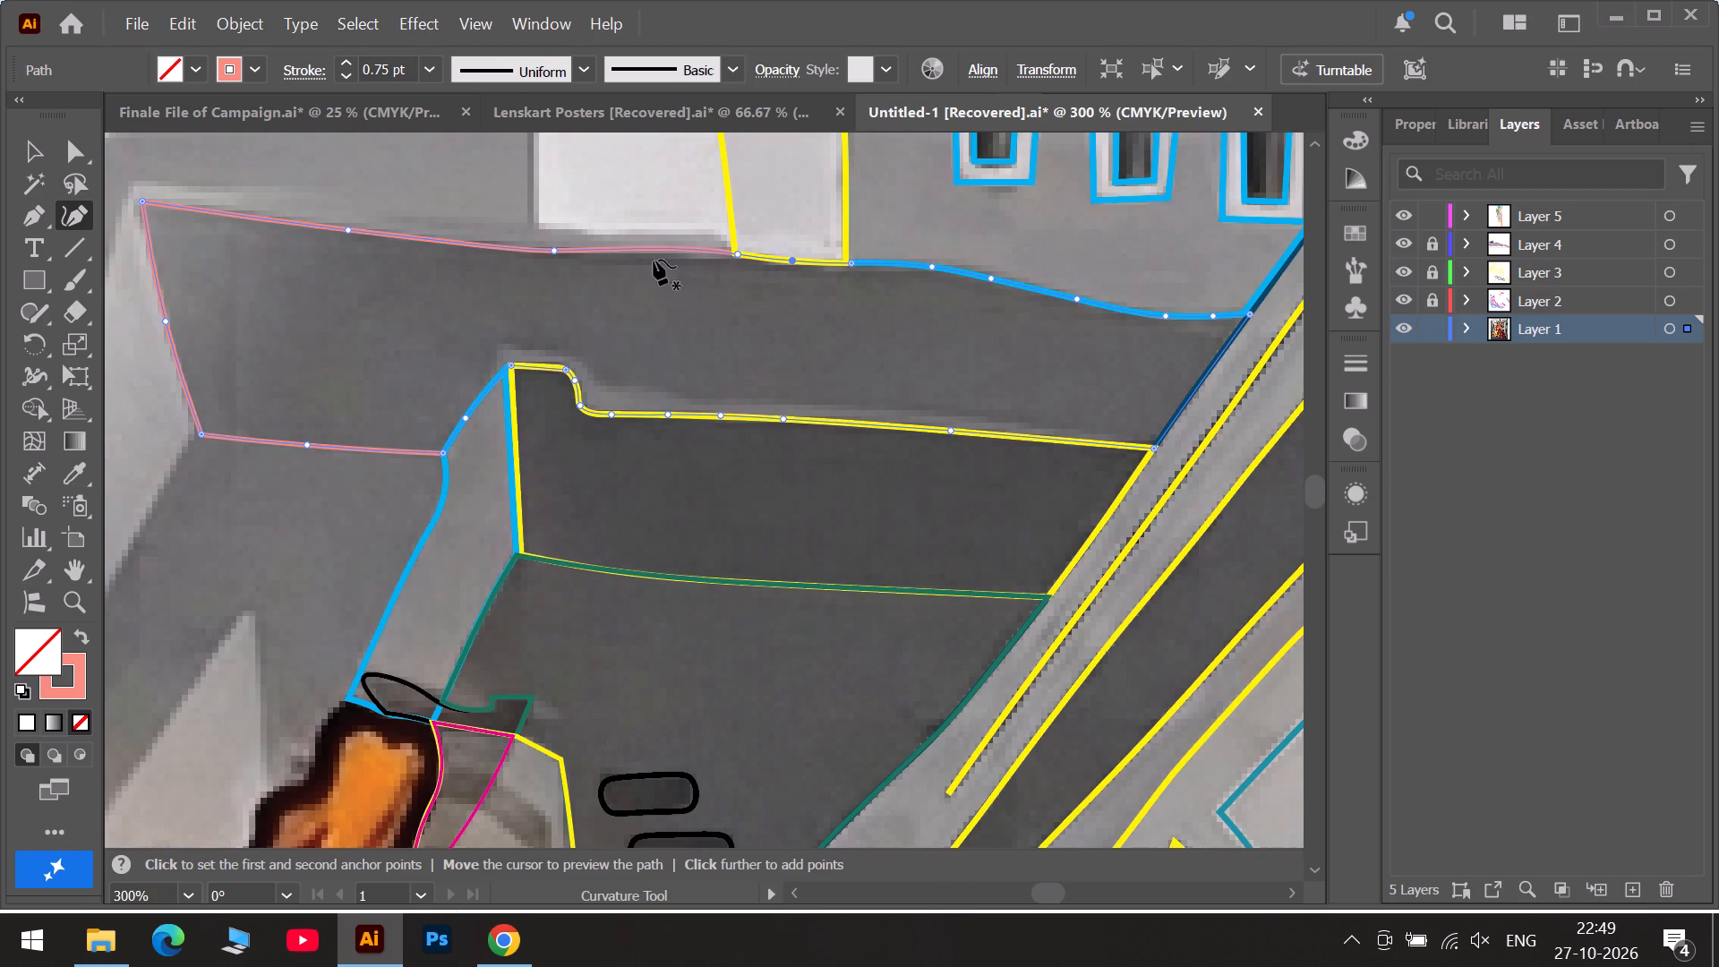
pyautogui.moveTo(722, 251); pyautogui.dragTo(716, 252)
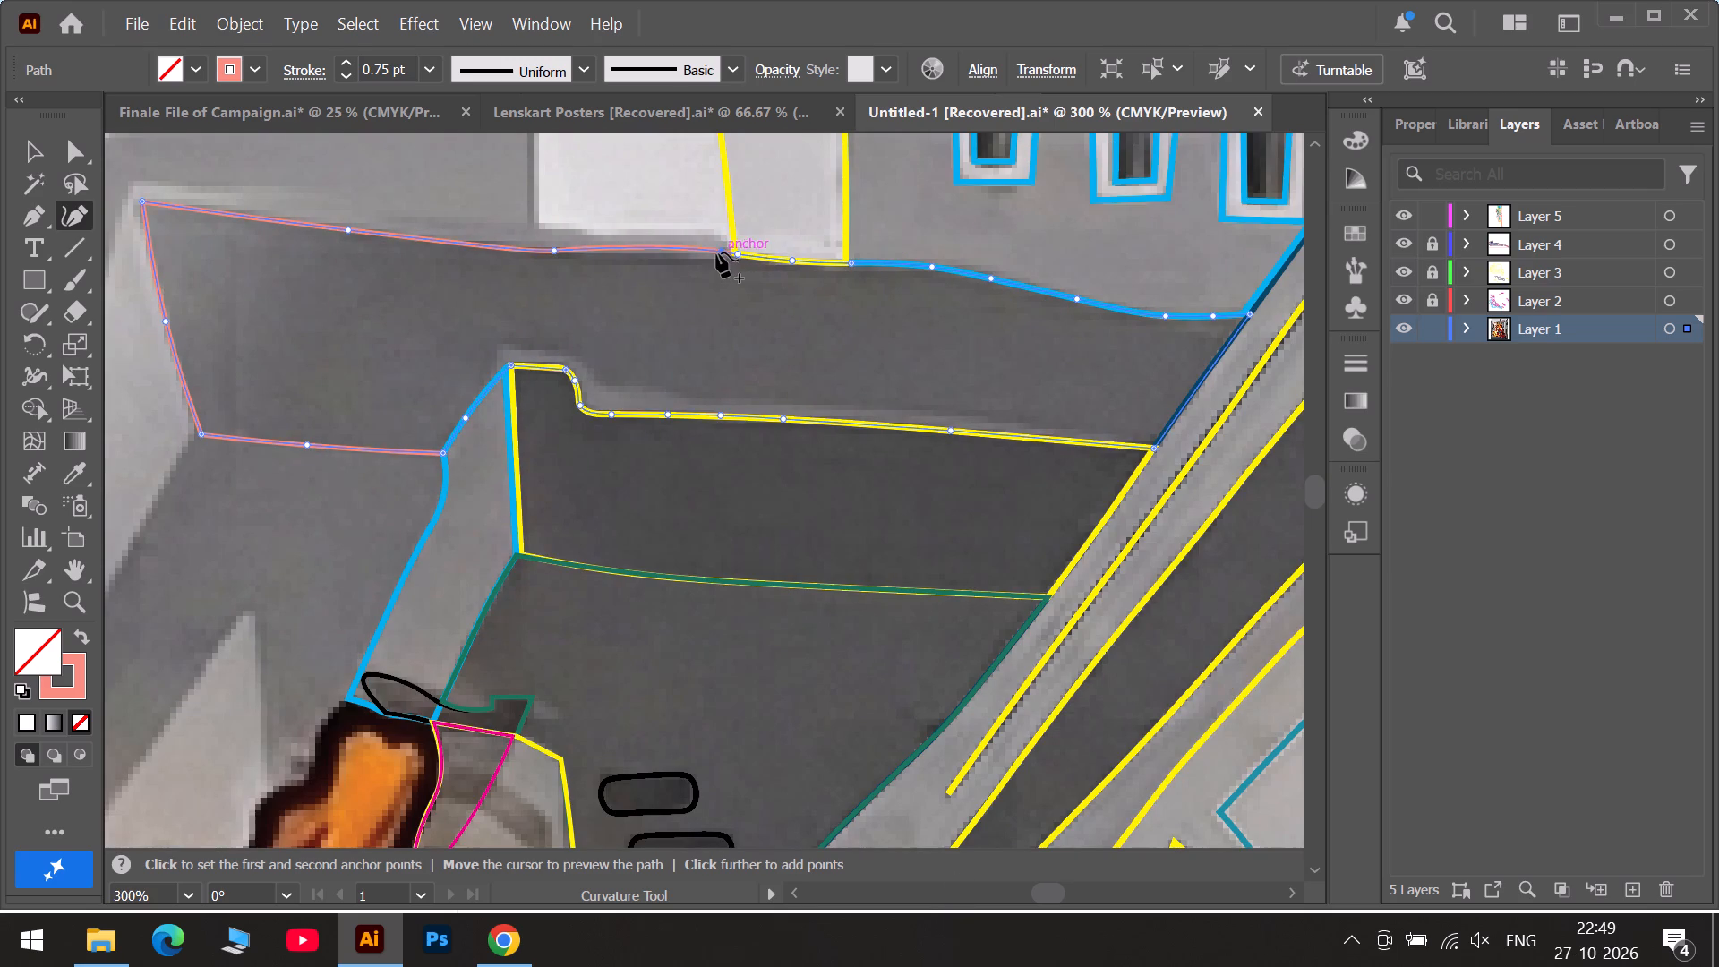
pyautogui.moveTo(716, 252); pyautogui.dragTo(714, 259)
pyautogui.doubleClick(714, 255)
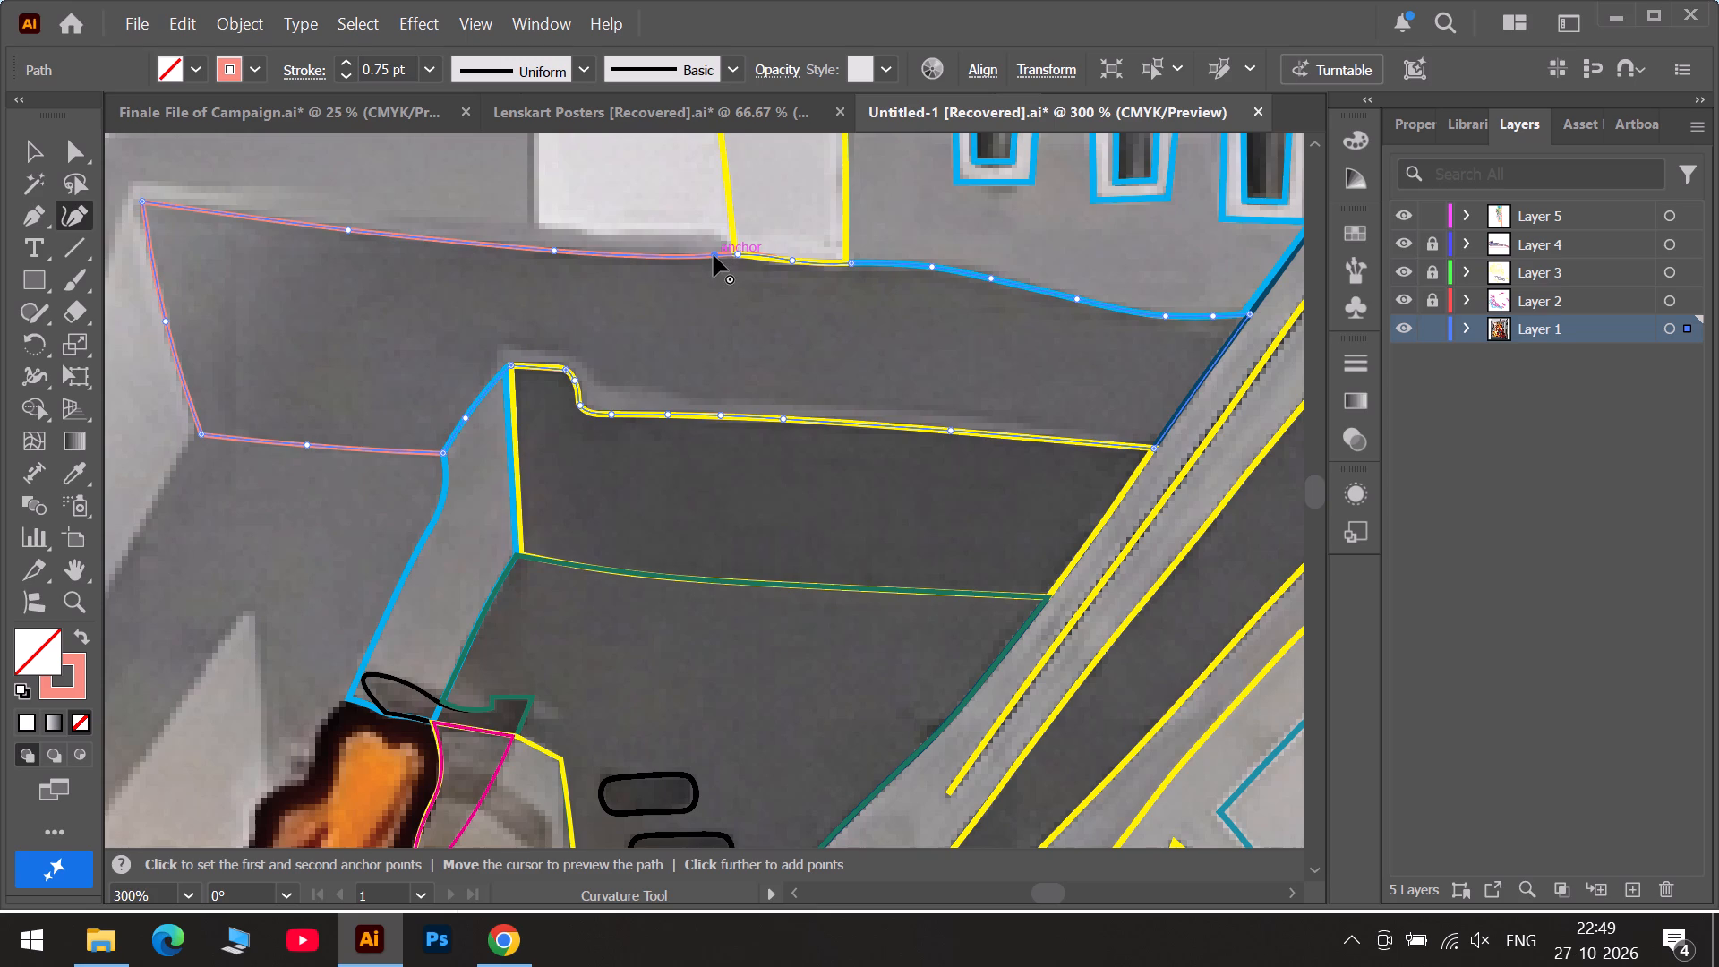
pyautogui.moveTo(714, 255); pyautogui.dragTo(728, 261)
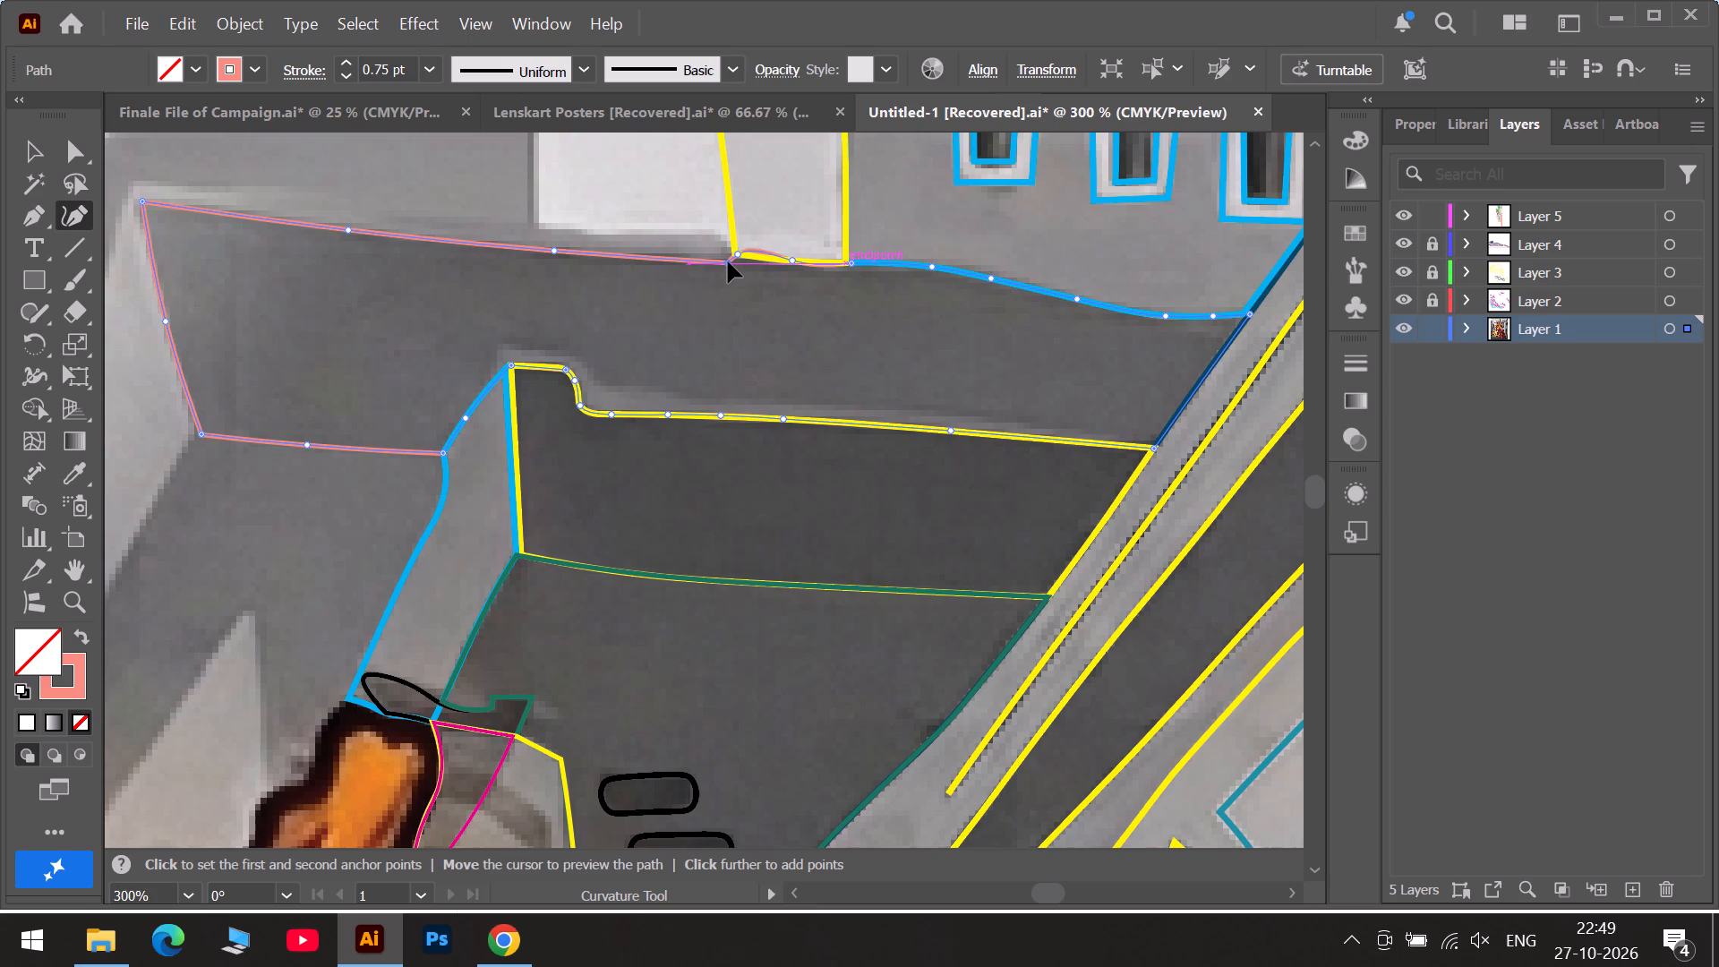
pyautogui.moveTo(728, 261); pyautogui.dragTo(685, 256)
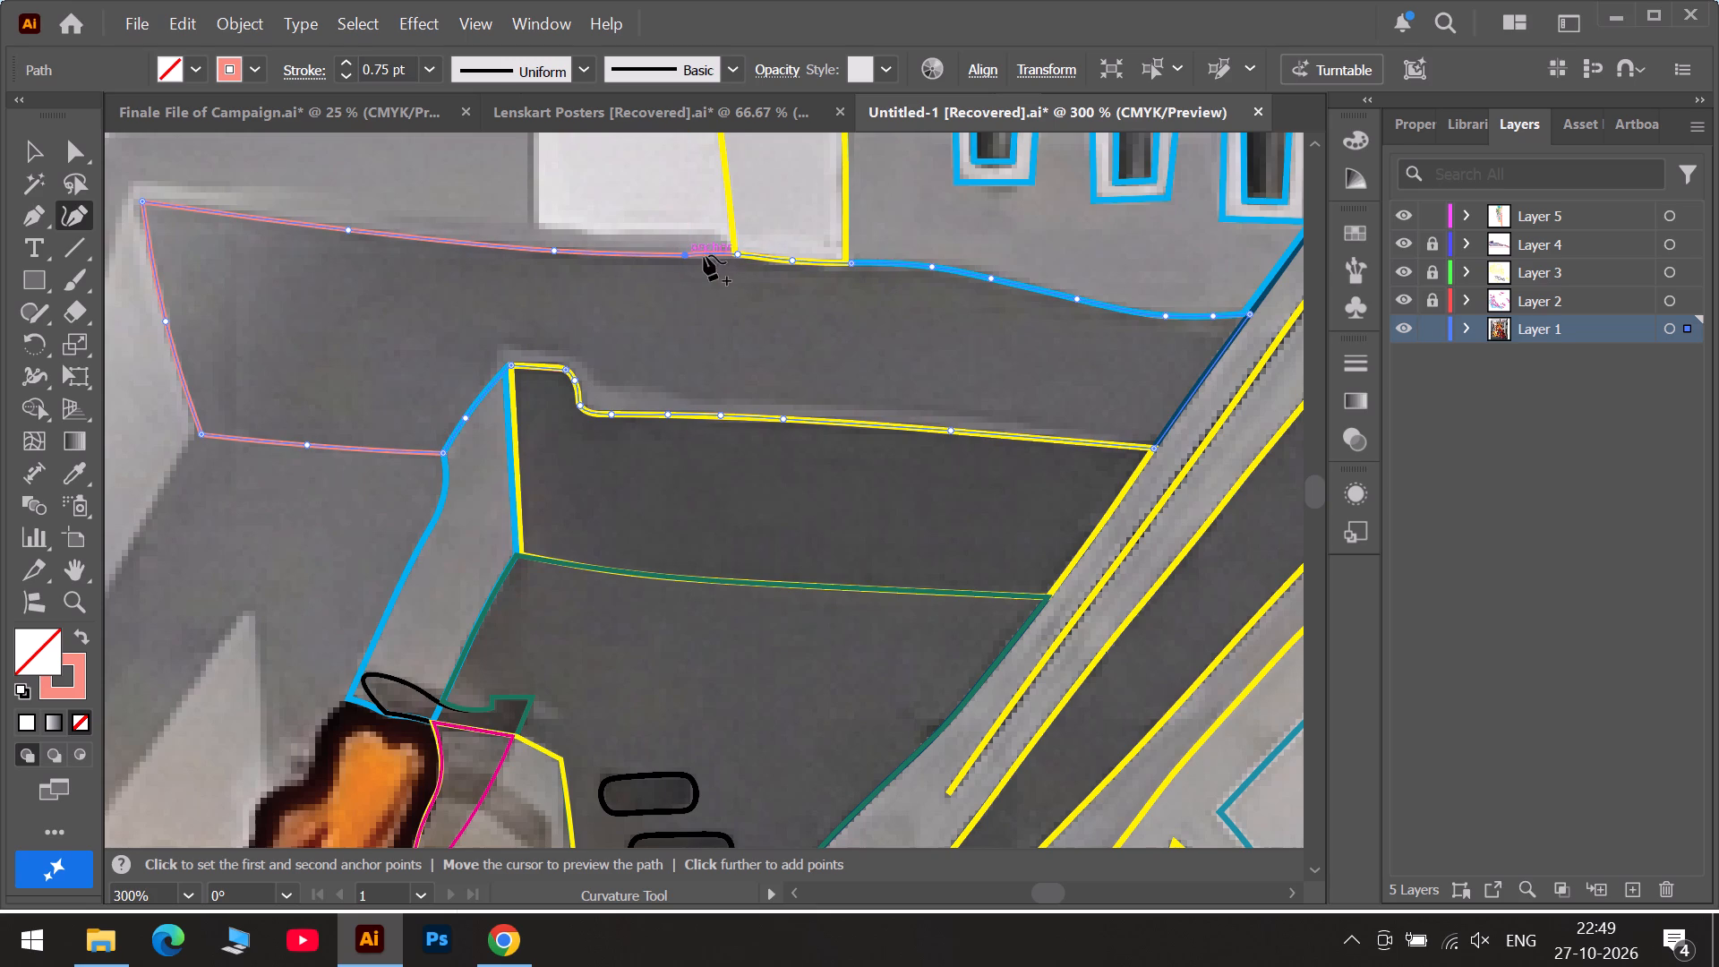
pyautogui.click(740, 254)
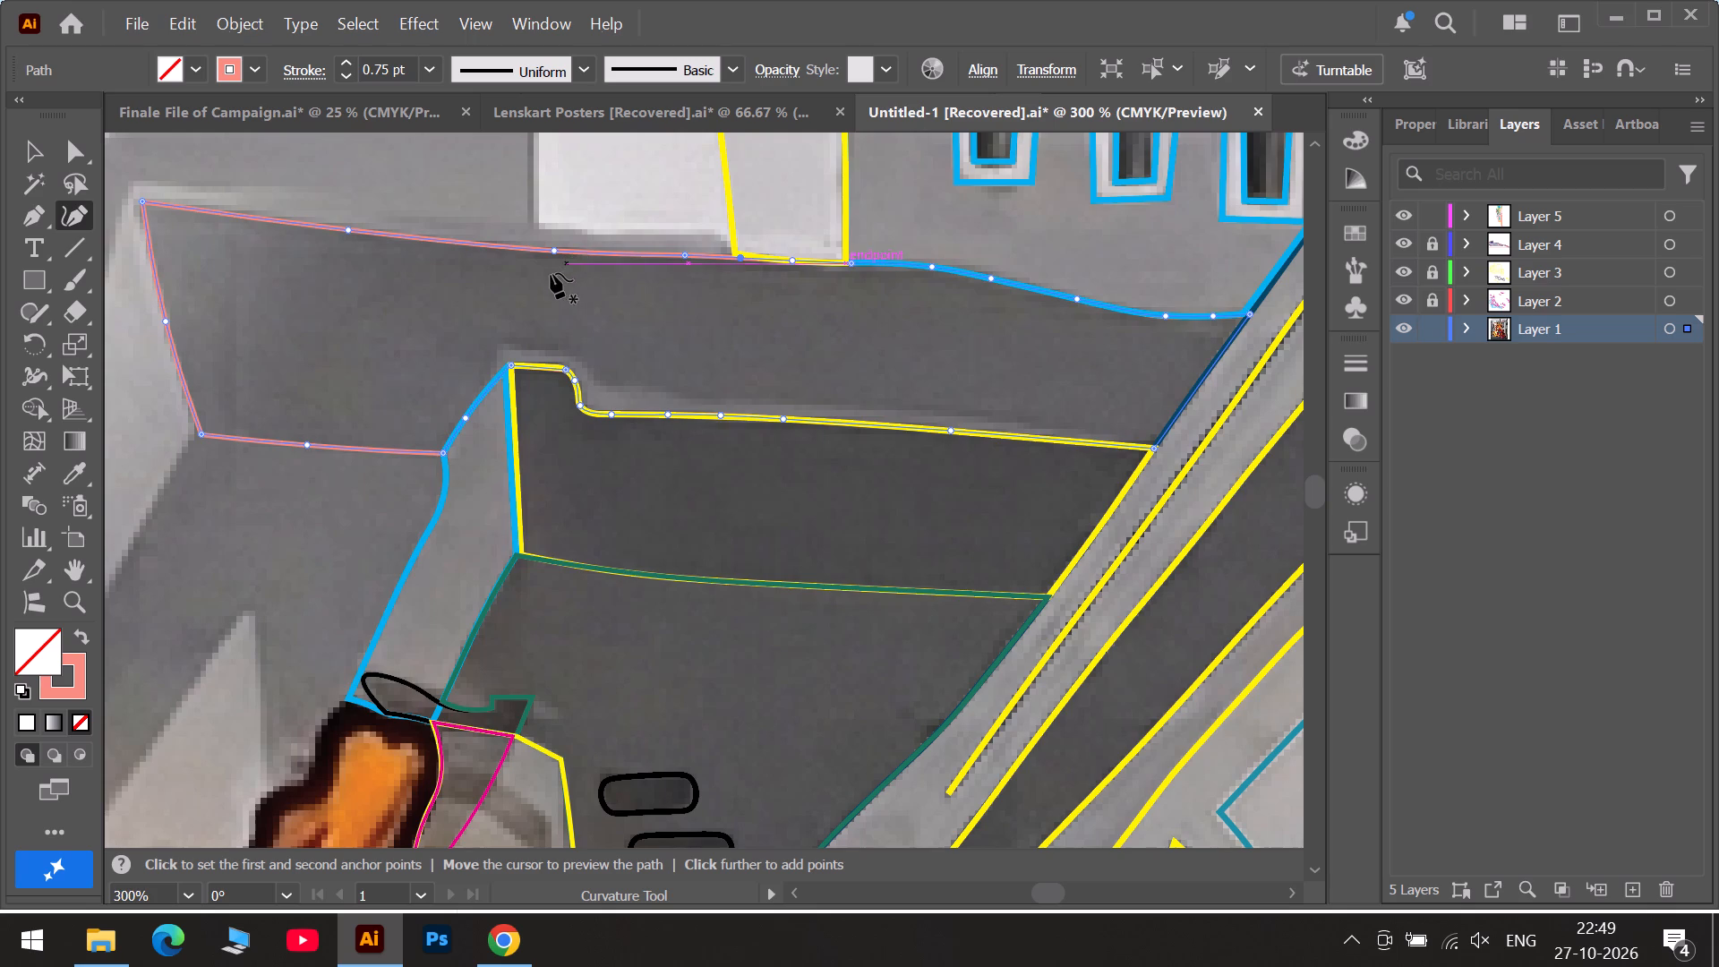
# Trace a new outline's edge from the middle chicken piece's tip up the pale wall to the salmon outline's far lower corner and its top corner.
pyautogui.keyDown('alt'); pyautogui.scroll(-2, 550, 274); pyautogui.keyUp('alt')
pyautogui.click(954, 897)
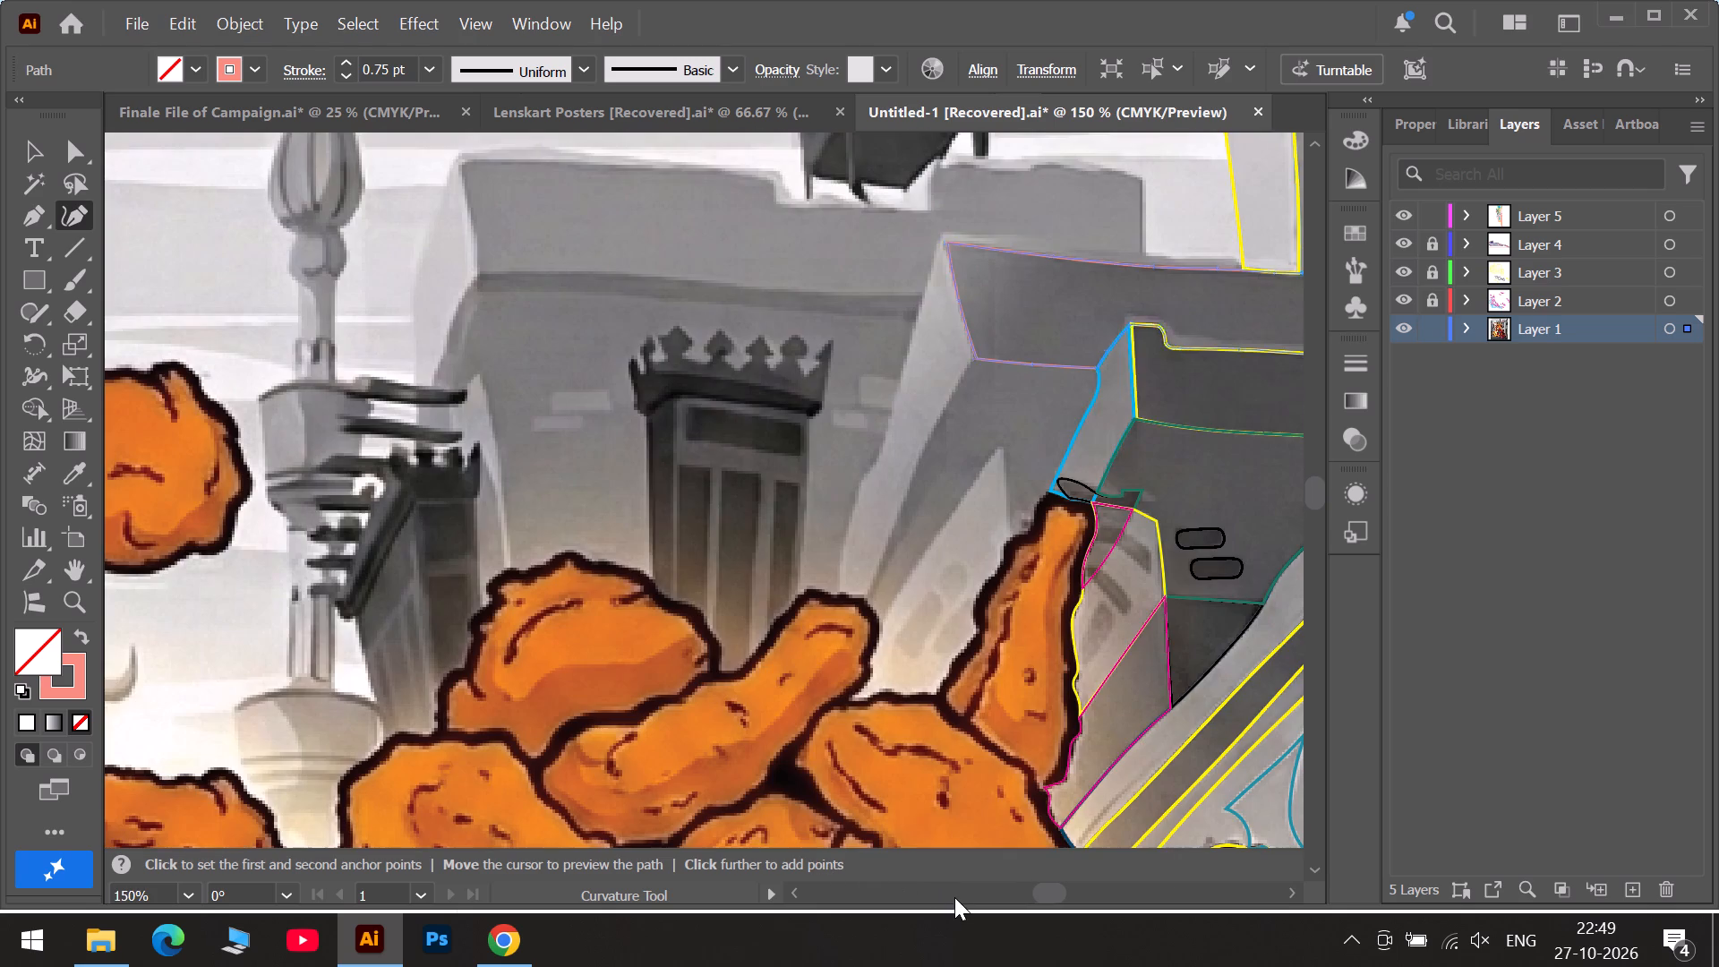
pyautogui.scroll(-3, 865, 653)
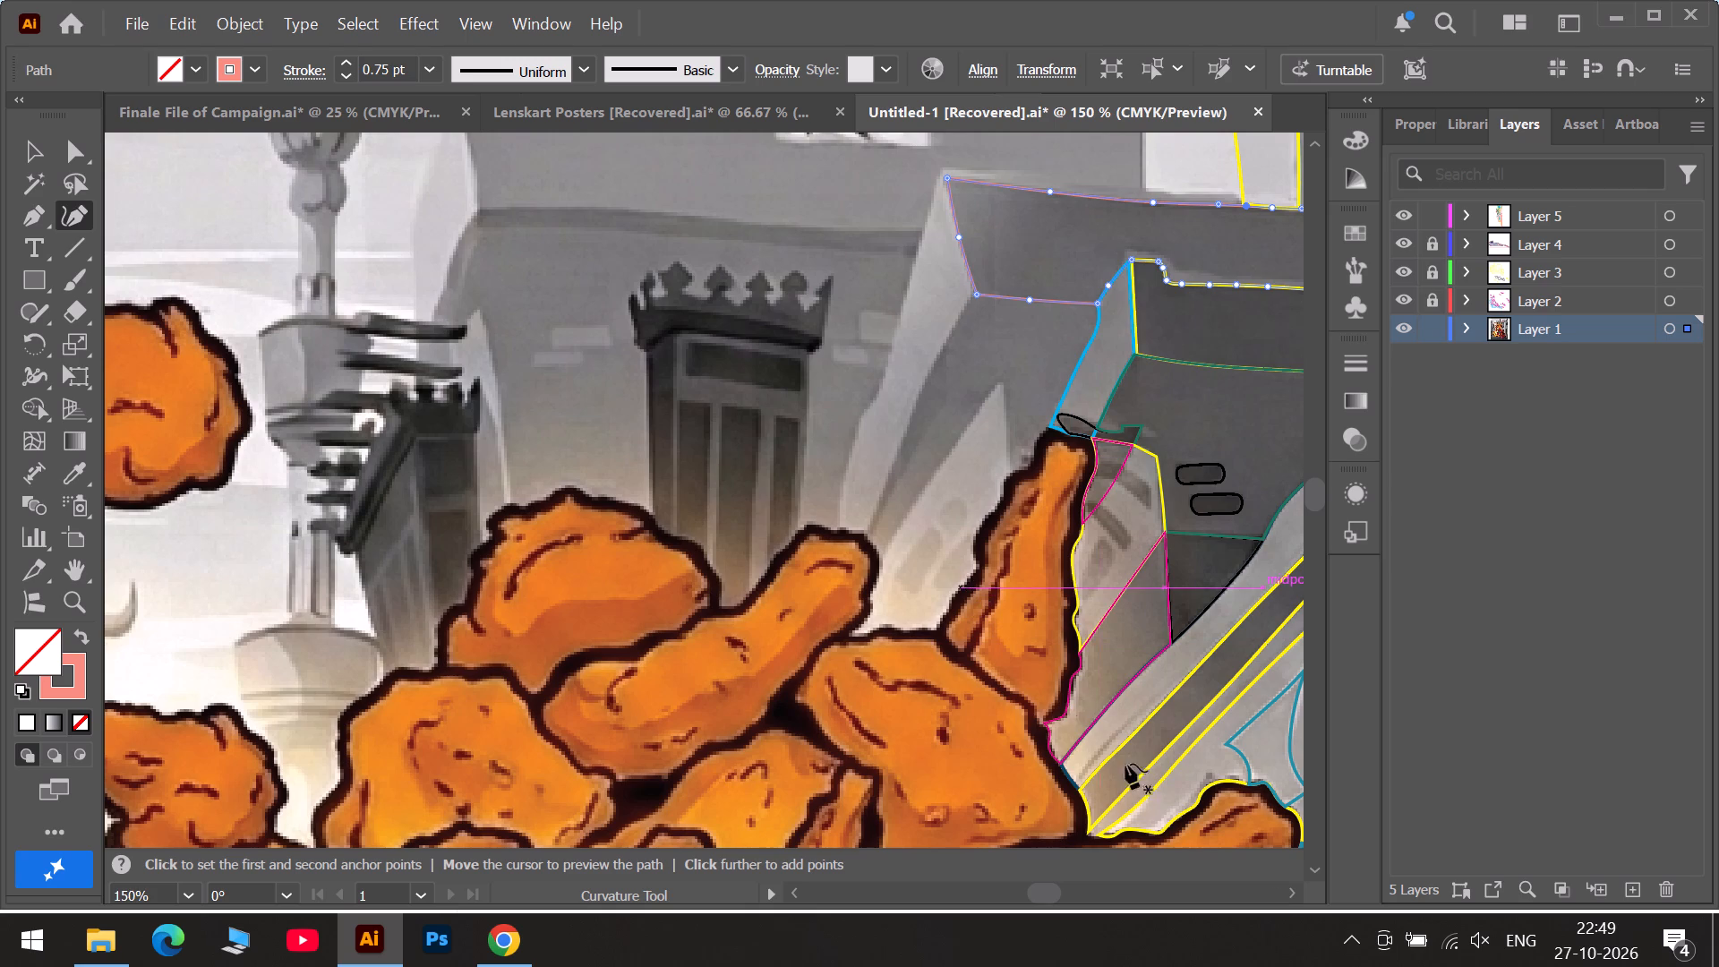
pyautogui.click(1083, 884)
pyautogui.scroll(5, 631, 603)
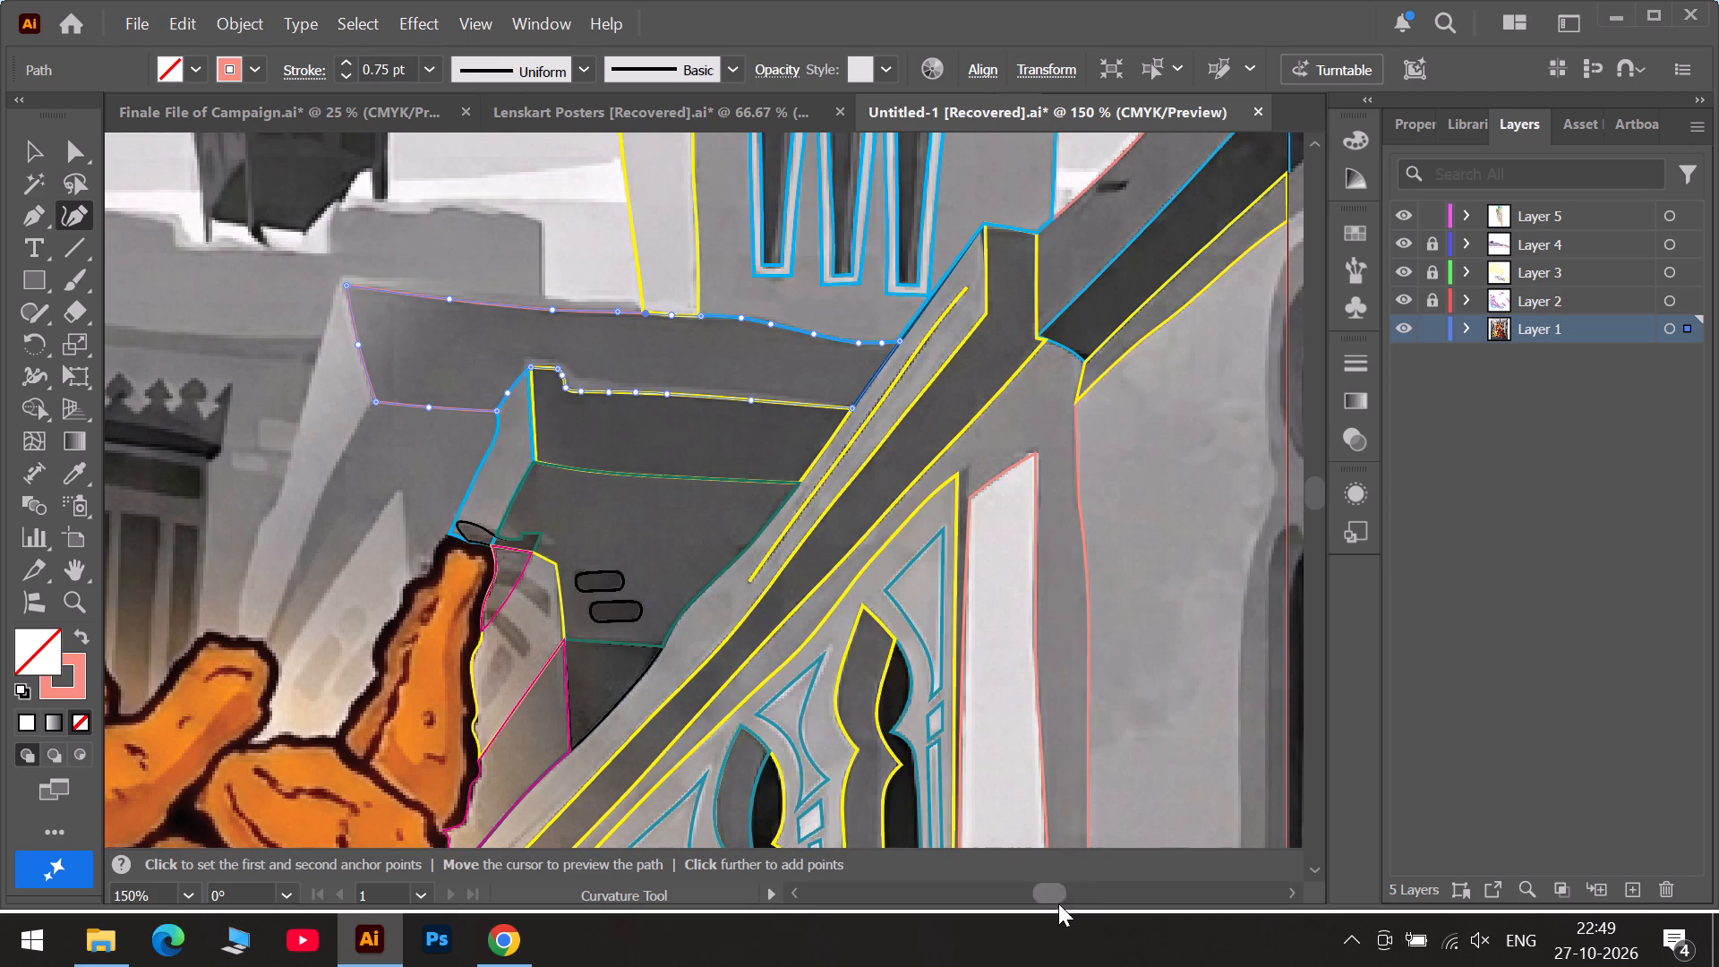
pyautogui.click(1016, 899)
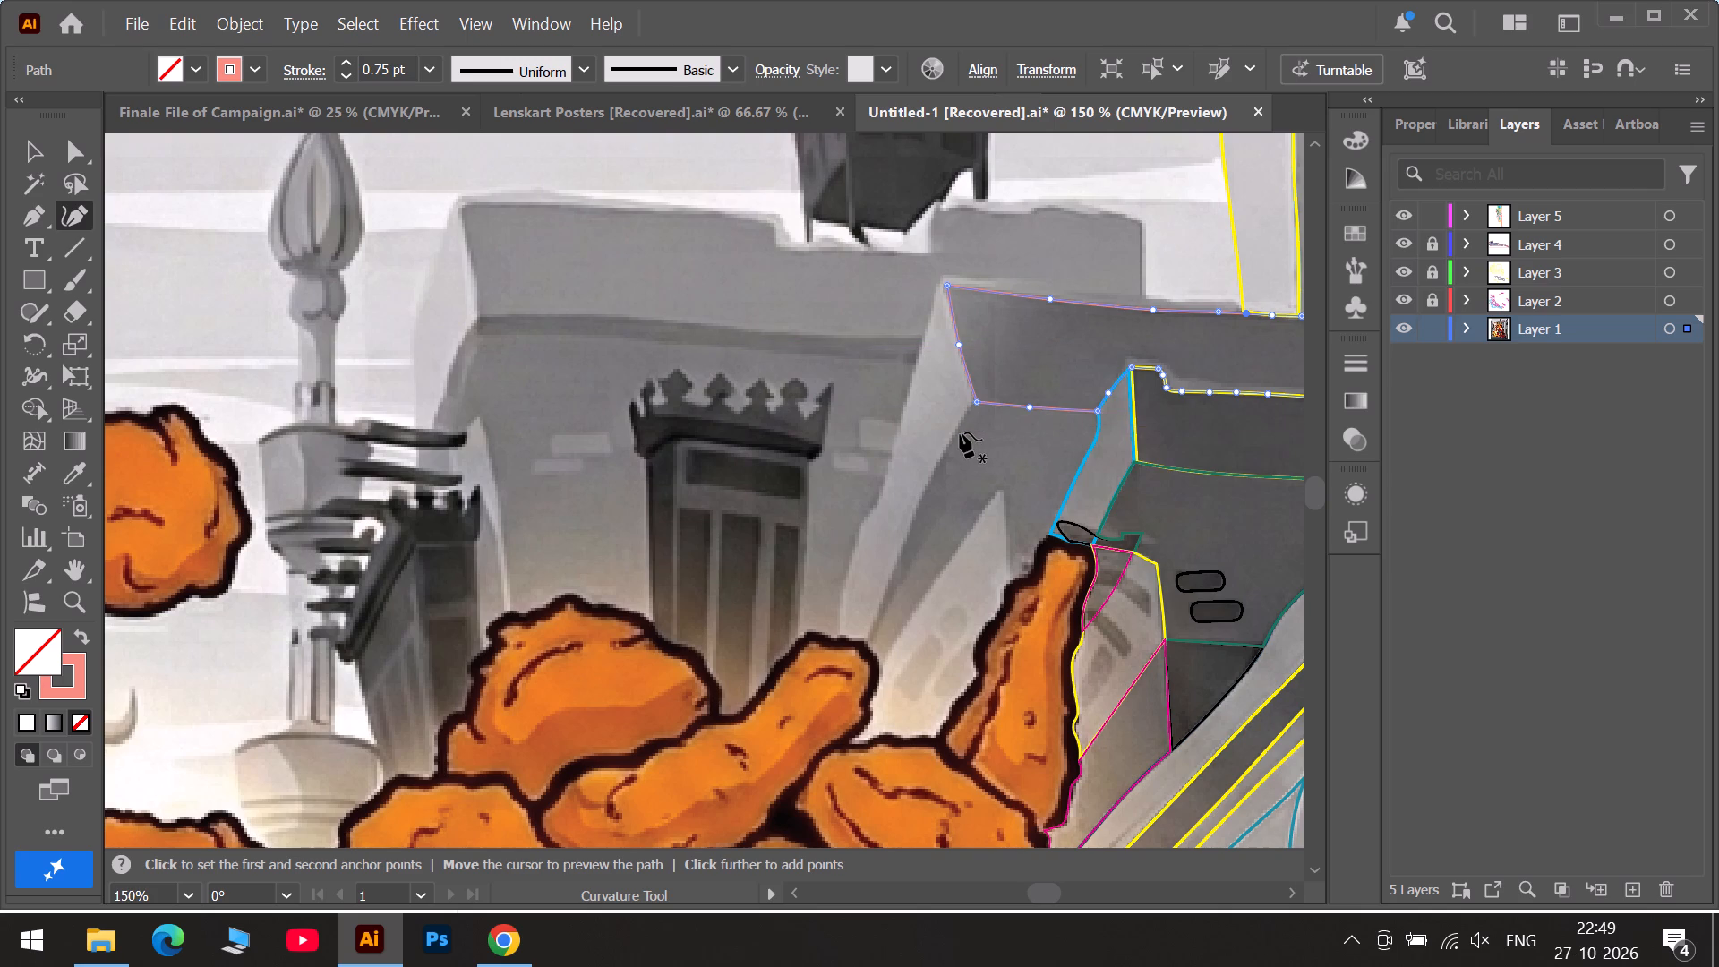
pyautogui.keyDown('alt'); pyautogui.scroll(3, 872, 639); pyautogui.keyUp('alt')
pyautogui.click(862, 636)
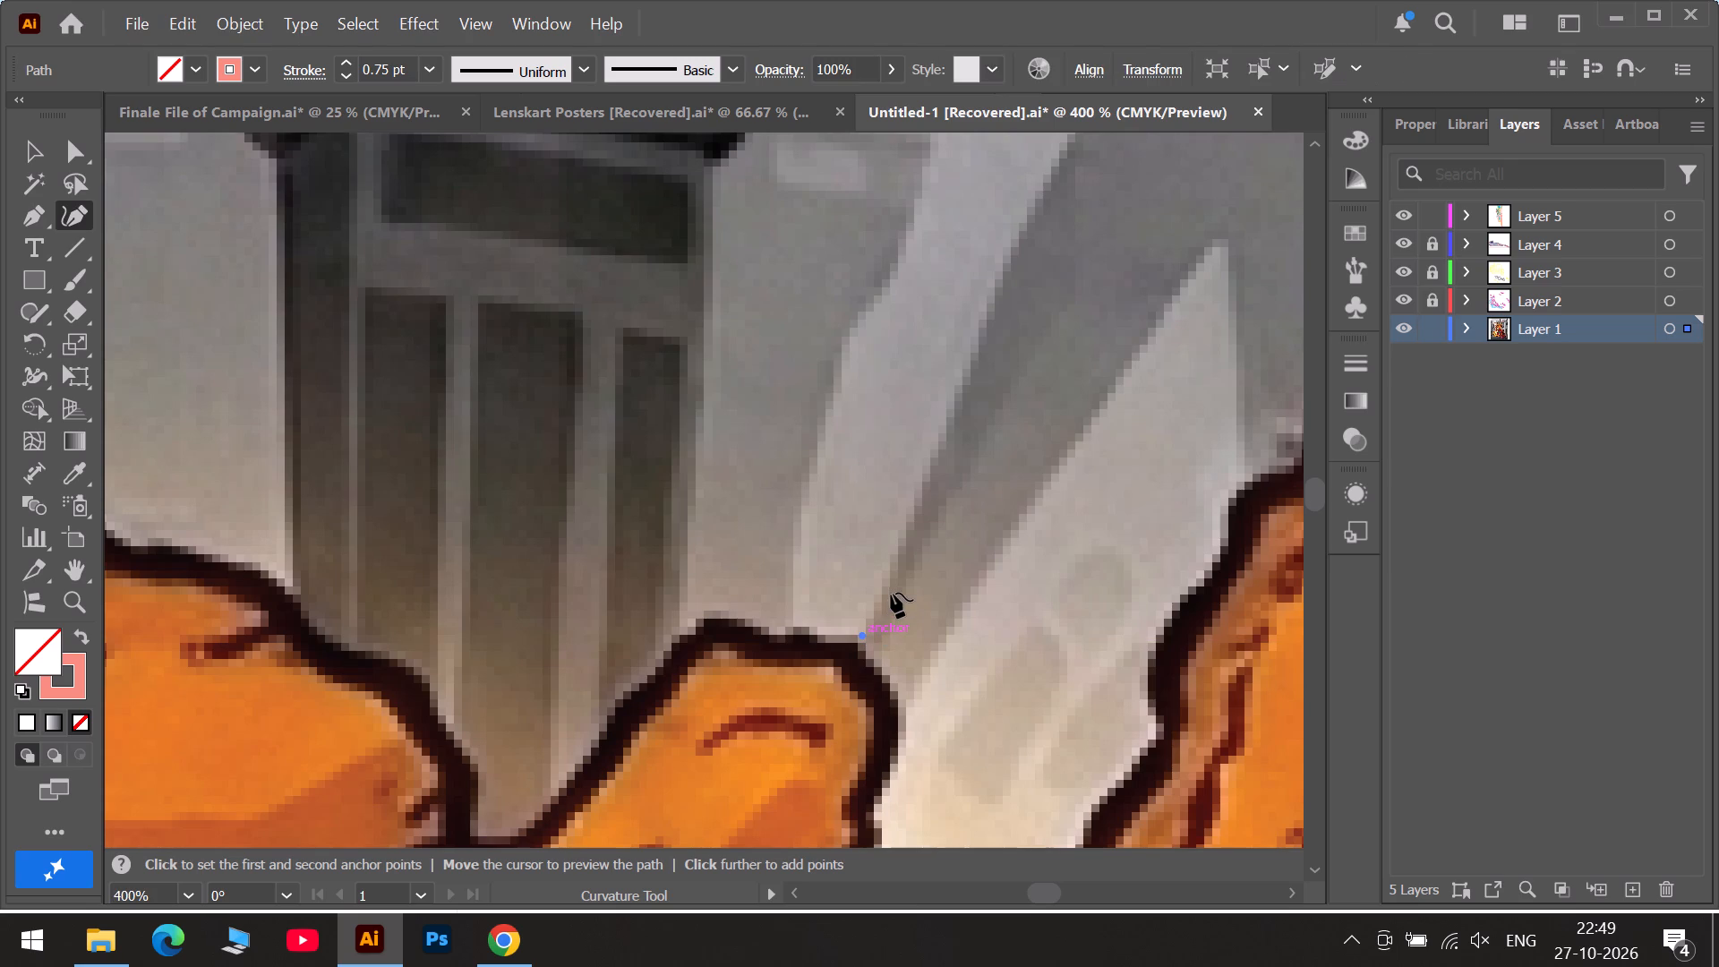
pyautogui.click(892, 576)
pyautogui.click(948, 417)
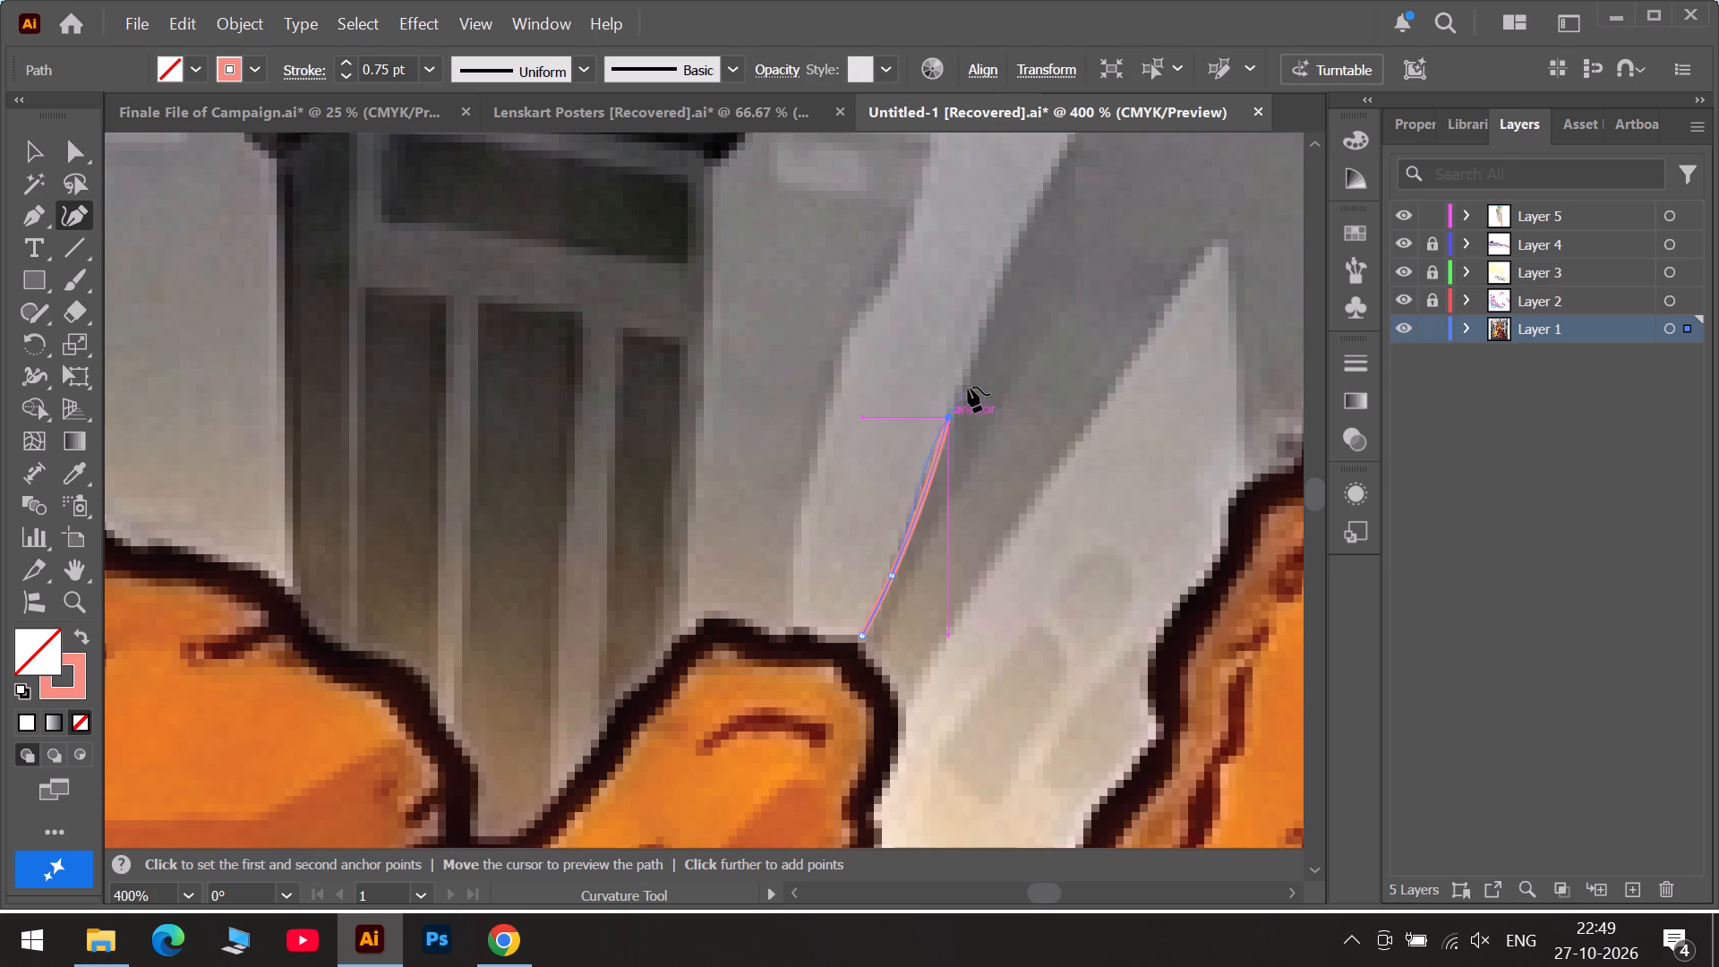
pyautogui.scroll(6, 971, 373)
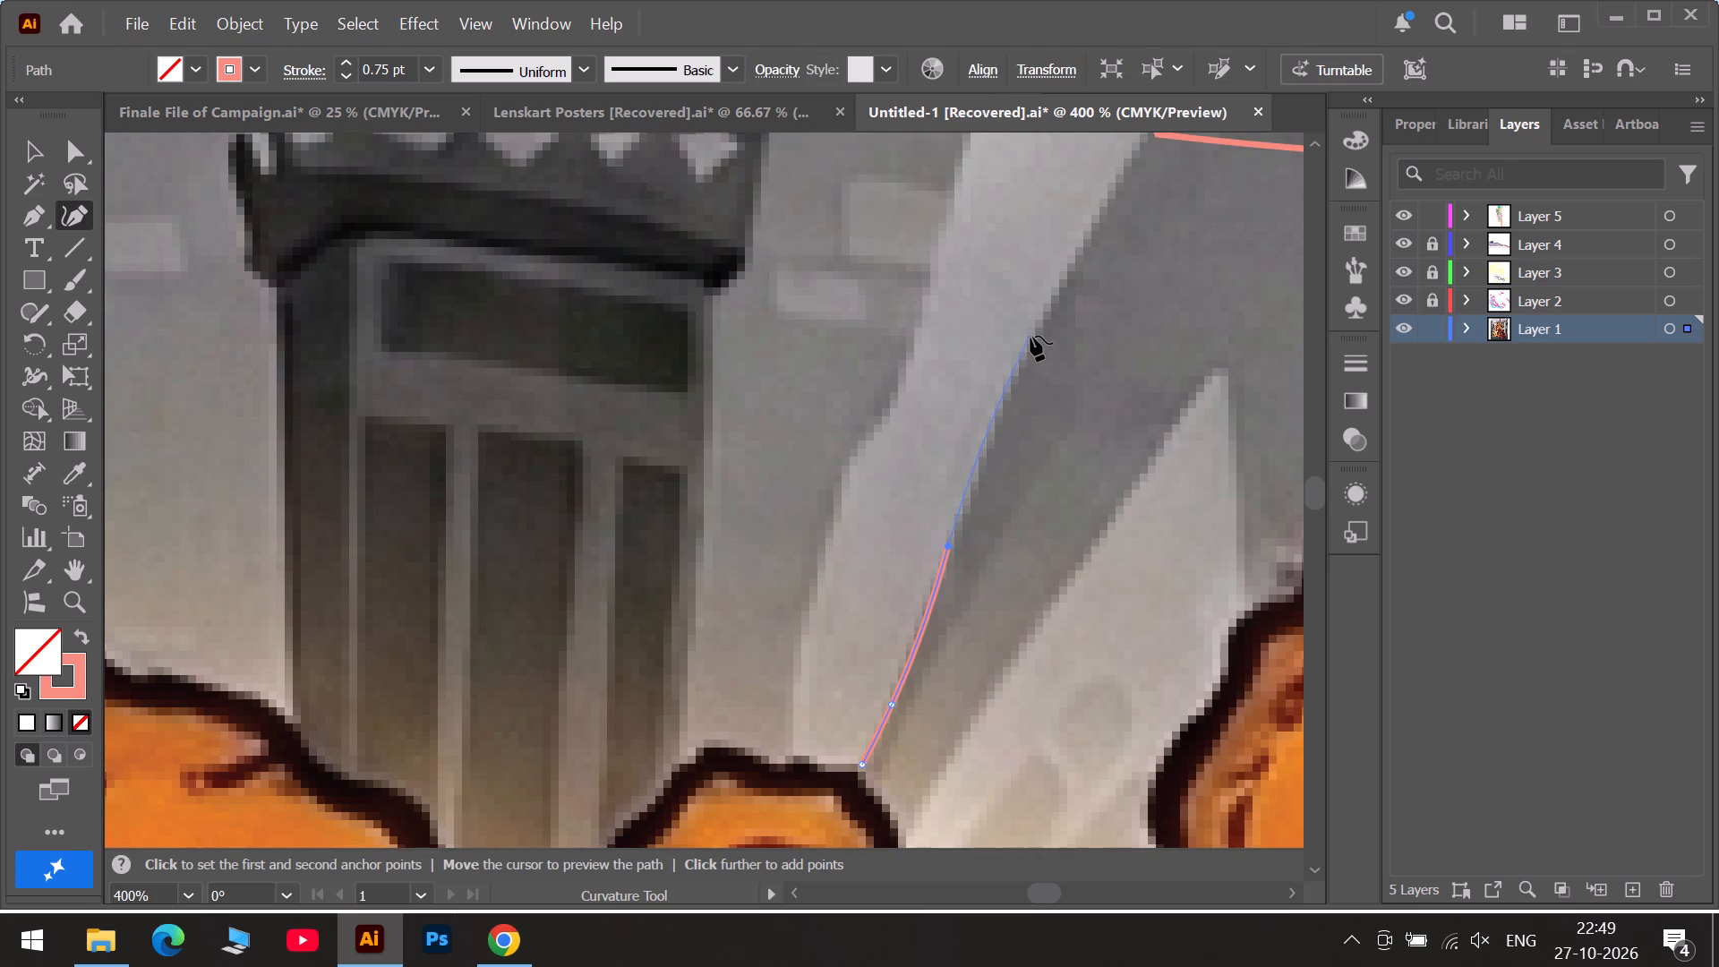
pyautogui.click(1031, 336)
pyautogui.scroll(6, 1069, 303)
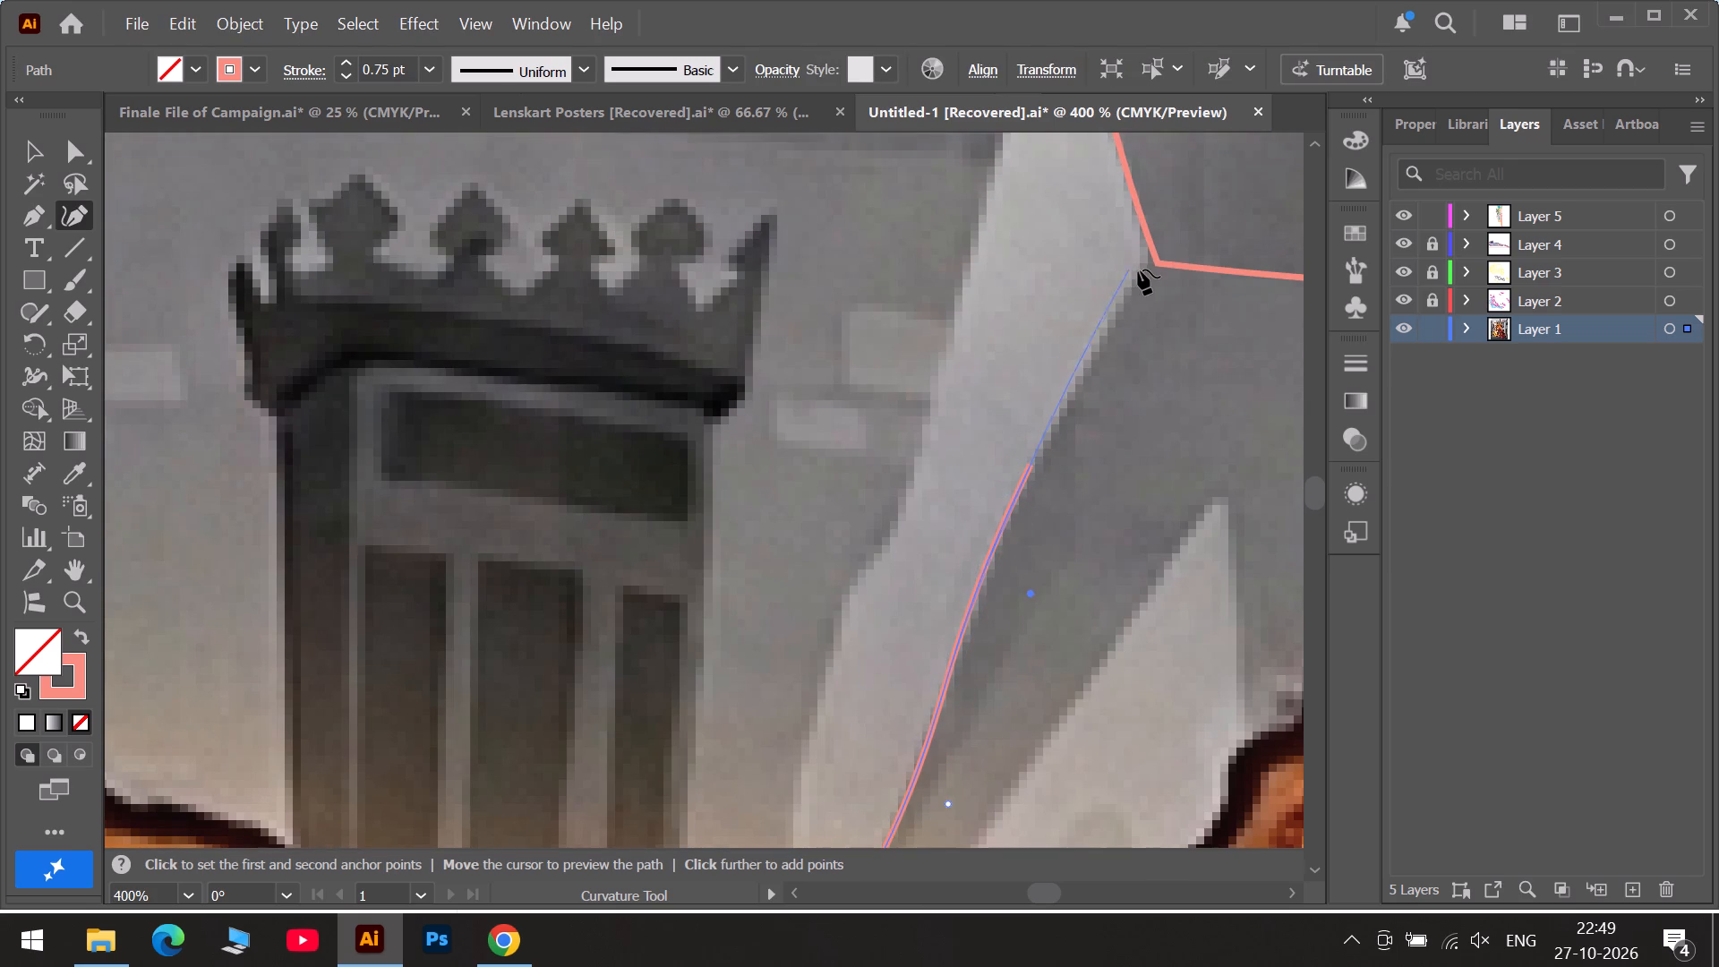
pyautogui.click(1146, 270)
pyautogui.doubleClick(1146, 270)
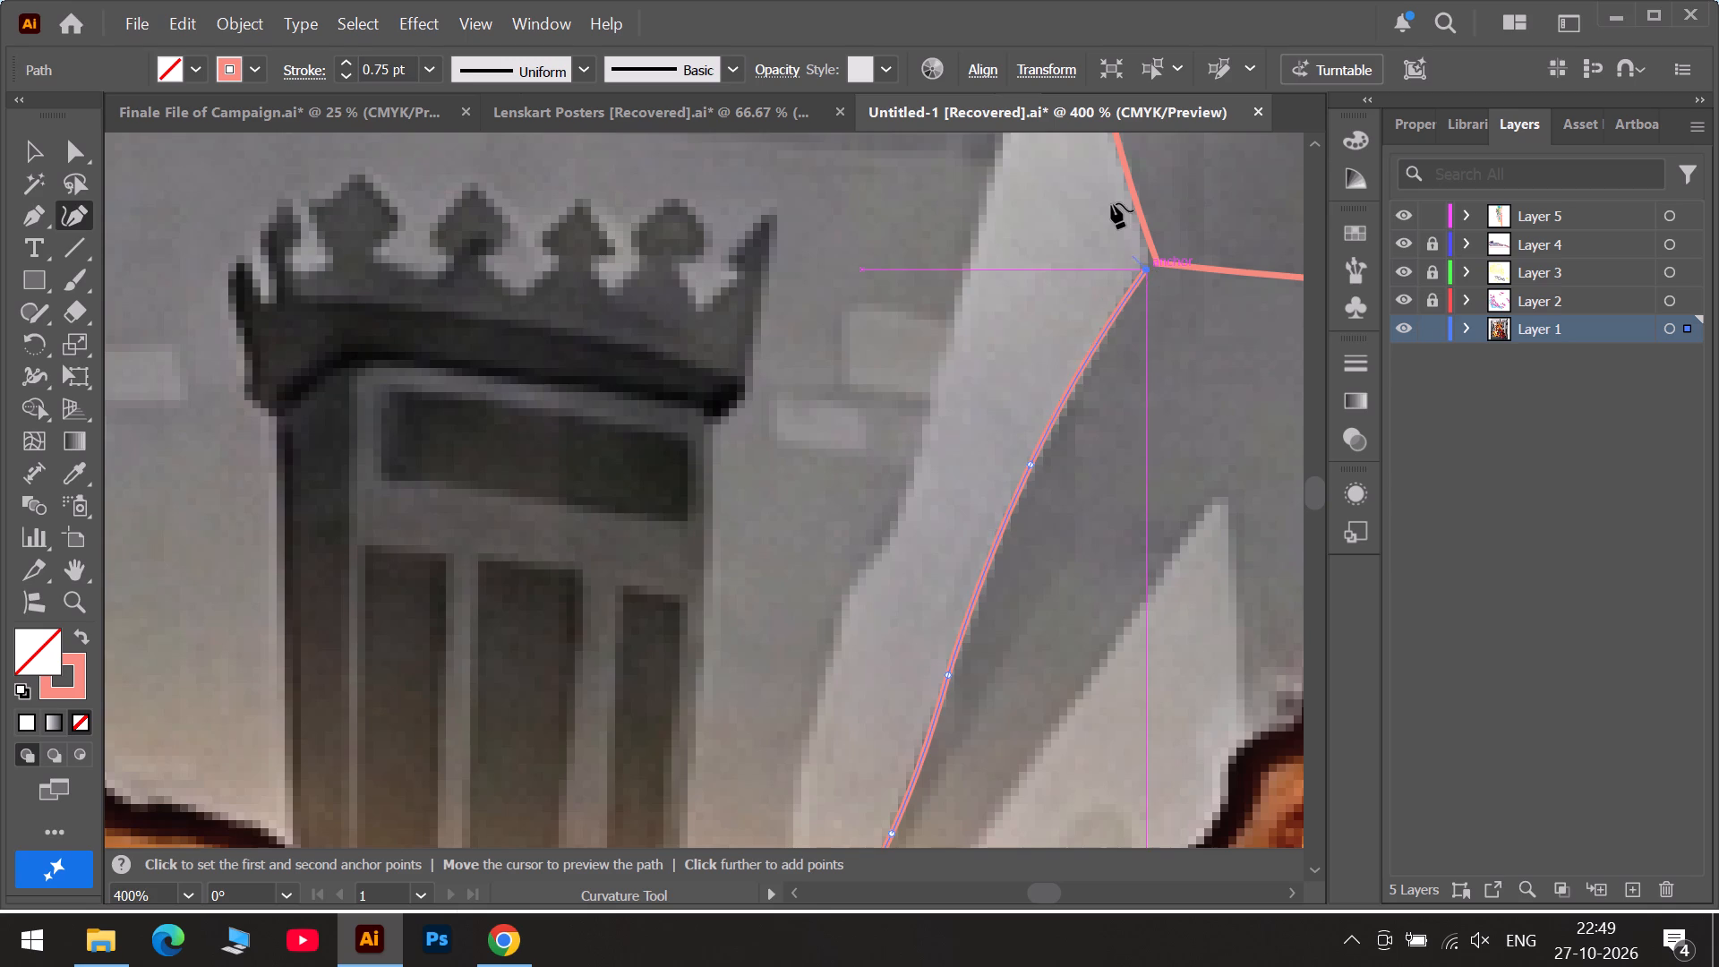
pyautogui.scroll(11, 1108, 184)
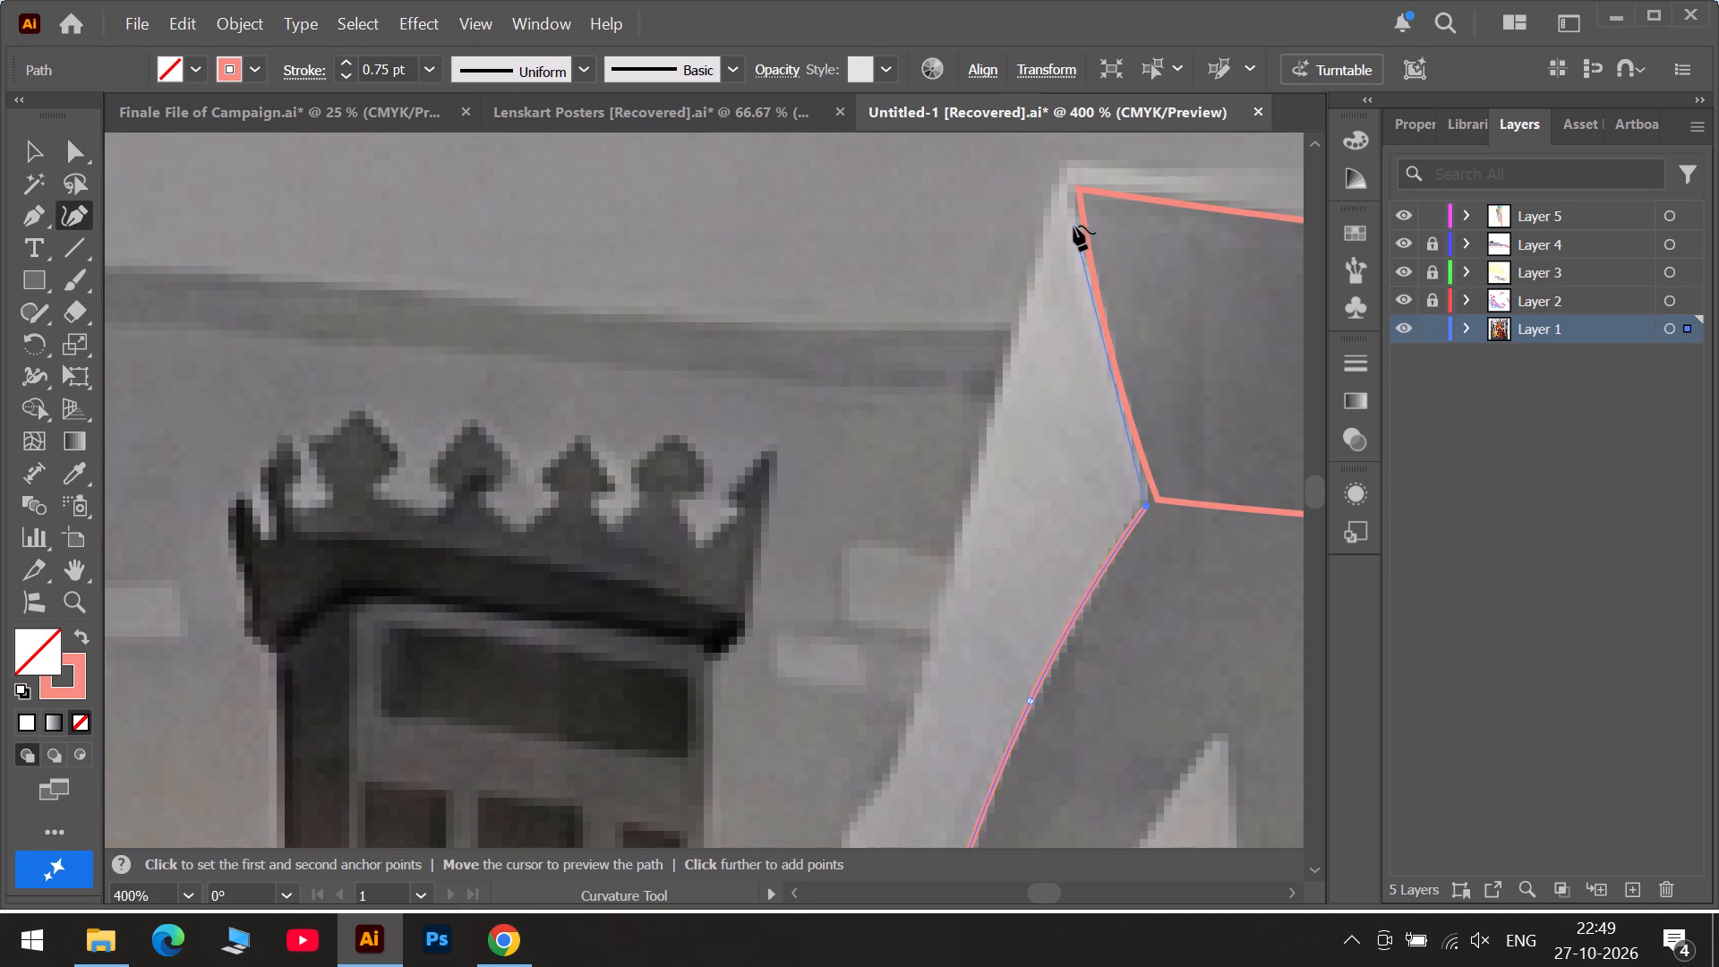
pyautogui.click(1071, 188)
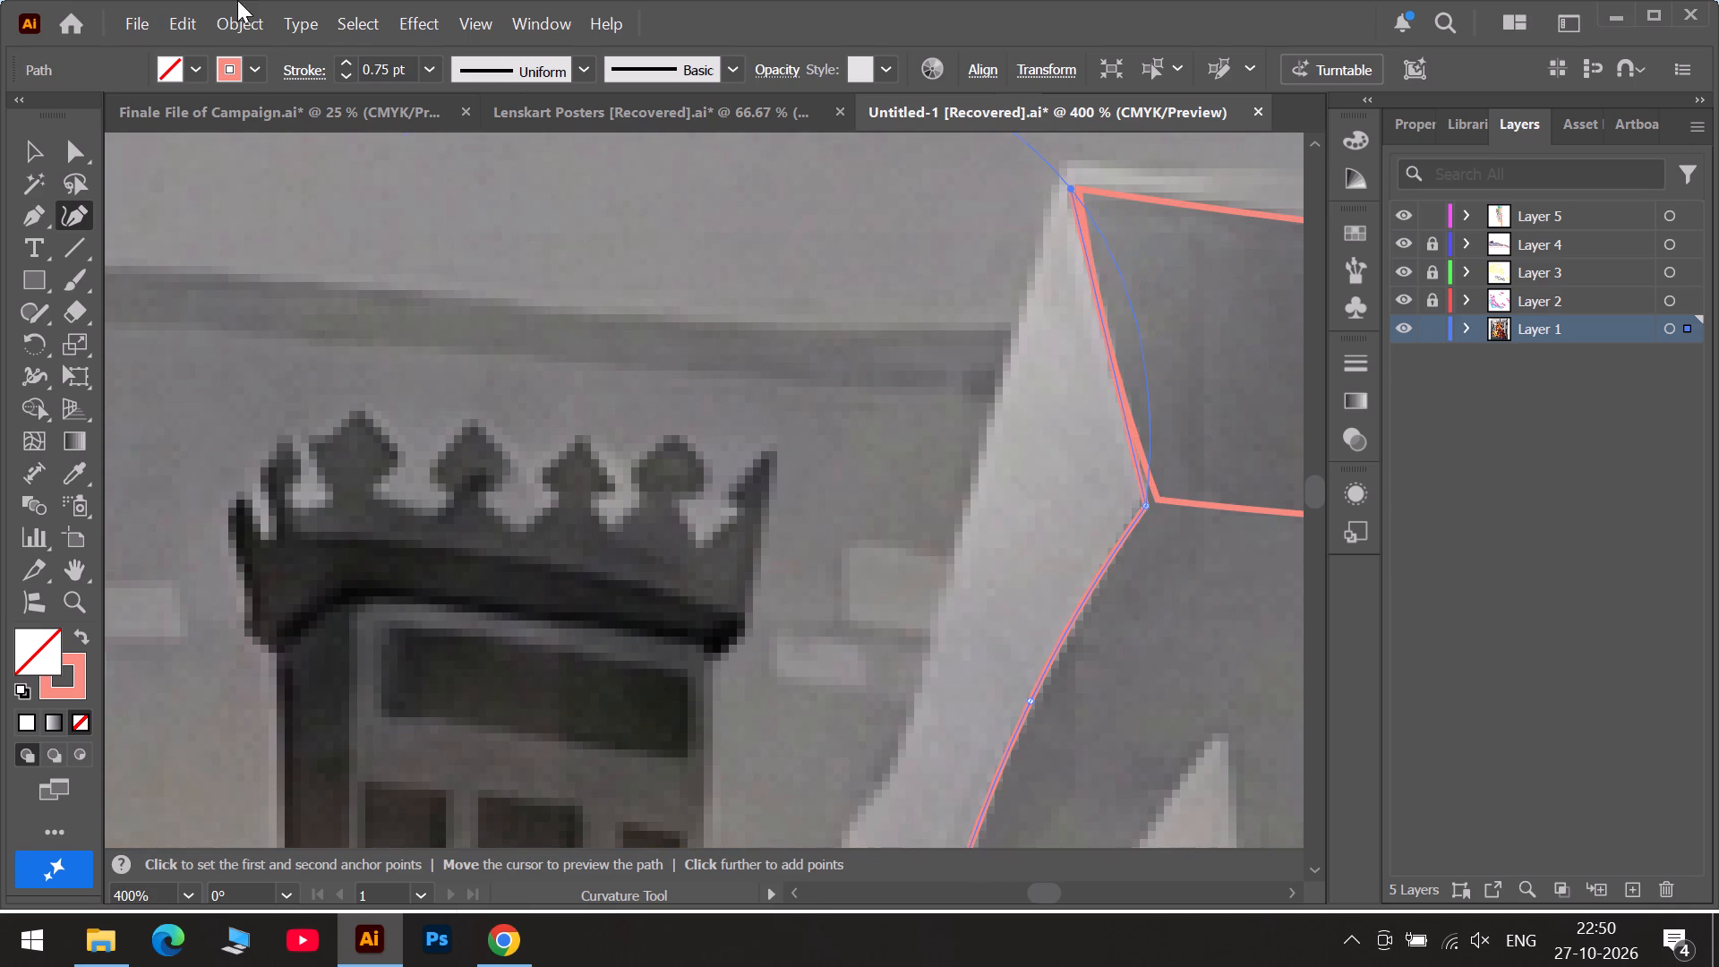
# Set the new outline's stroke colour to dark green.
pyautogui.click(259, 61)
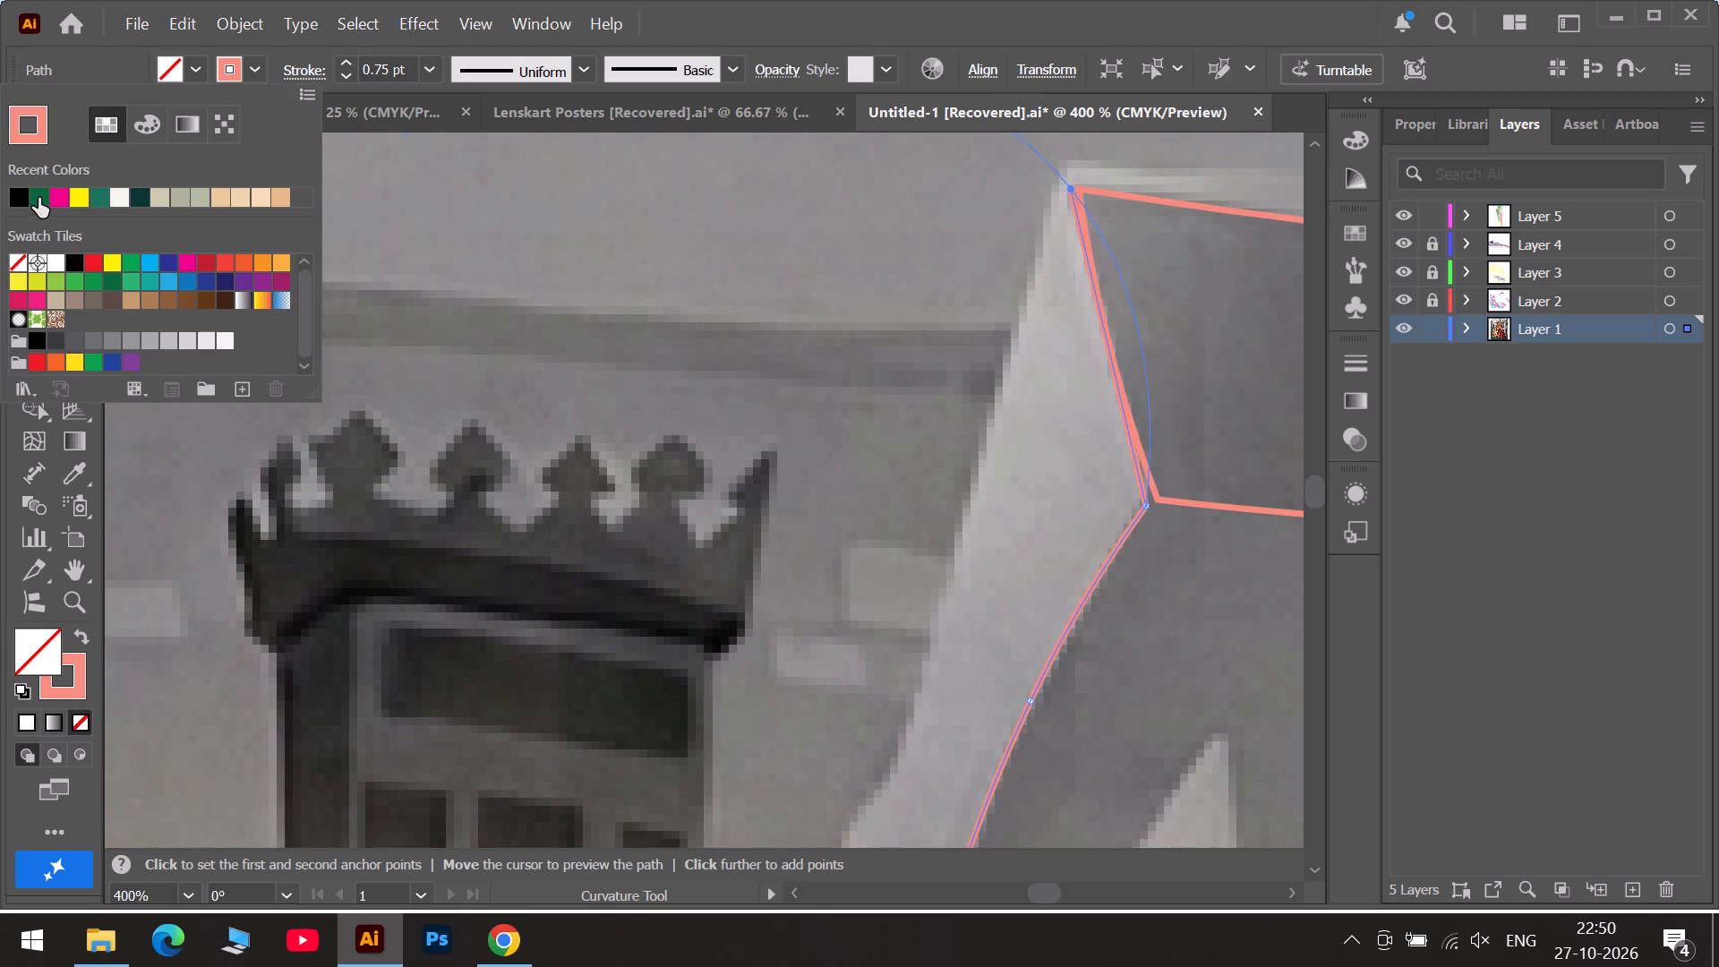
pyautogui.click(38, 198)
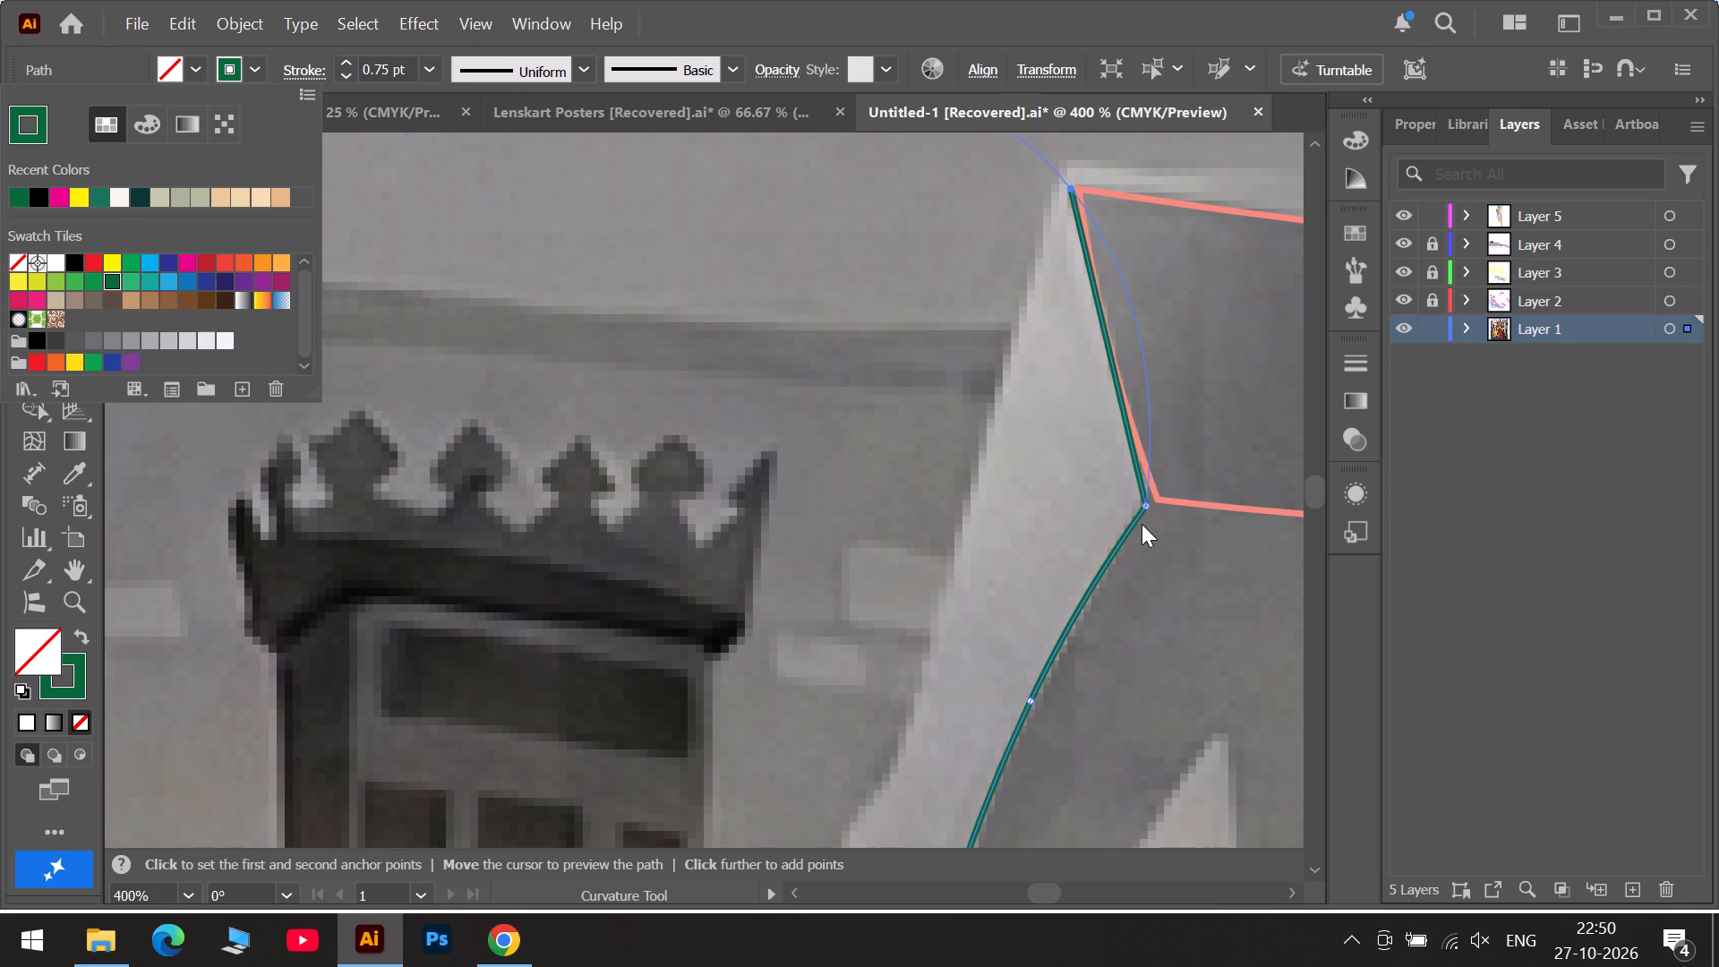
# Fit the green outline to the salmon outline's slanted side by adding two anchors and aligning both corners, with a sharp top corner.
pyautogui.moveTo(1146, 506); pyautogui.dragTo(1151, 497)
pyautogui.moveTo(1151, 497); pyautogui.dragTo(1155, 496)
pyautogui.moveTo(1146, 504); pyautogui.dragTo(1159, 501)
pyautogui.moveTo(1129, 391); pyautogui.dragTo(1125, 399)
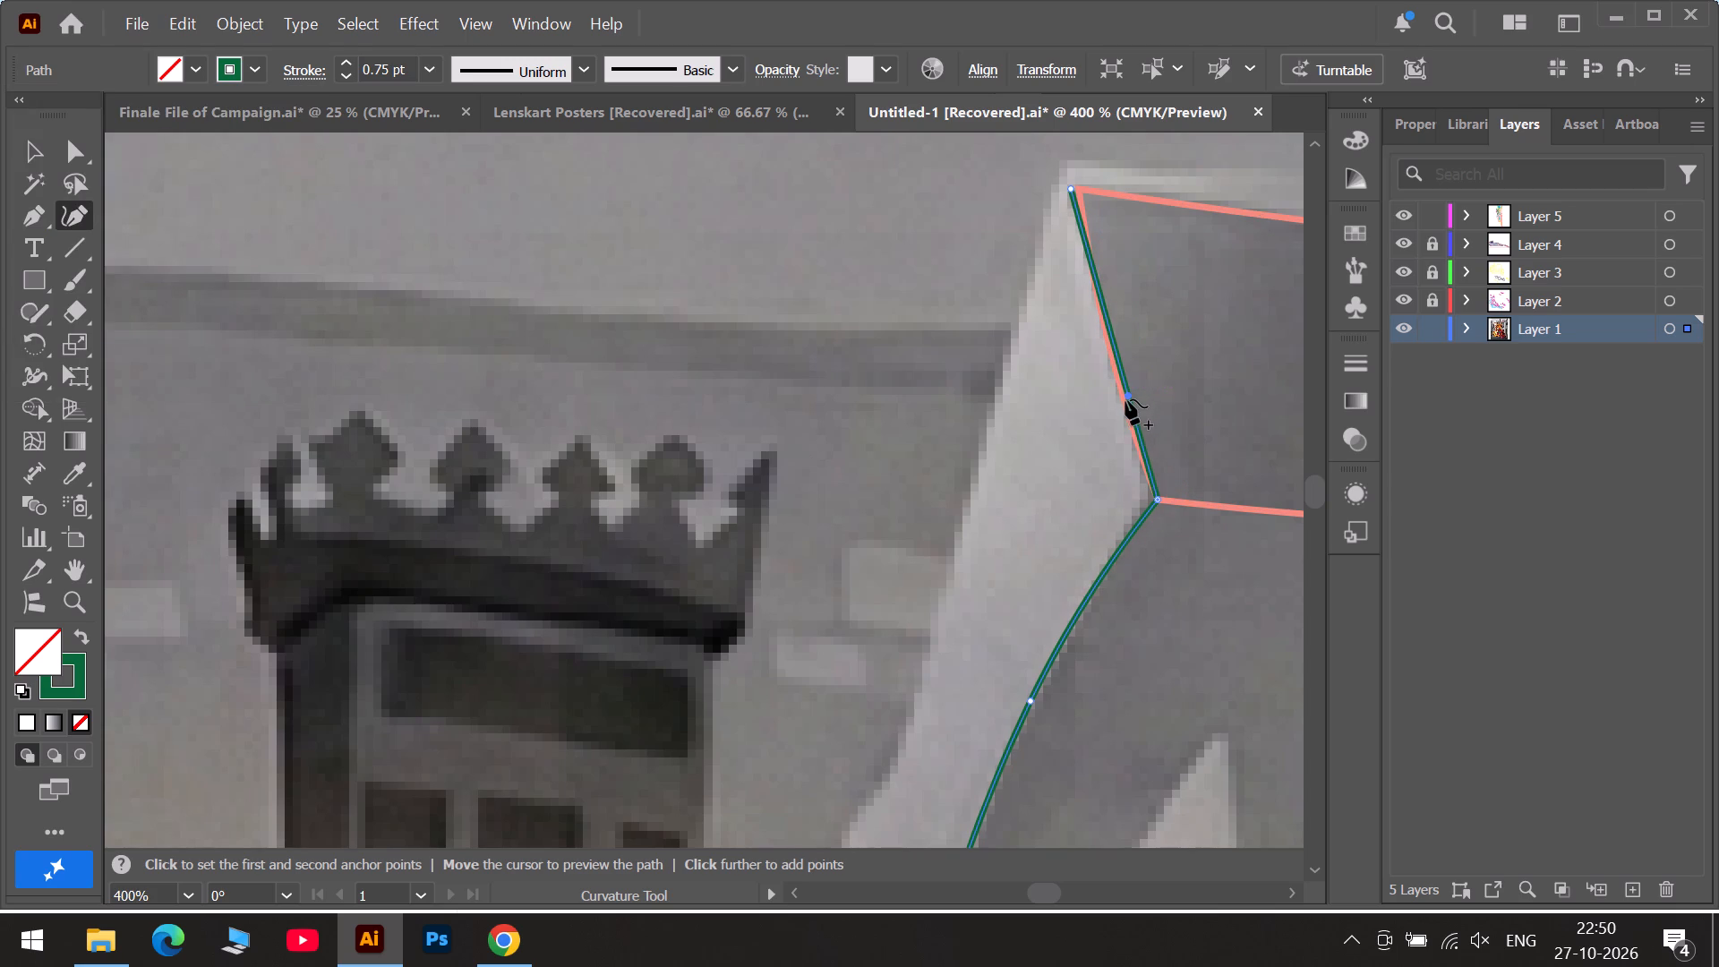
pyautogui.moveTo(1125, 399); pyautogui.dragTo(1131, 414)
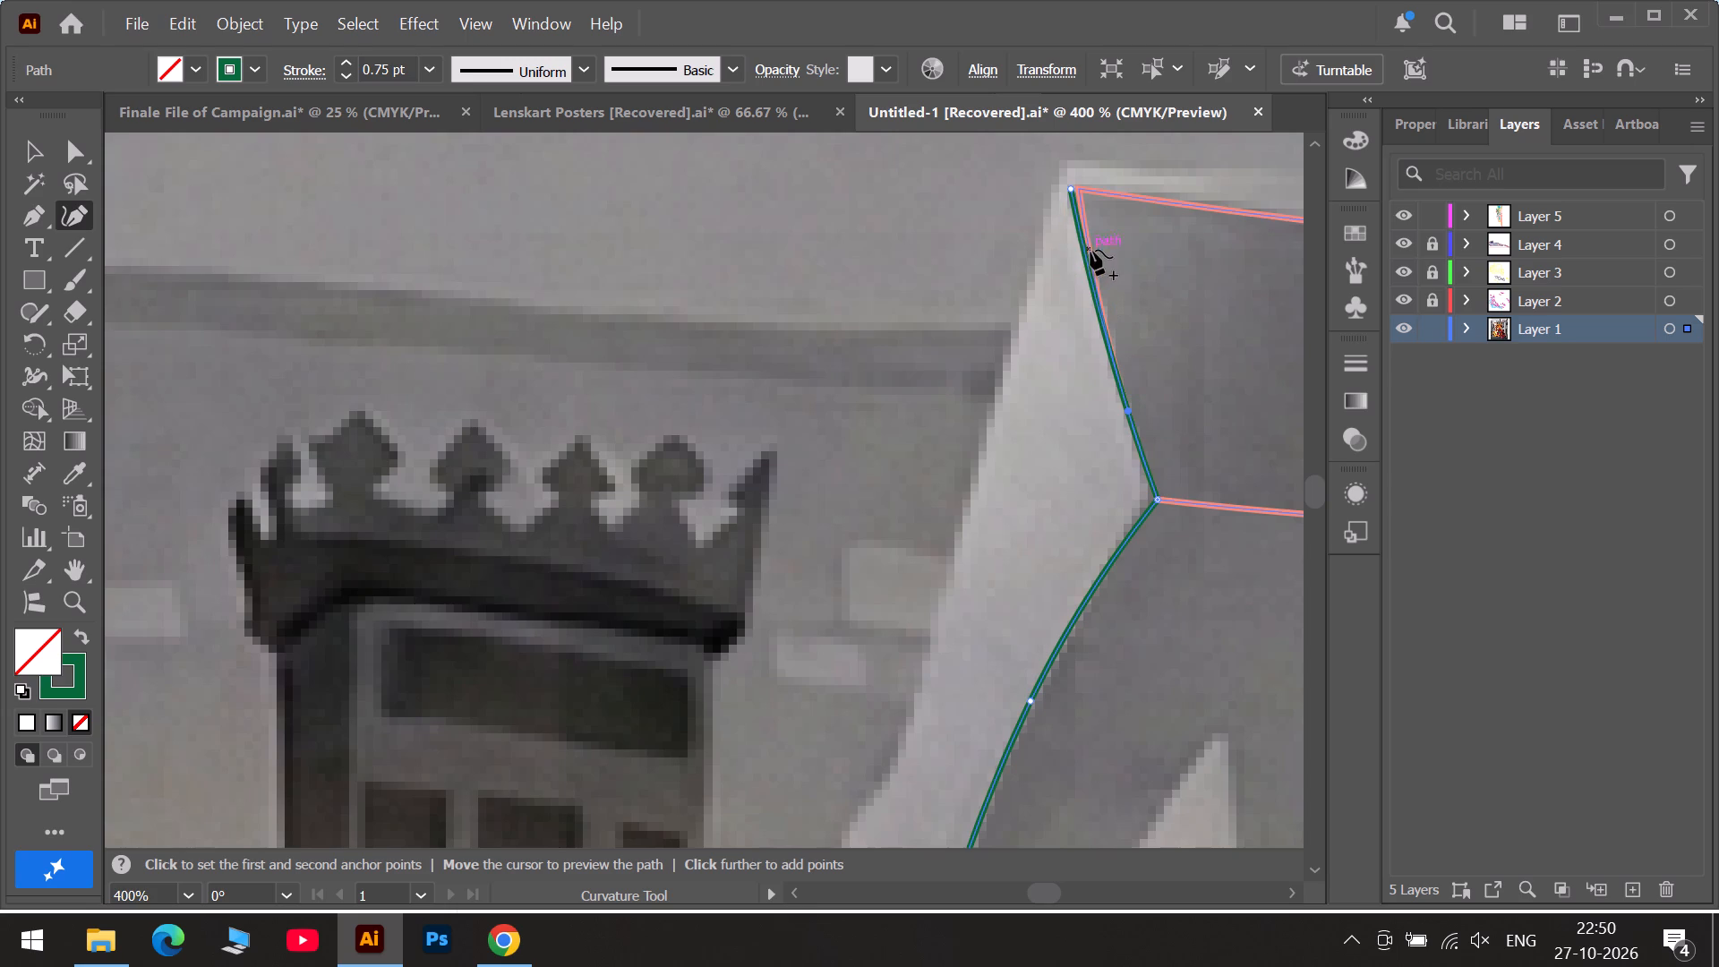
pyautogui.moveTo(1084, 258); pyautogui.dragTo(1089, 252)
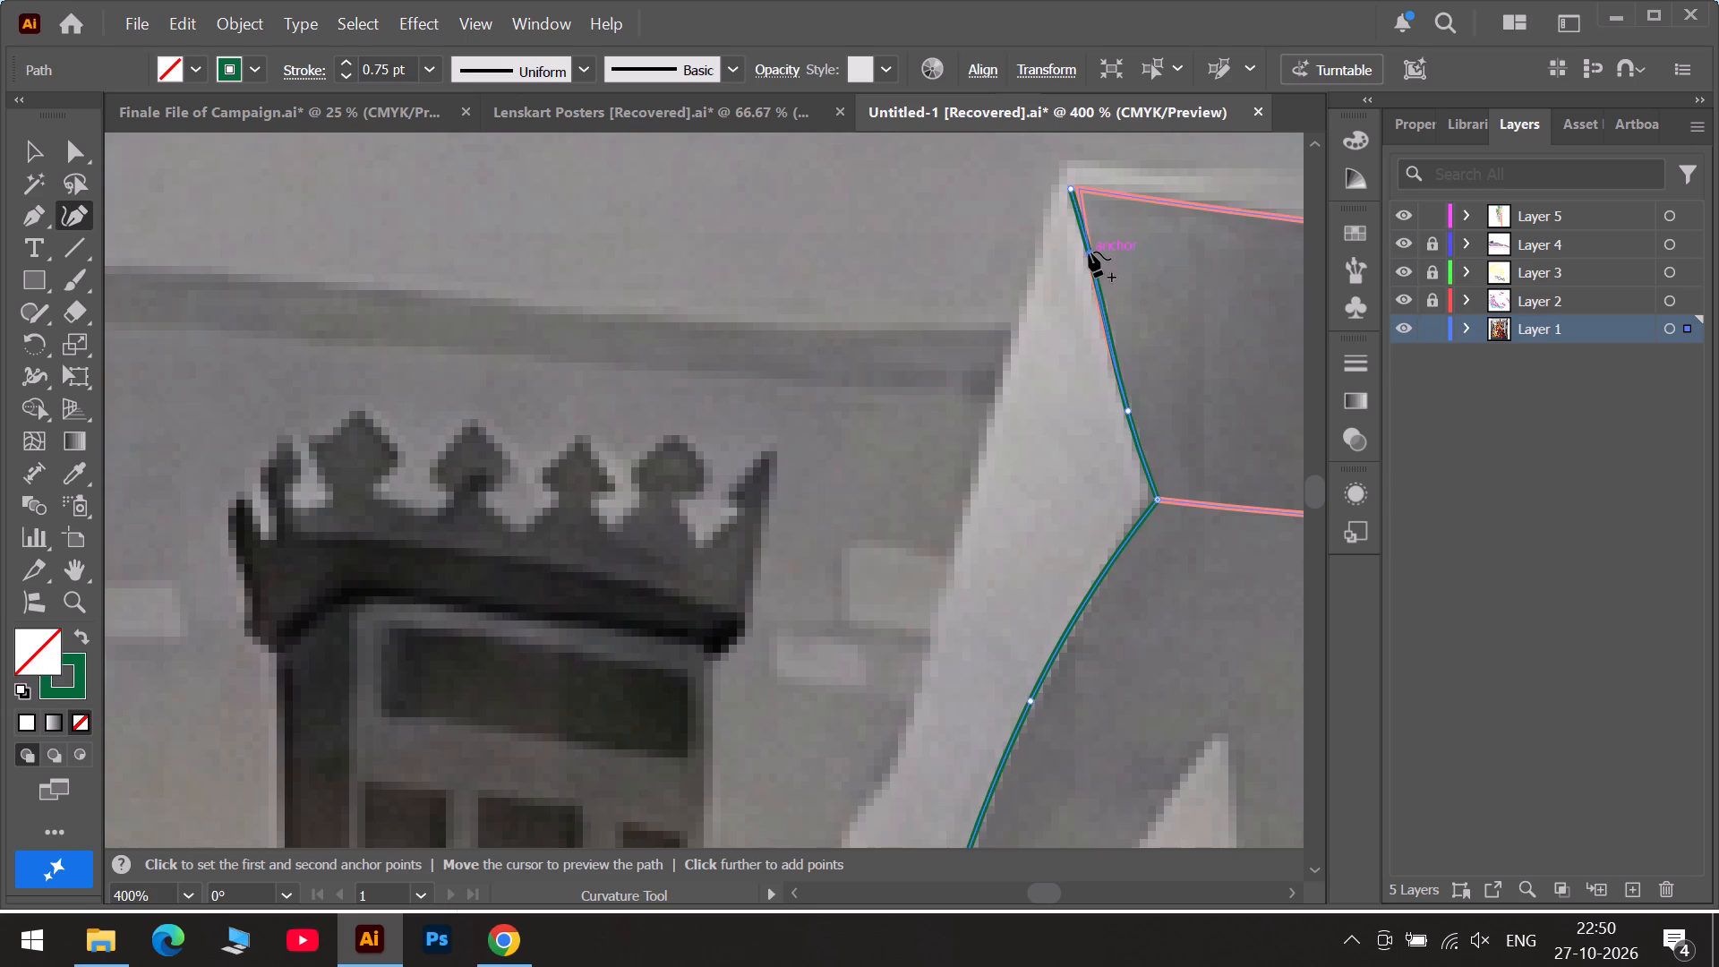
pyautogui.moveTo(1089, 252); pyautogui.dragTo(1097, 289)
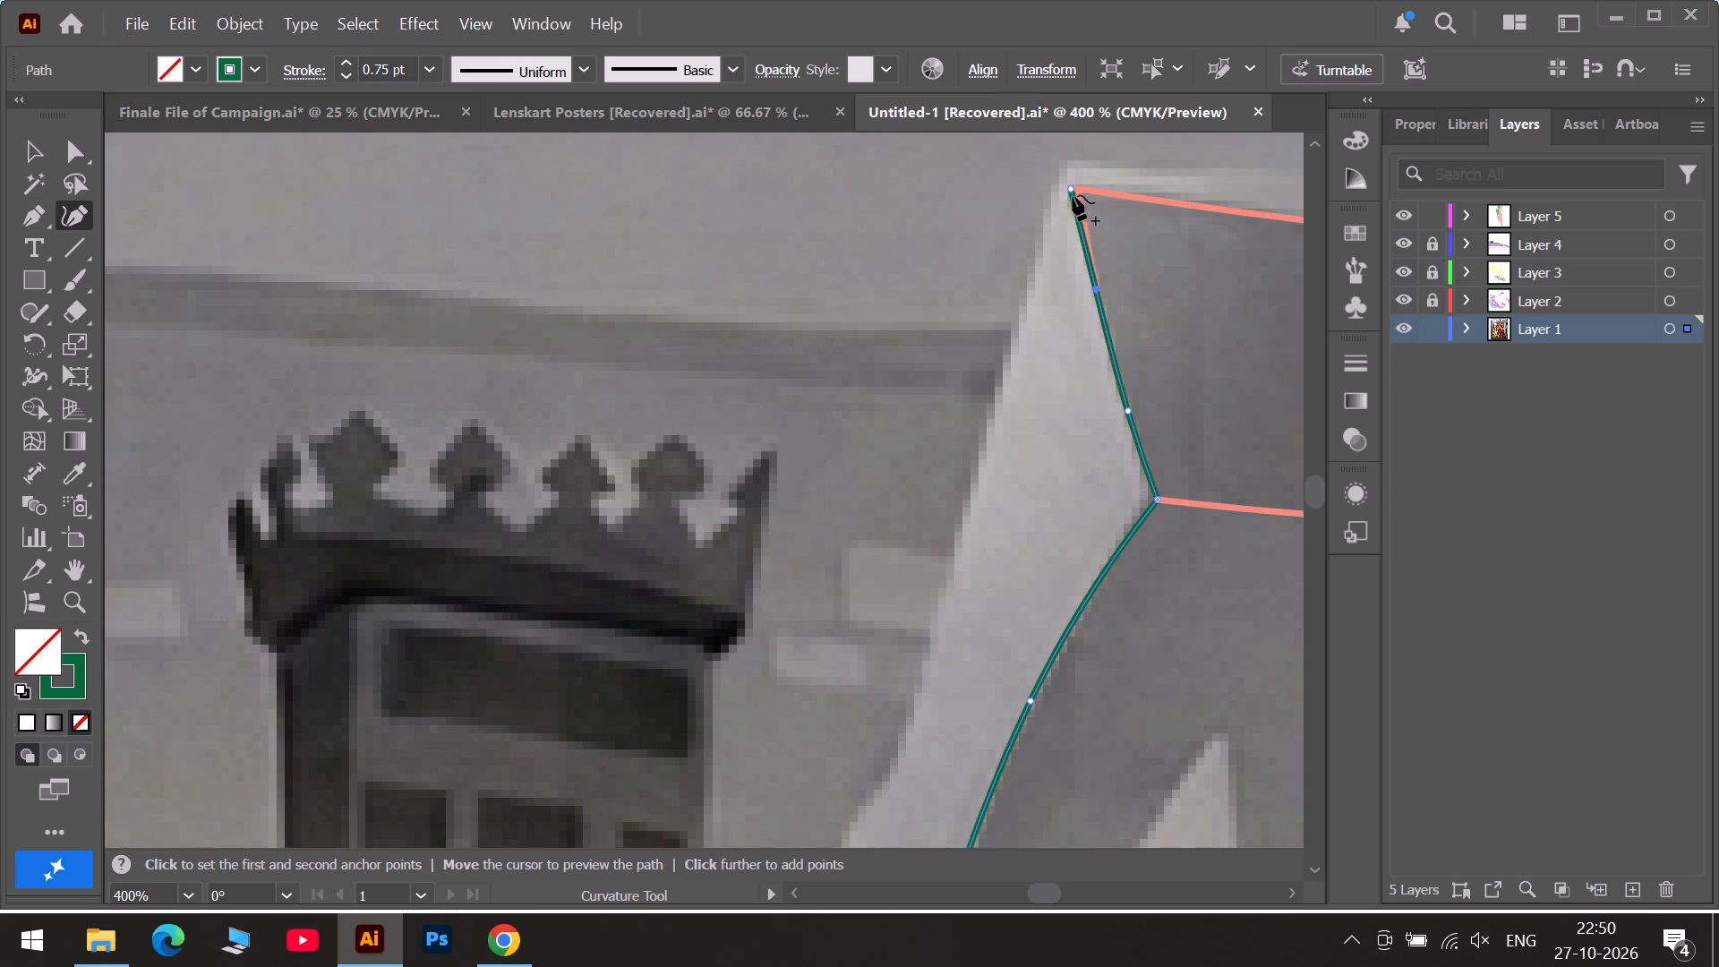
pyautogui.moveTo(1069, 189); pyautogui.dragTo(1077, 189)
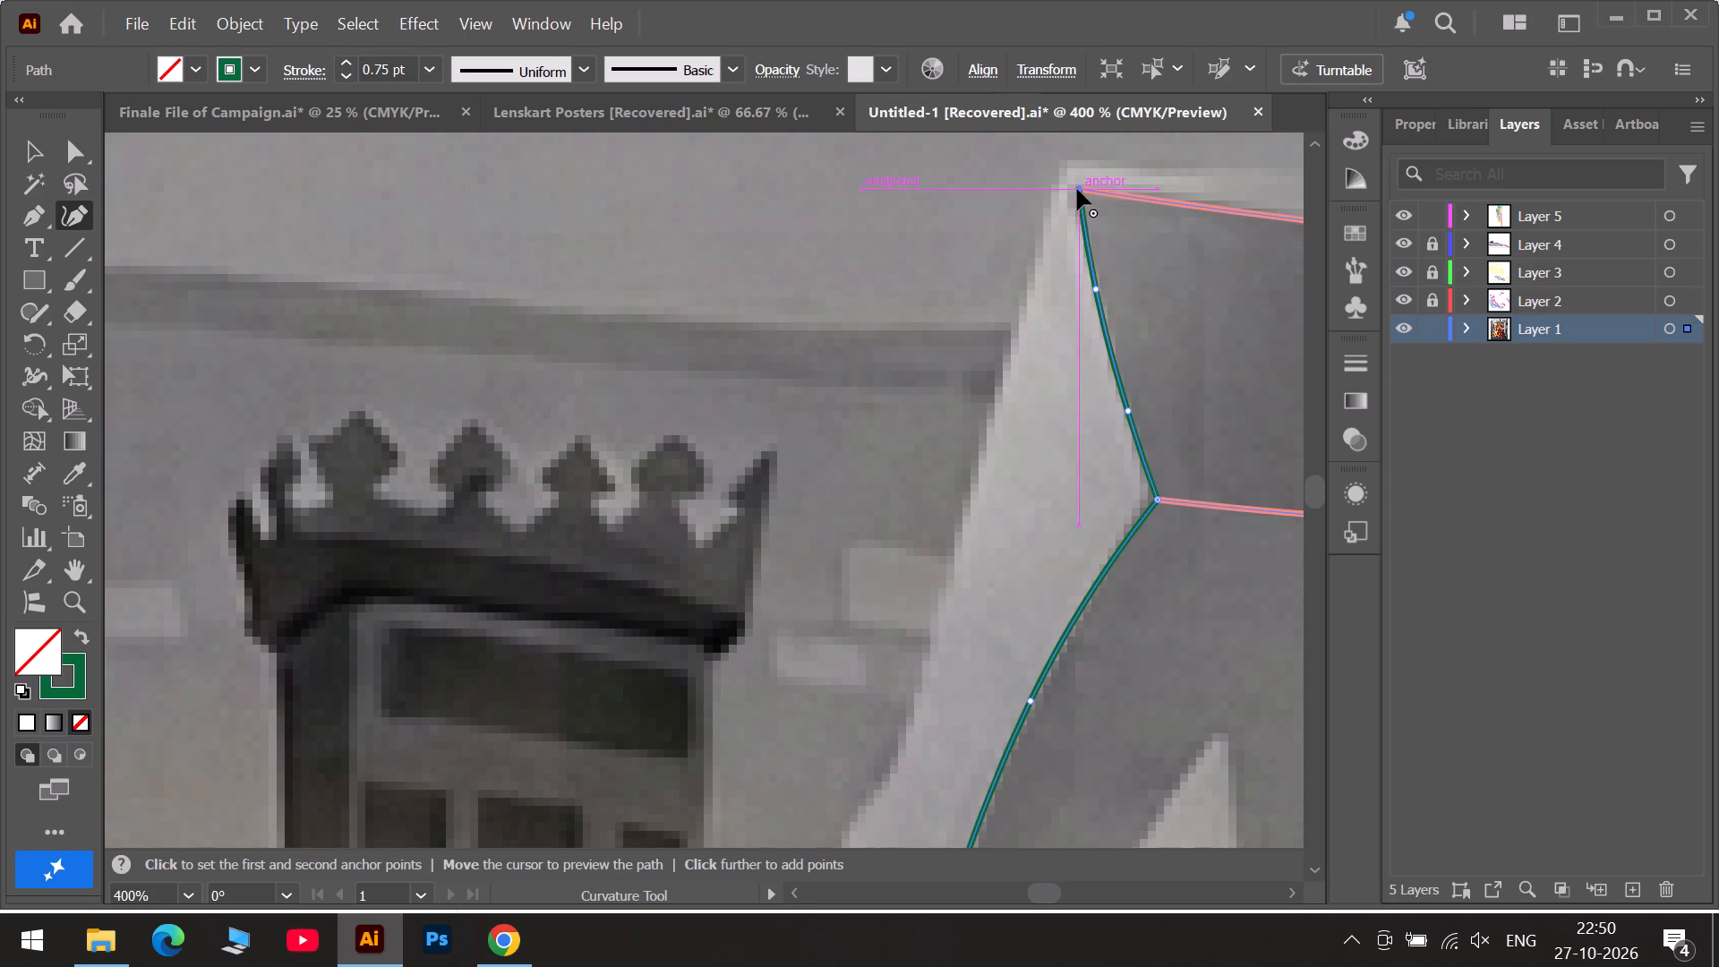
pyautogui.doubleClick(1079, 187)
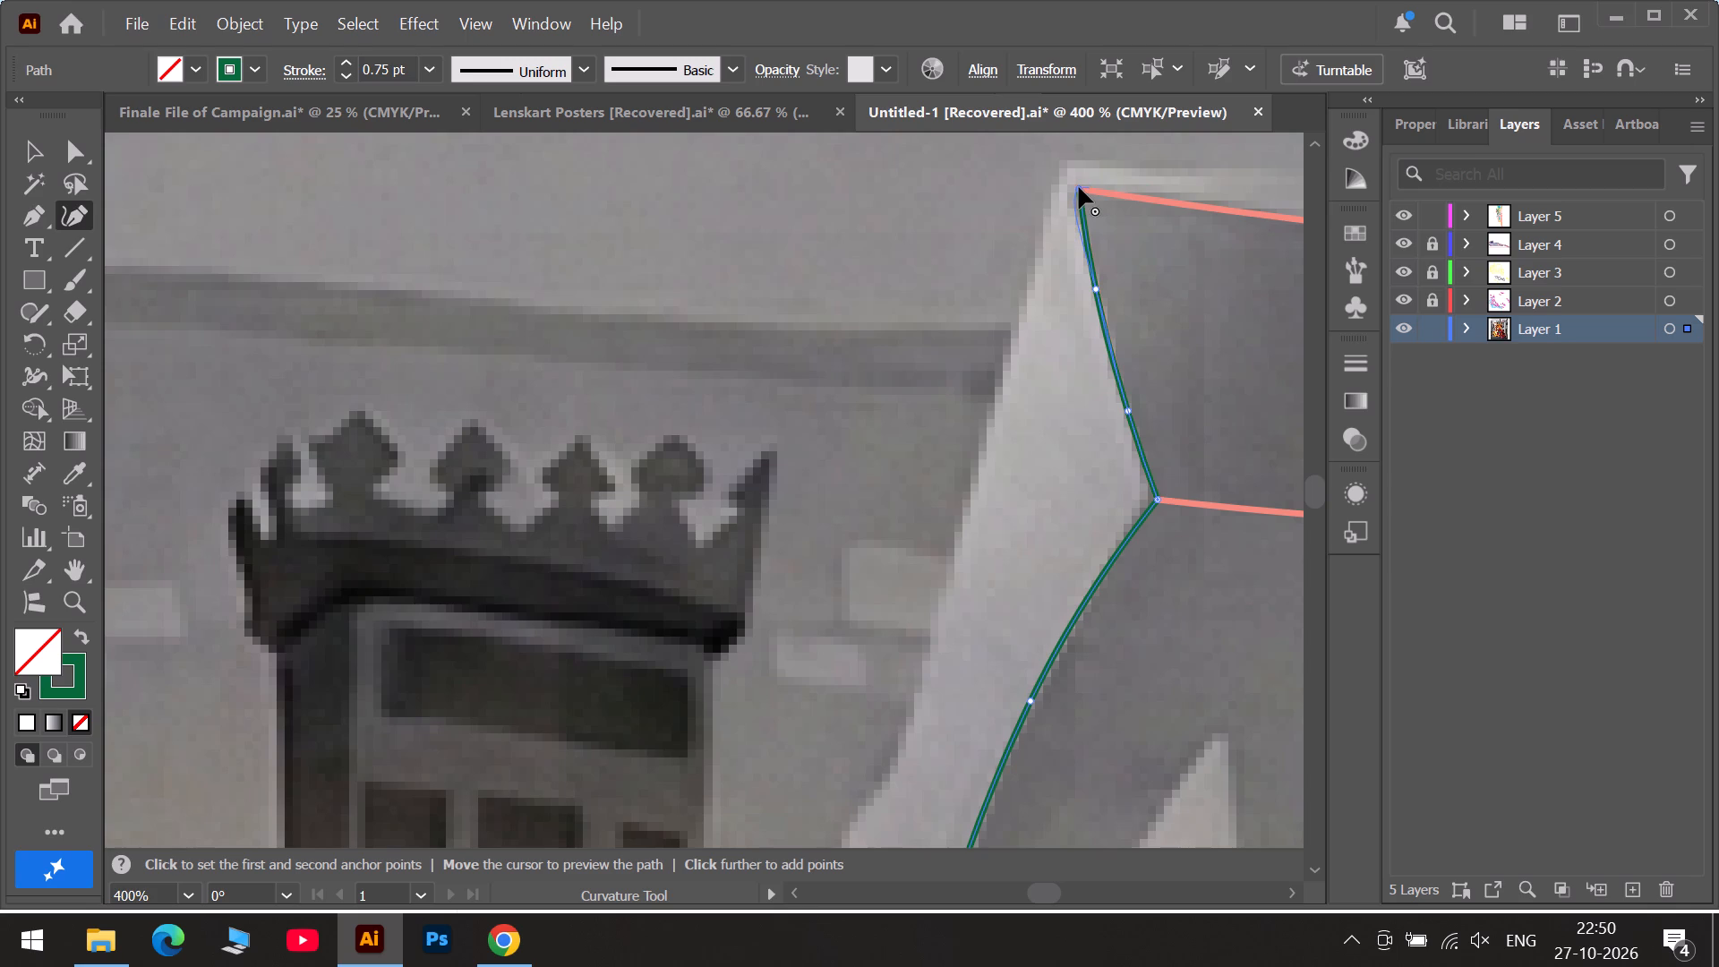
# Extend the green outline along the salmon outline's top edge to a corner at the yellow box's nearest bottom corner.
pyautogui.click(1214, 201)
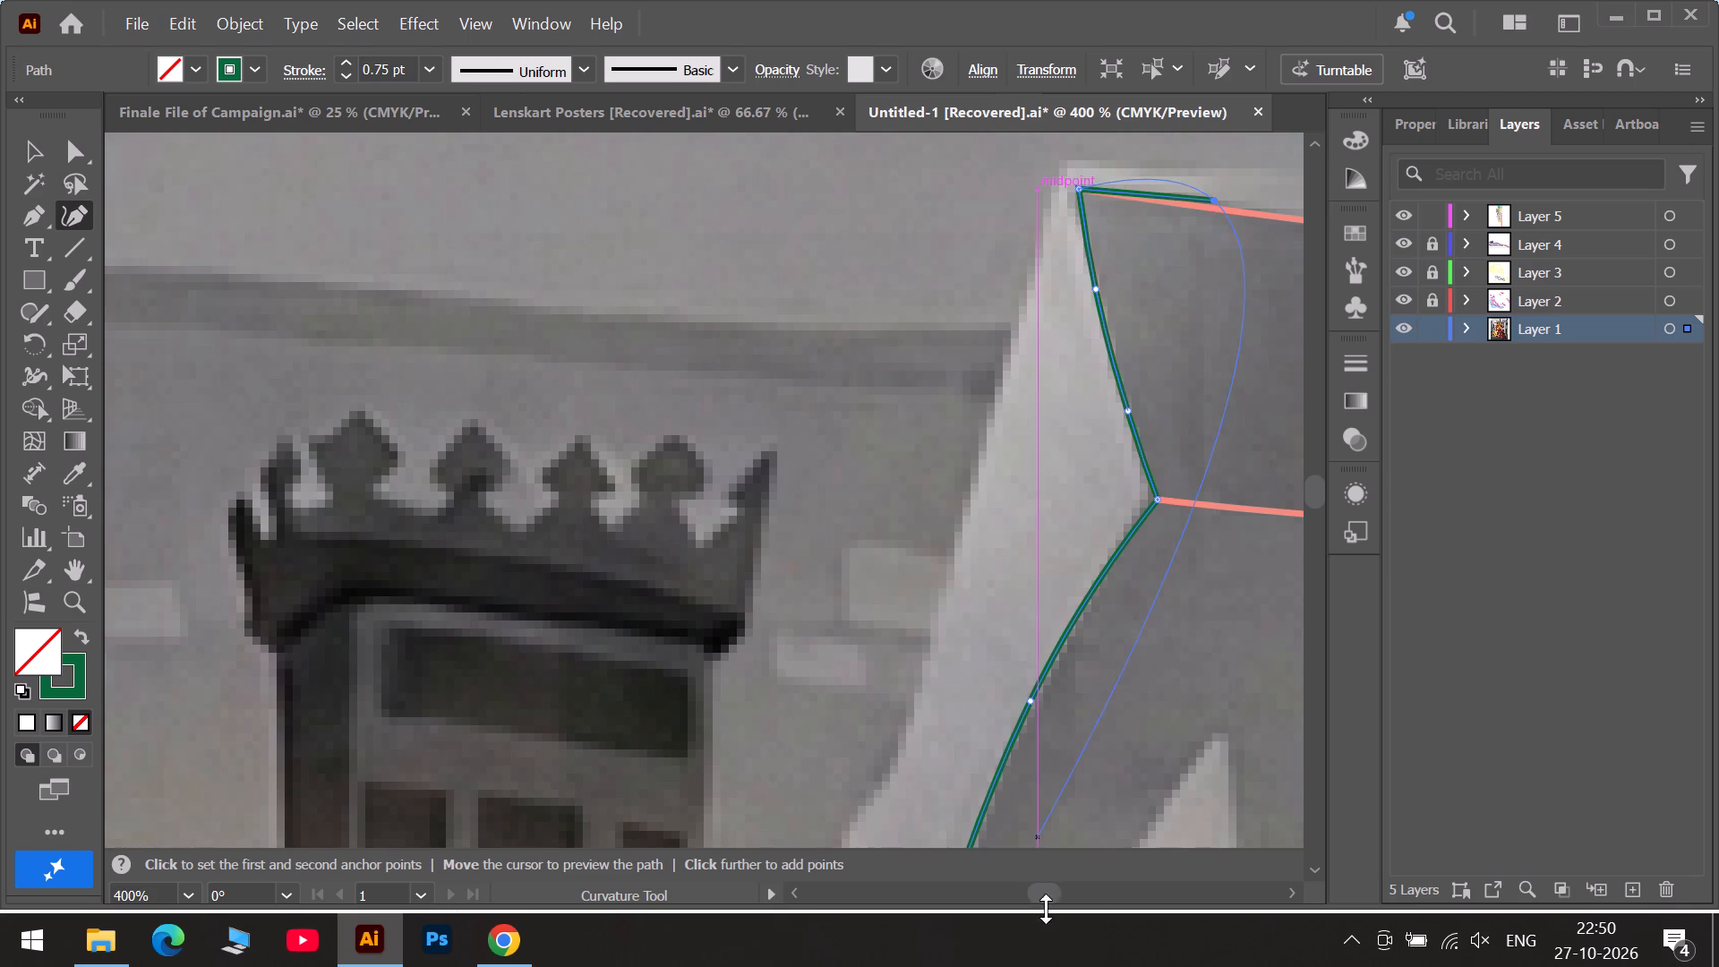
pyautogui.click(1093, 894)
pyautogui.click(1038, 247)
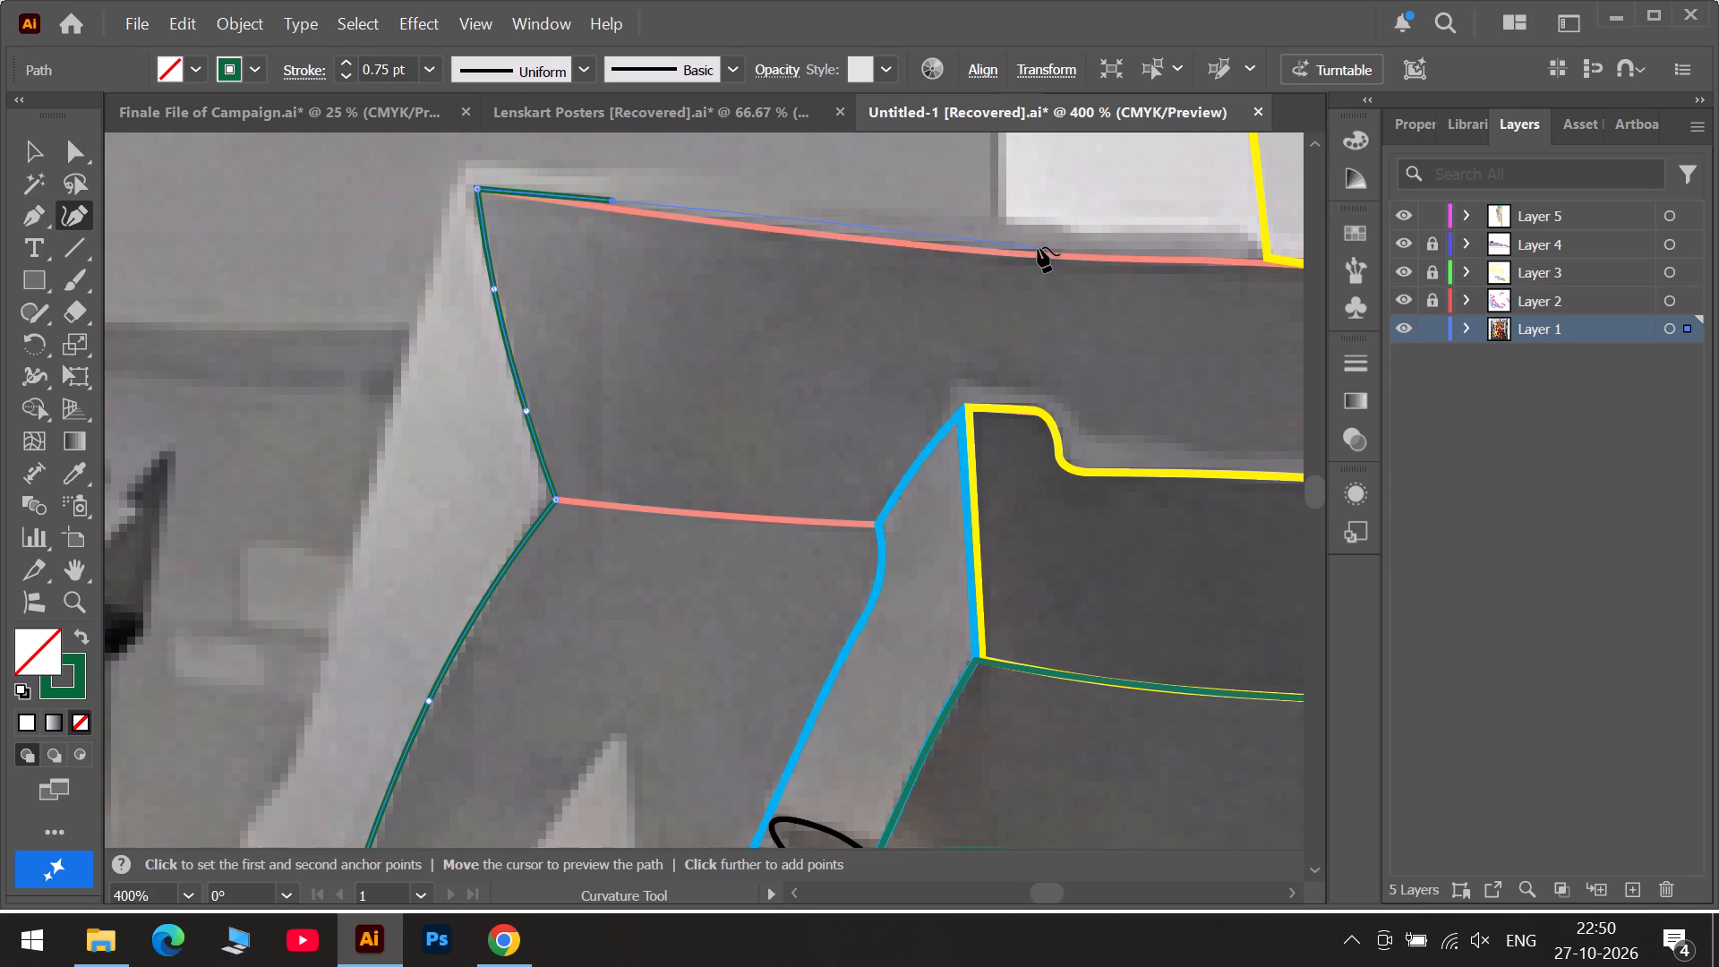
pyautogui.doubleClick(1256, 256)
# Trace the green outline back along the pale strip's upper edge, from the yellow box to the wall's outer top corner.
pyautogui.click(1235, 234)
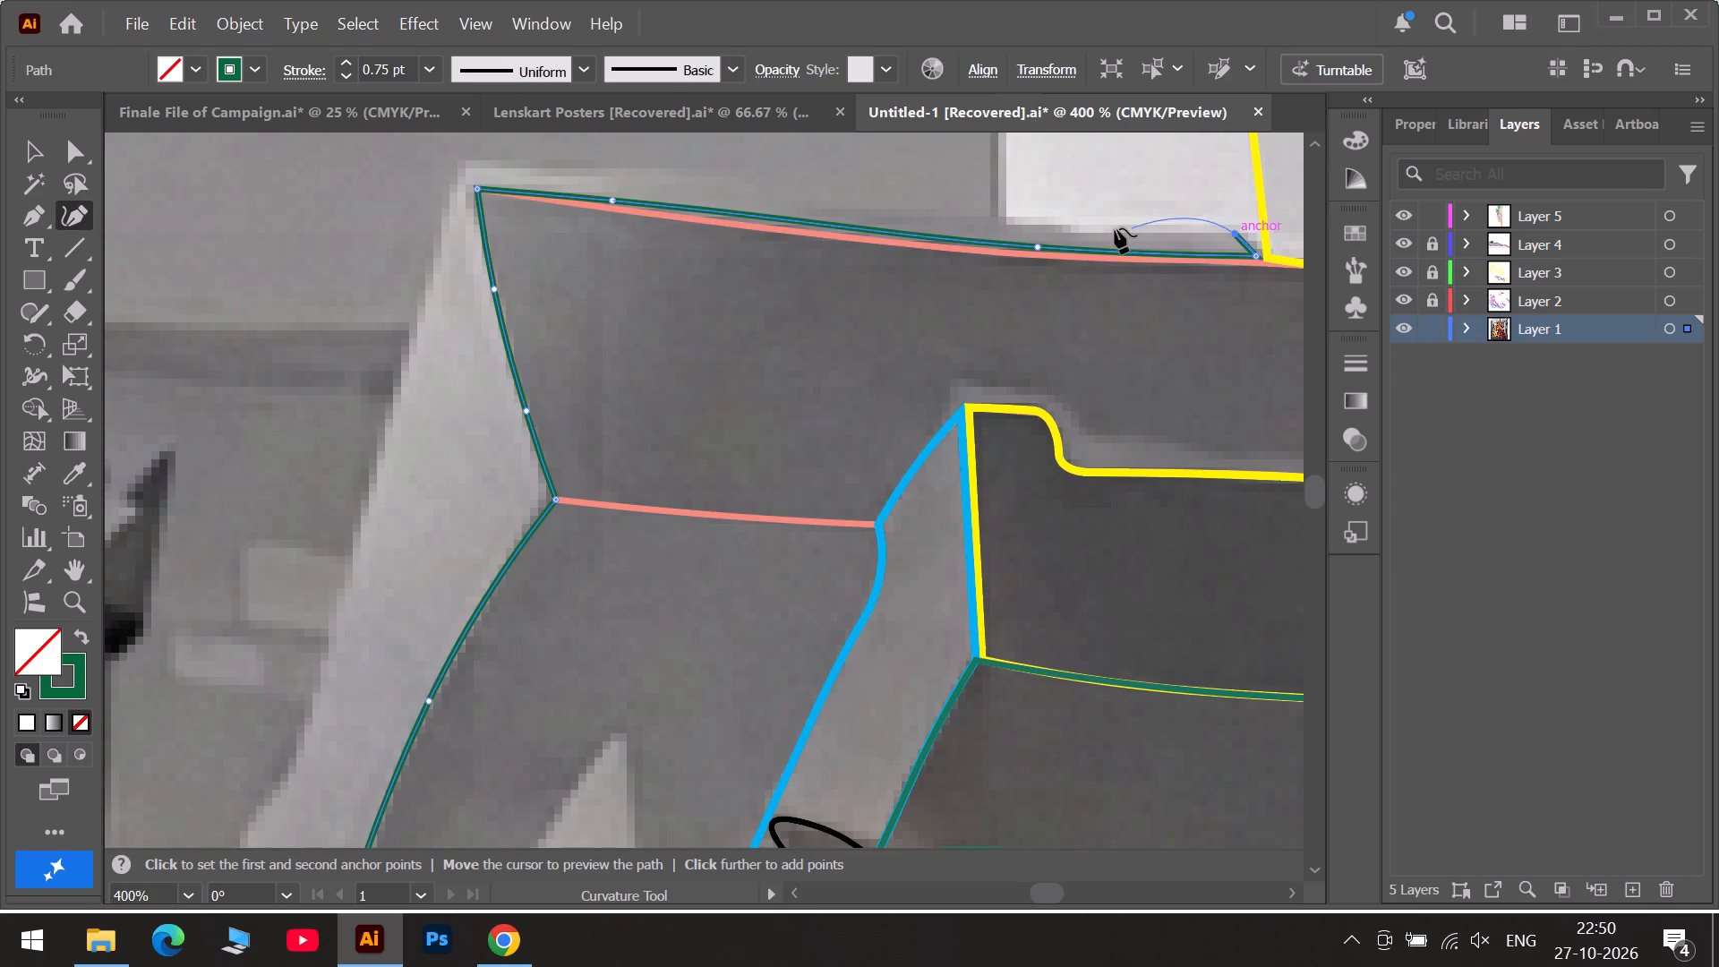
pyautogui.click(1186, 229)
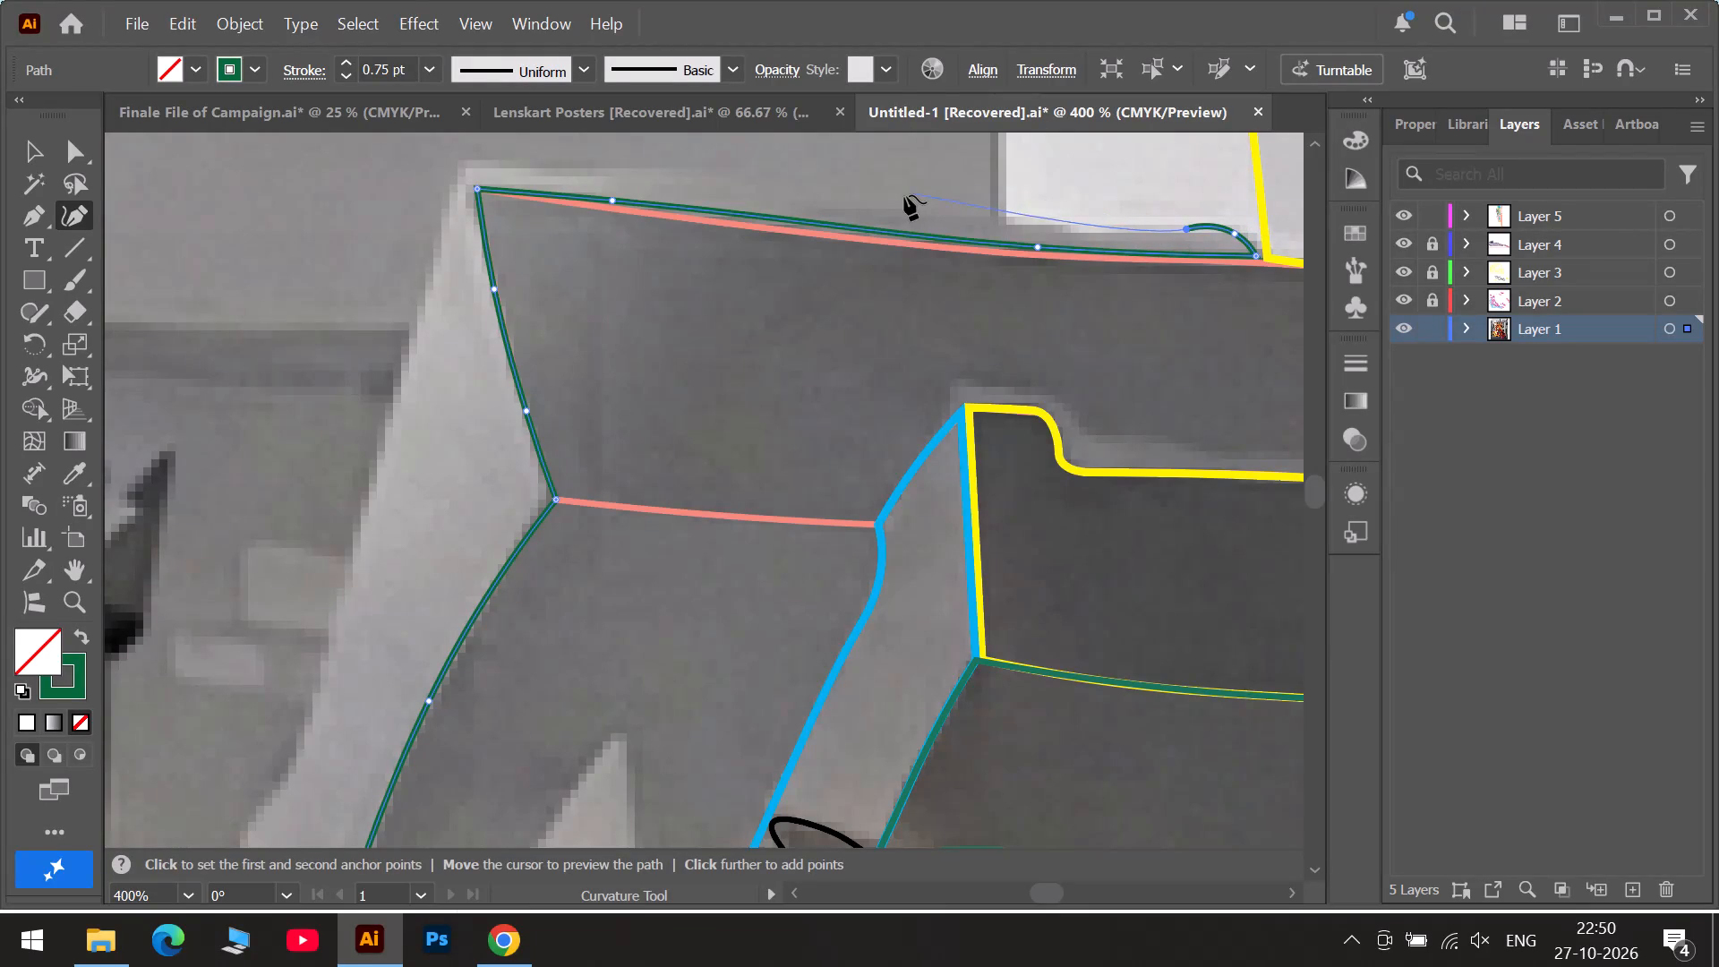
pyautogui.click(893, 206)
pyautogui.click(561, 168)
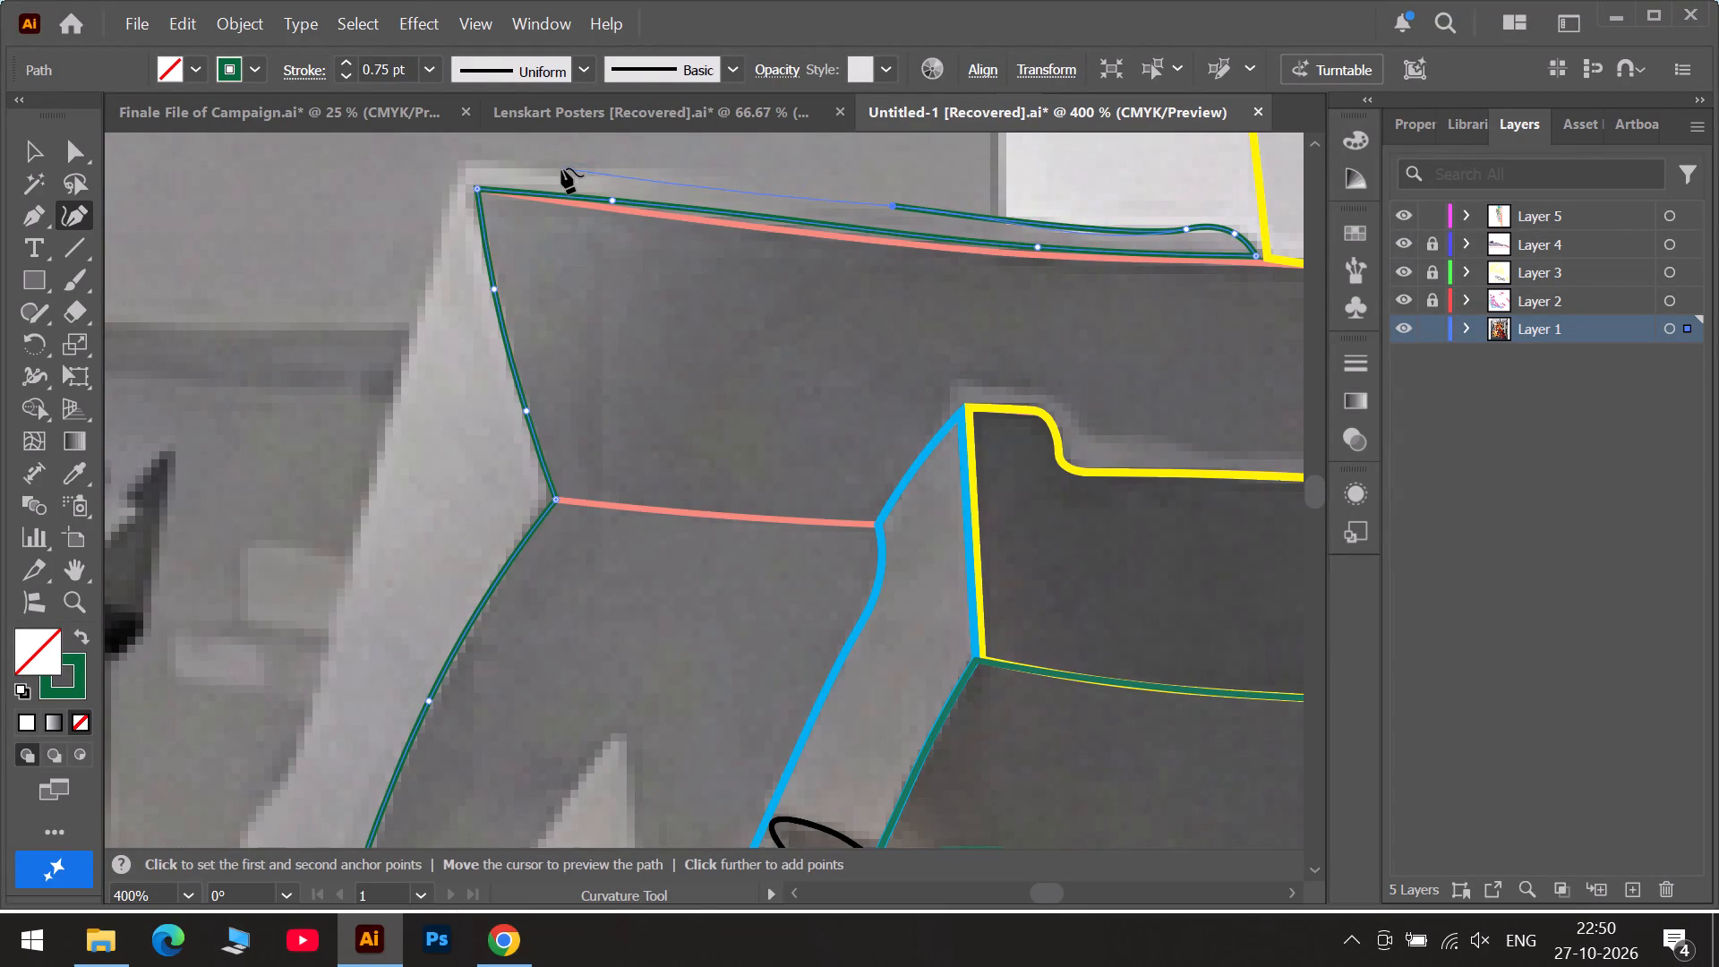
pyautogui.click(466, 159)
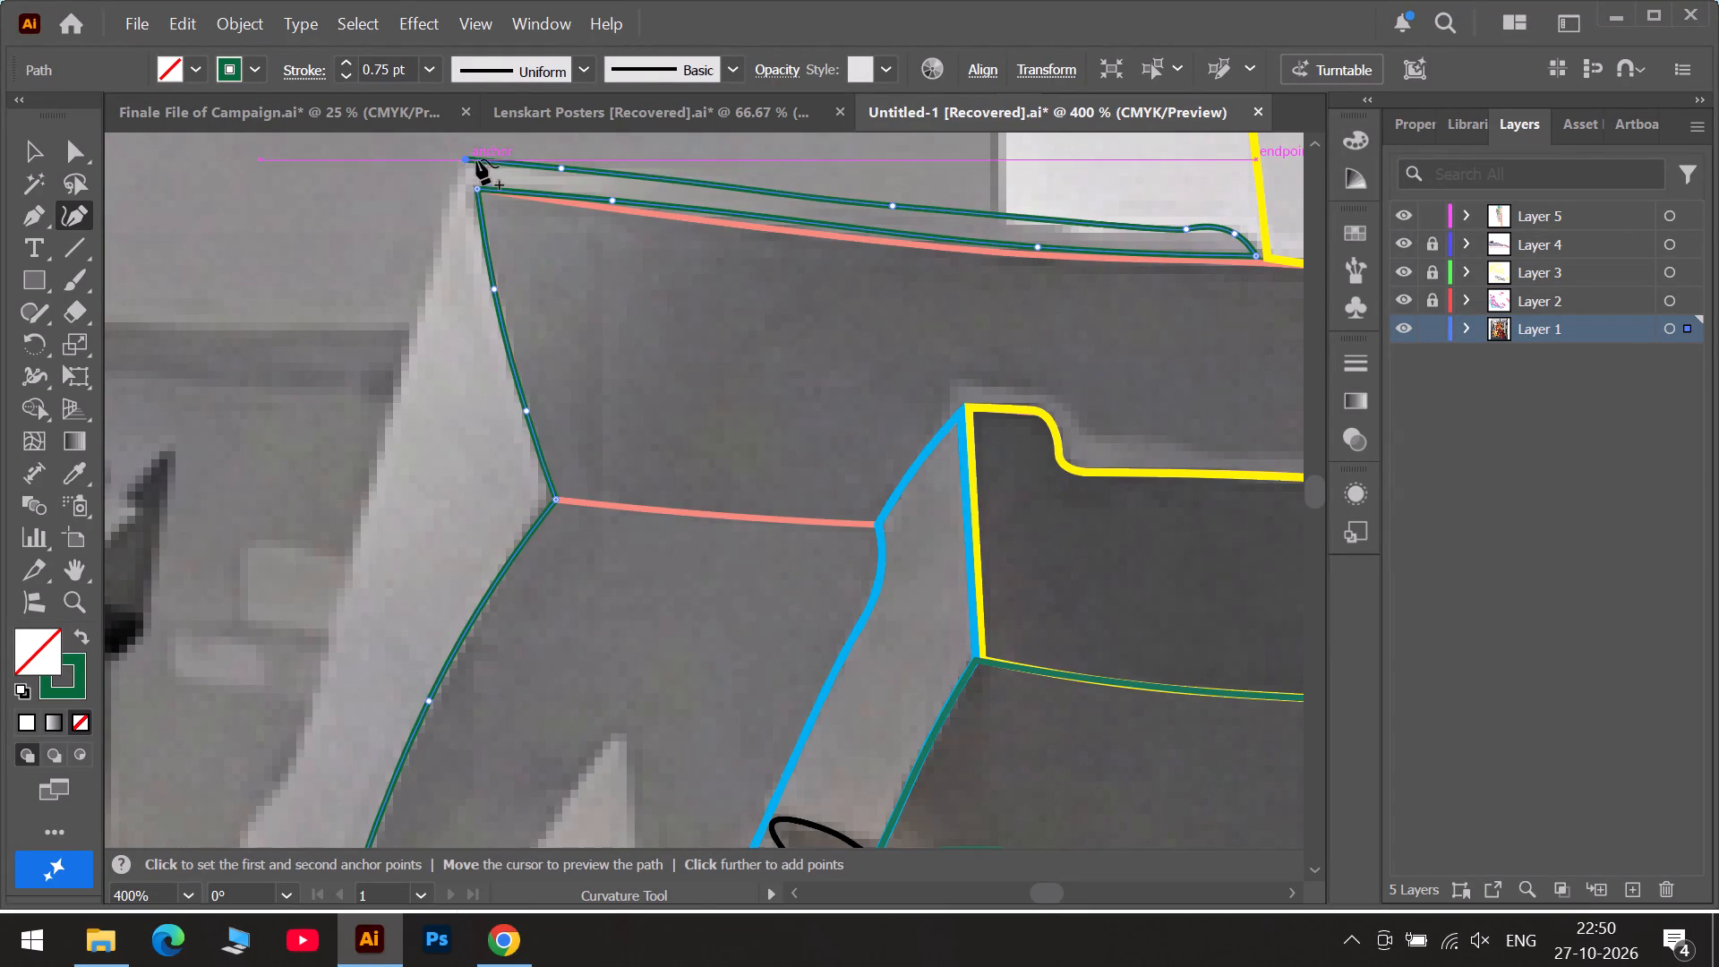
# Flatten the green outline's upper edge beneath the white block by adding an anchor, moving nearby ones and aligning the end with the yellow box.
pyautogui.moveTo(1184, 230); pyautogui.dragTo(1087, 221)
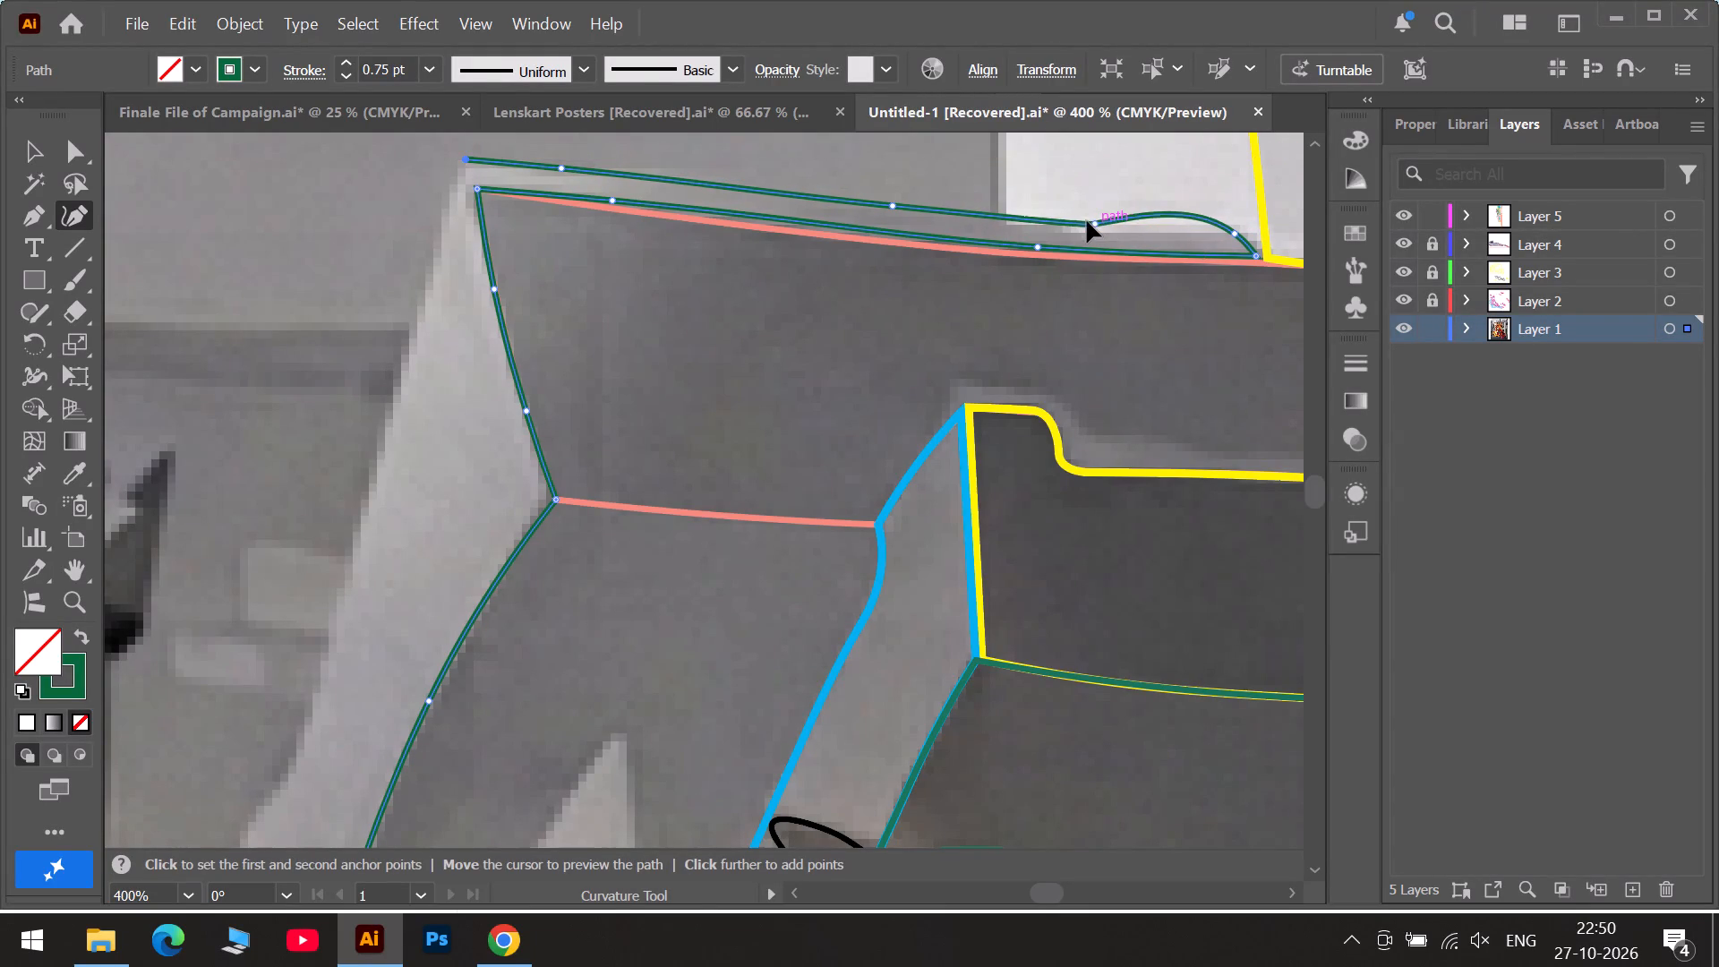
pyautogui.moveTo(1087, 221); pyautogui.dragTo(1072, 227)
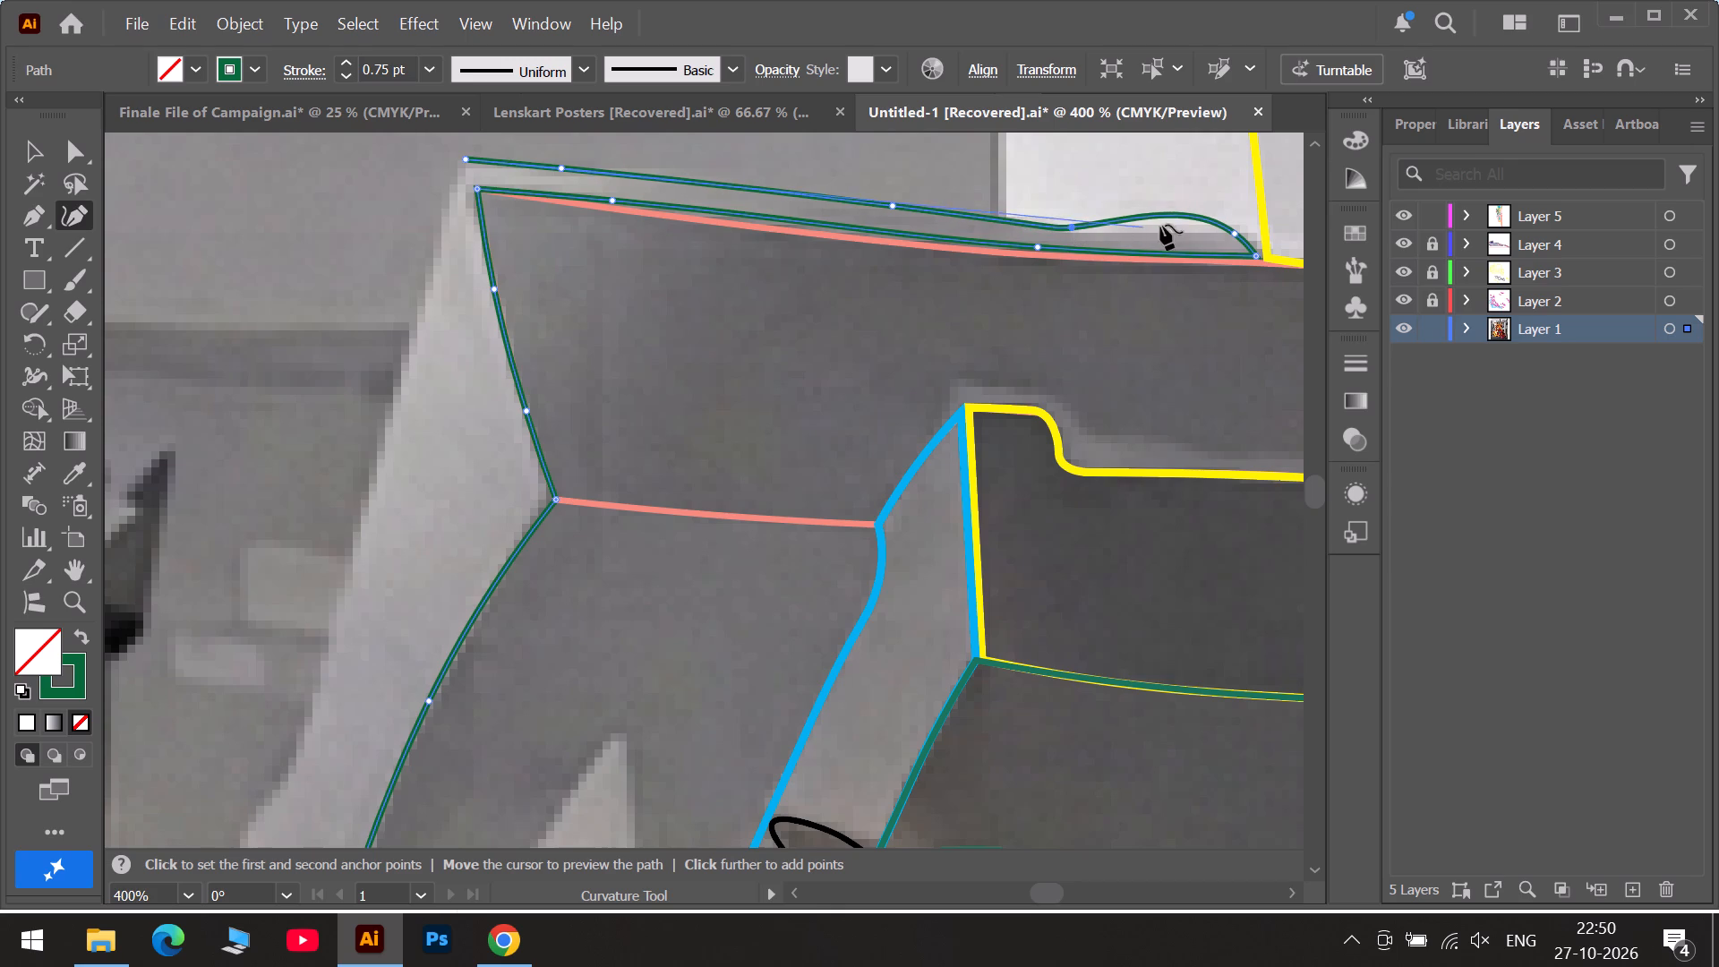
pyautogui.moveTo(1233, 233); pyautogui.dragTo(1209, 238)
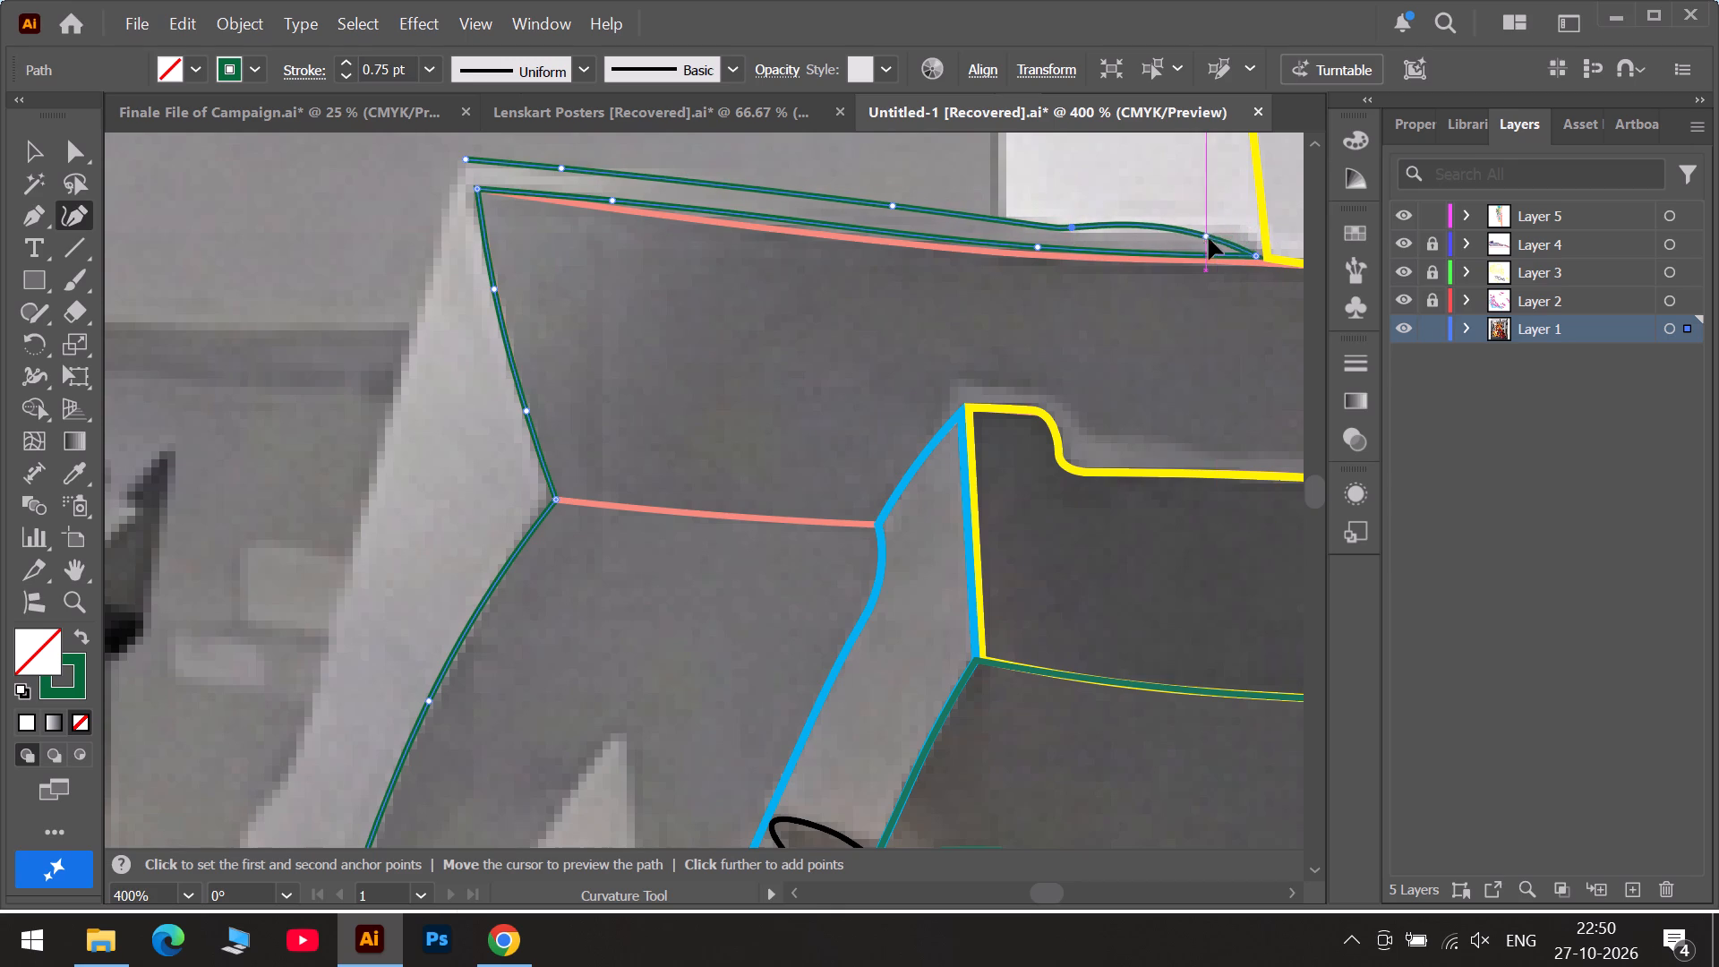
pyautogui.moveTo(1209, 238); pyautogui.dragTo(1265, 242)
pyautogui.moveTo(1255, 255); pyautogui.dragTo(1267, 260)
pyautogui.moveTo(1219, 219); pyautogui.dragTo(1227, 230)
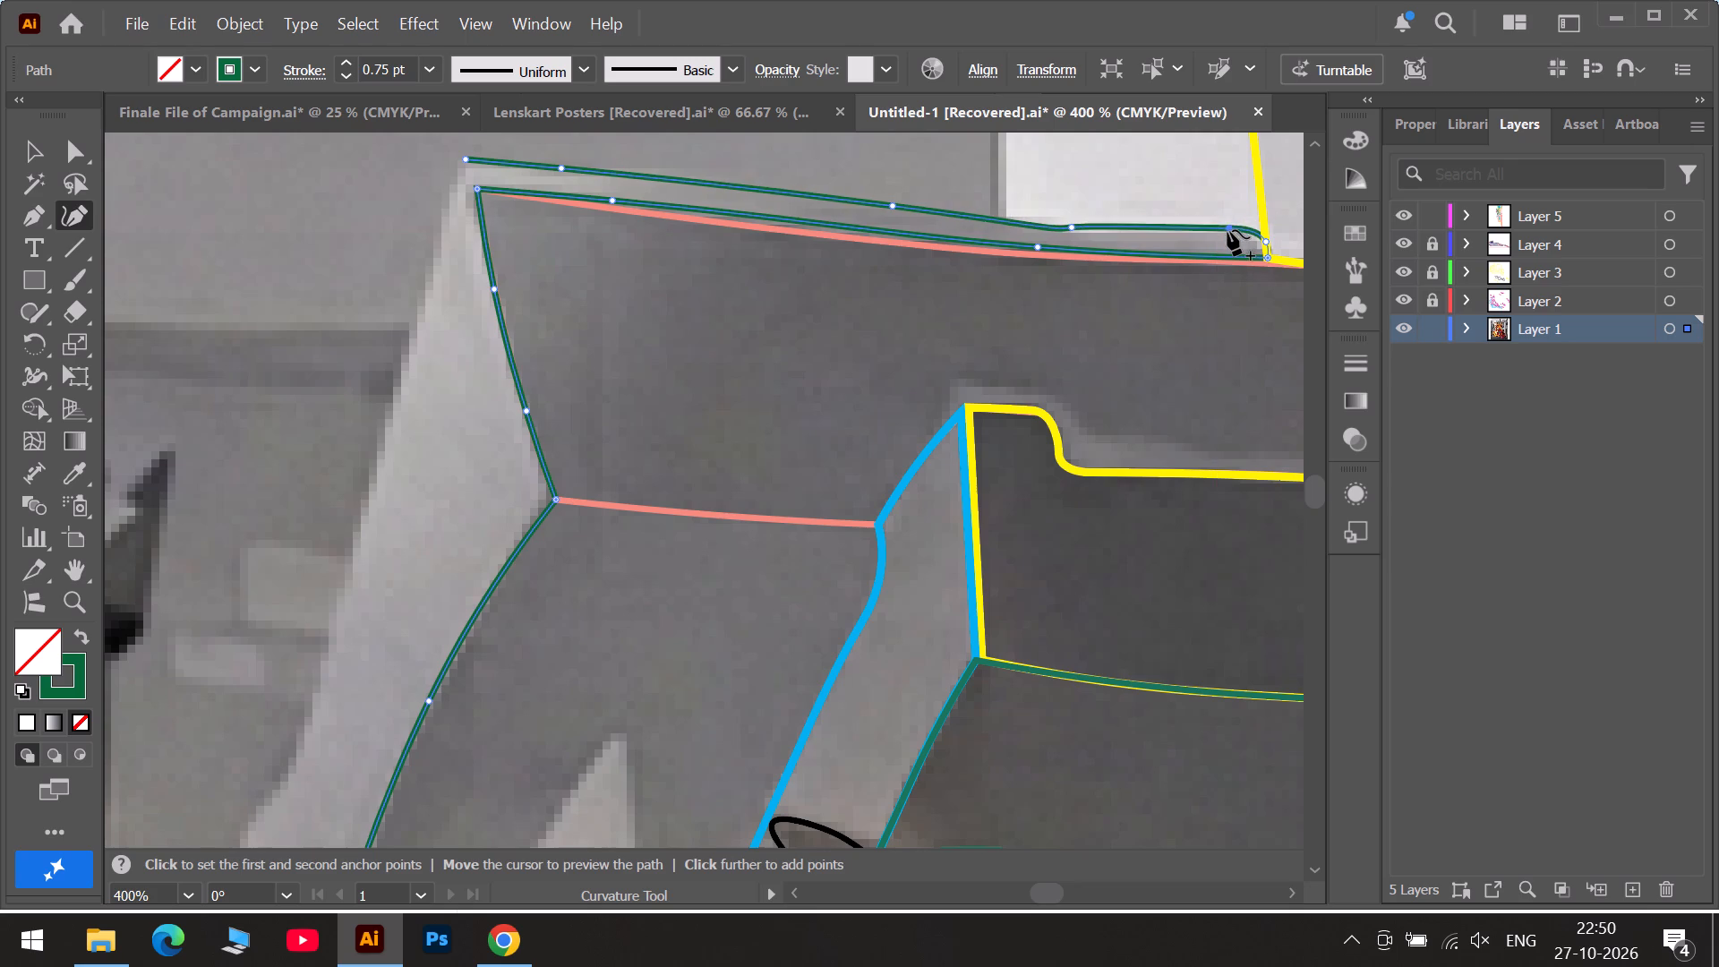
pyautogui.moveTo(1227, 230); pyautogui.dragTo(1205, 231)
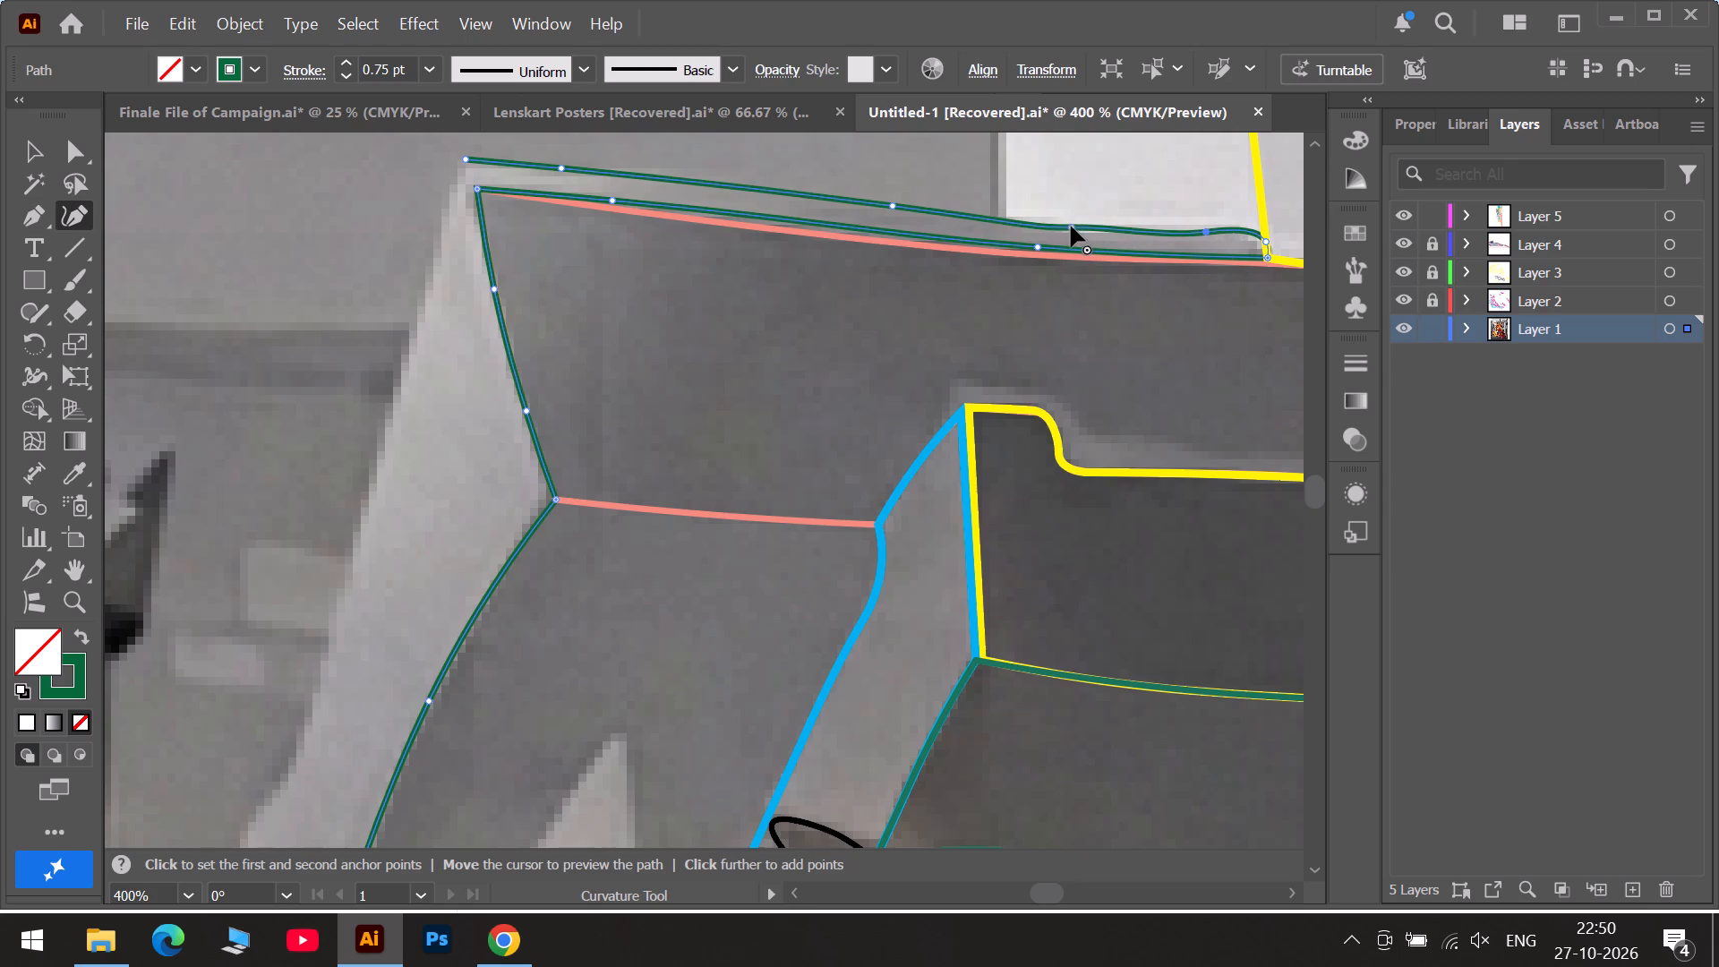
pyautogui.moveTo(1072, 227); pyautogui.dragTo(1045, 225)
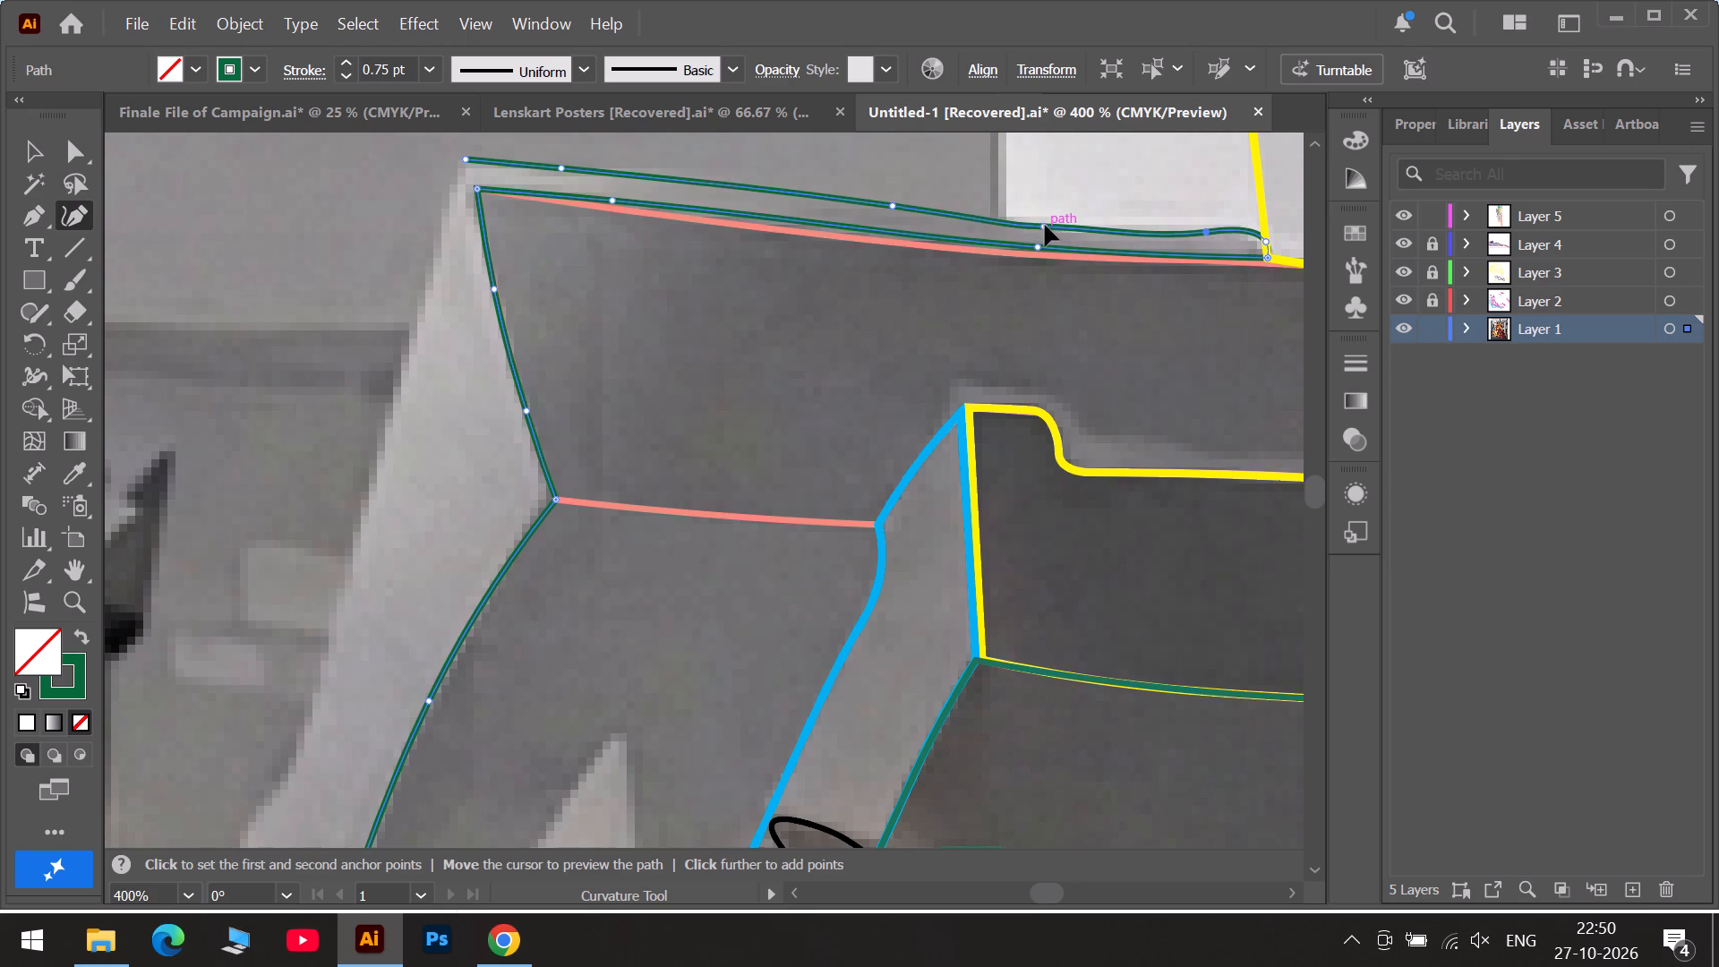
pyautogui.moveTo(1045, 225); pyautogui.dragTo(1048, 226)
pyautogui.moveTo(1207, 232); pyautogui.dragTo(1221, 238)
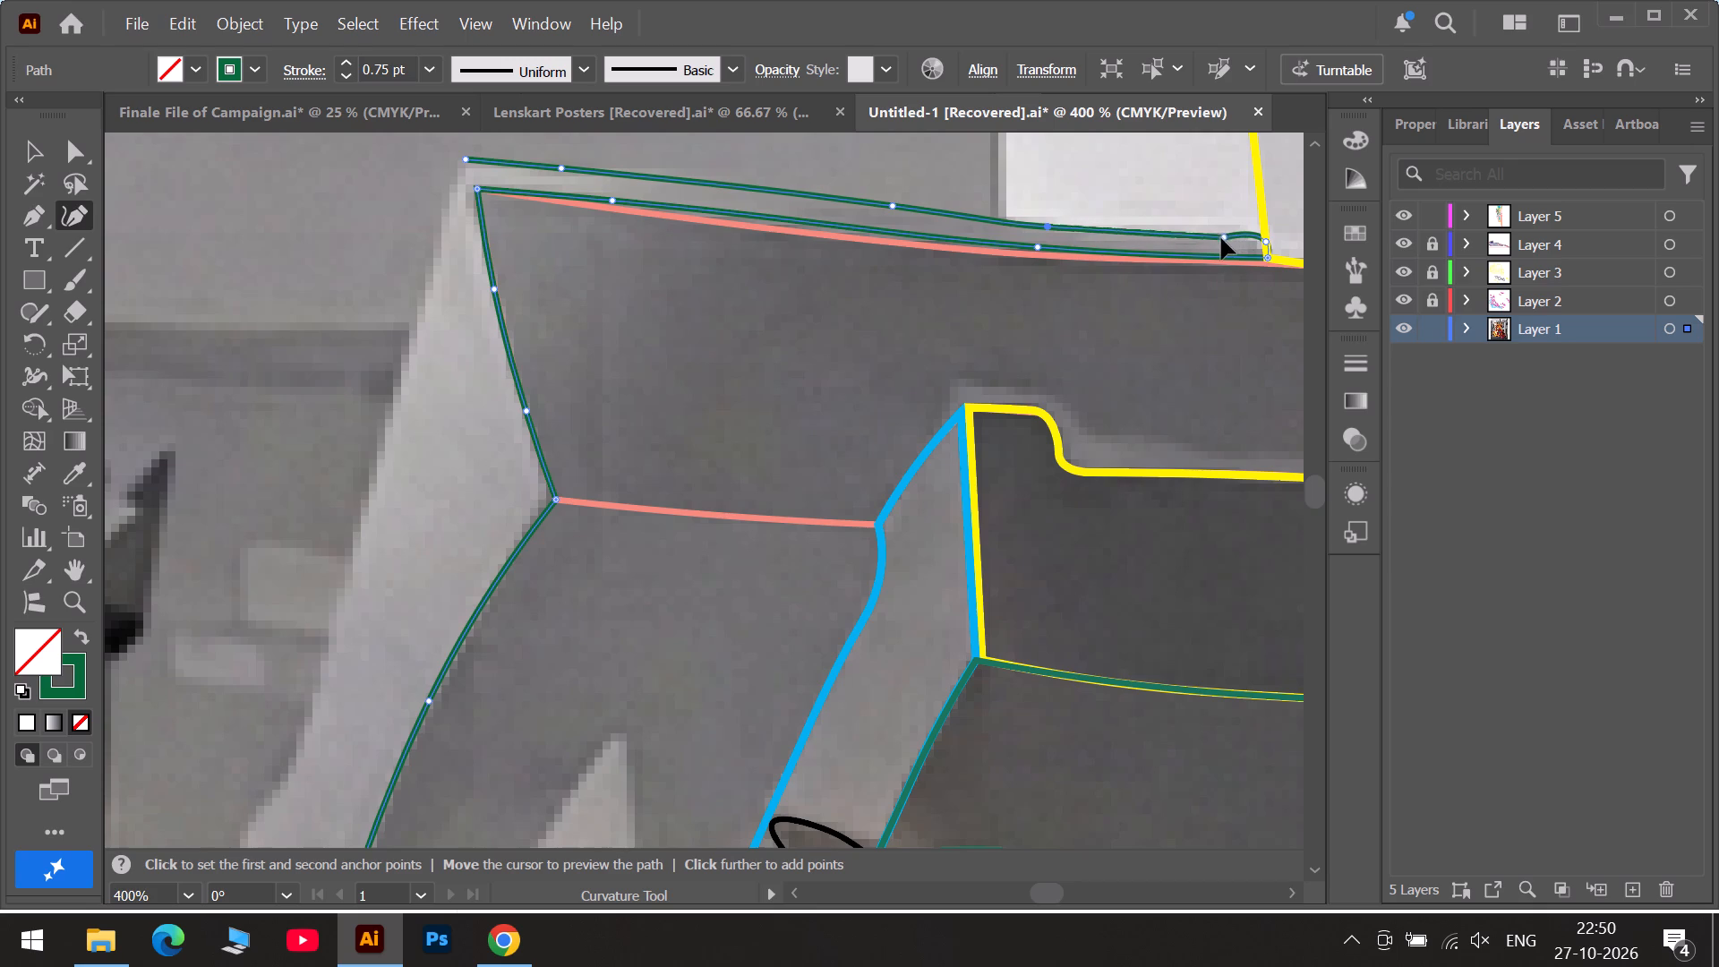
pyautogui.moveTo(1221, 238); pyautogui.dragTo(1219, 235)
# Reshape the green outline's upper edge beside the yellow box by replacing its end anchor, adding one nearby and shifting the one beneath the white block.
pyautogui.click(1267, 242)
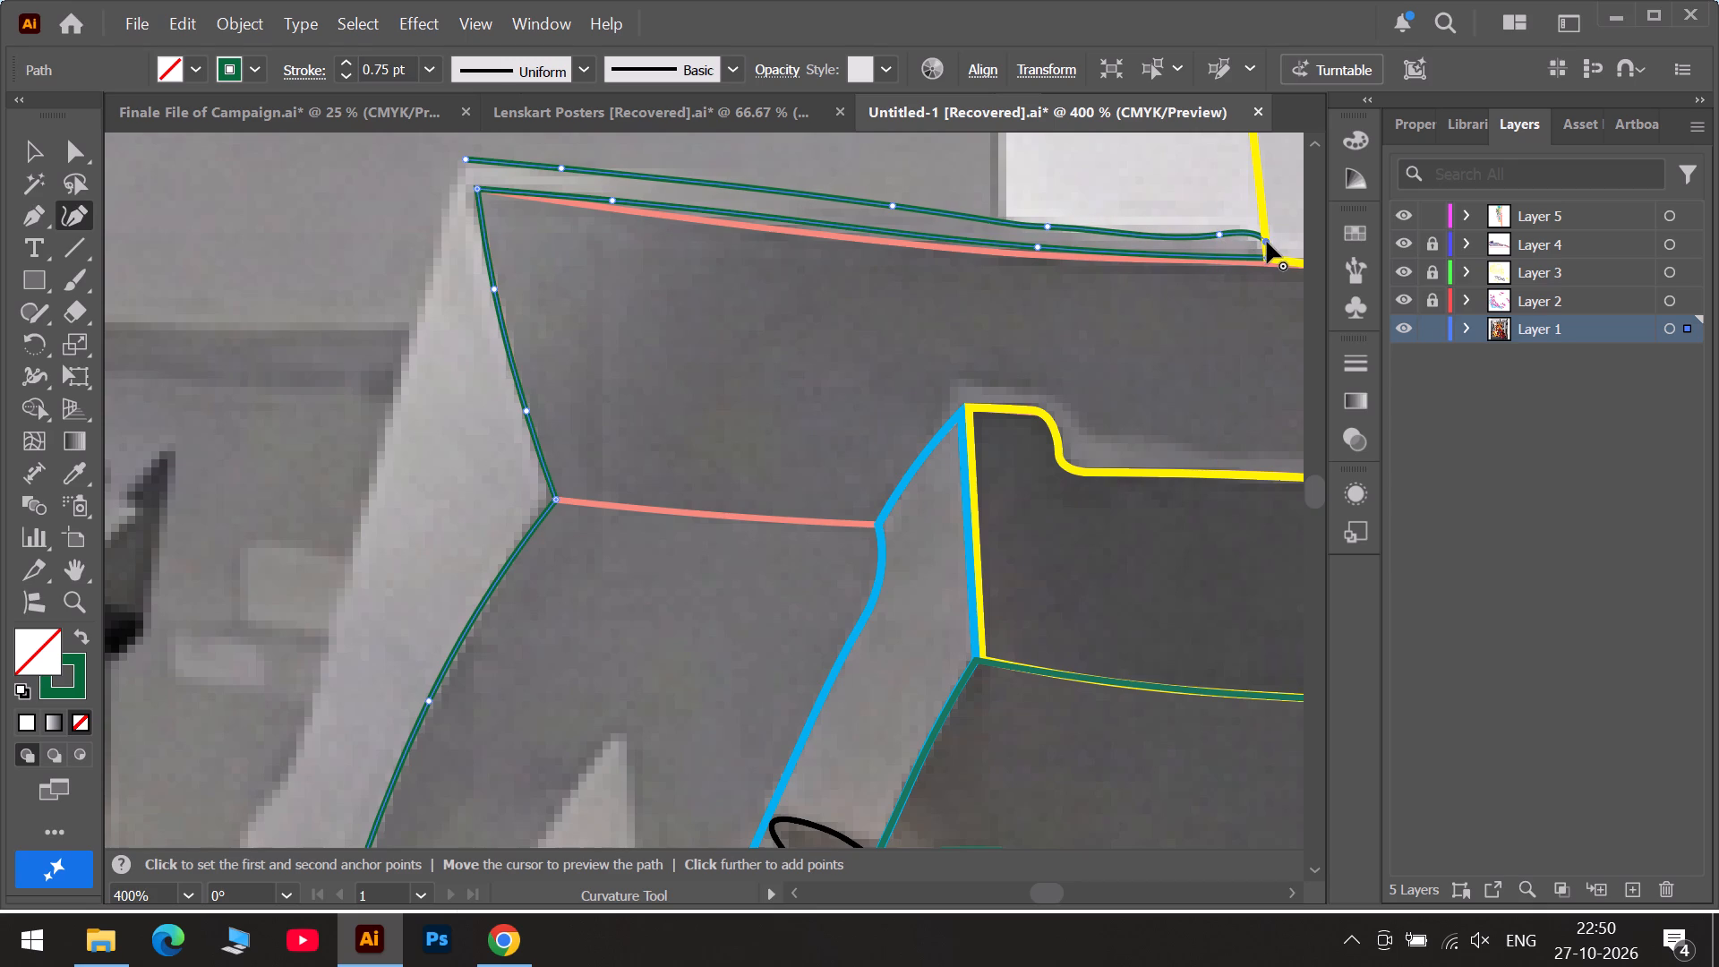
pyautogui.press('Delete')
pyautogui.moveTo(1219, 235); pyautogui.dragTo(1246, 235)
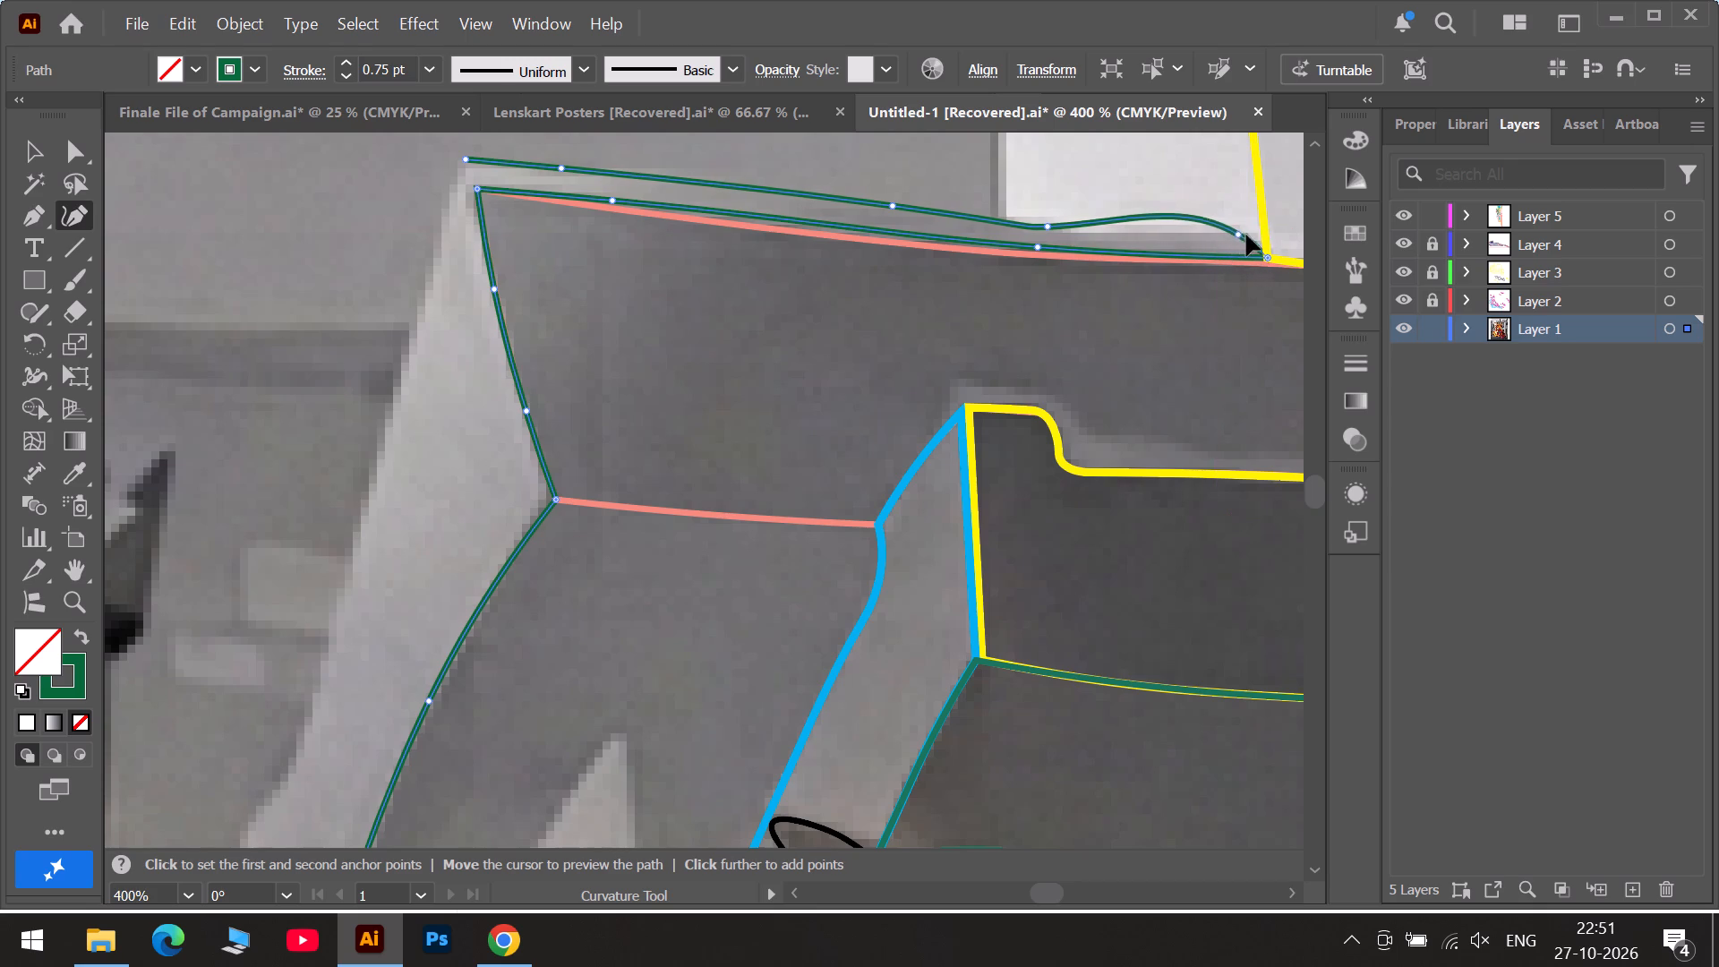
pyautogui.moveTo(1246, 235); pyautogui.dragTo(1266, 244)
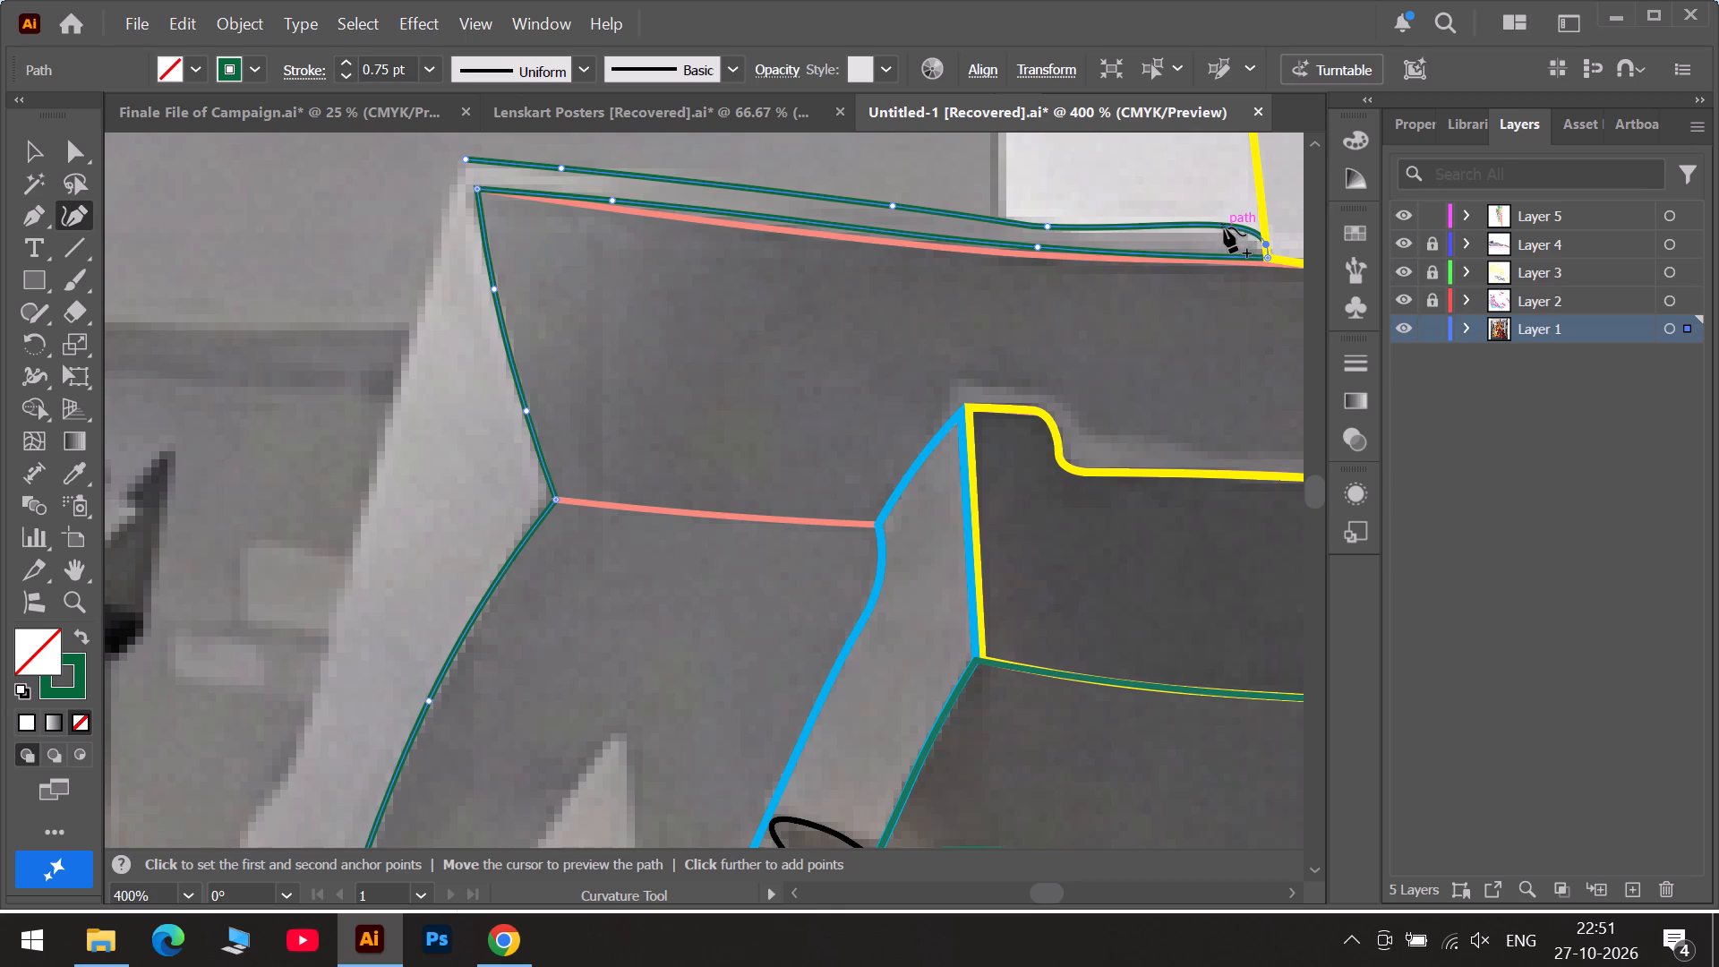
pyautogui.click(1226, 227)
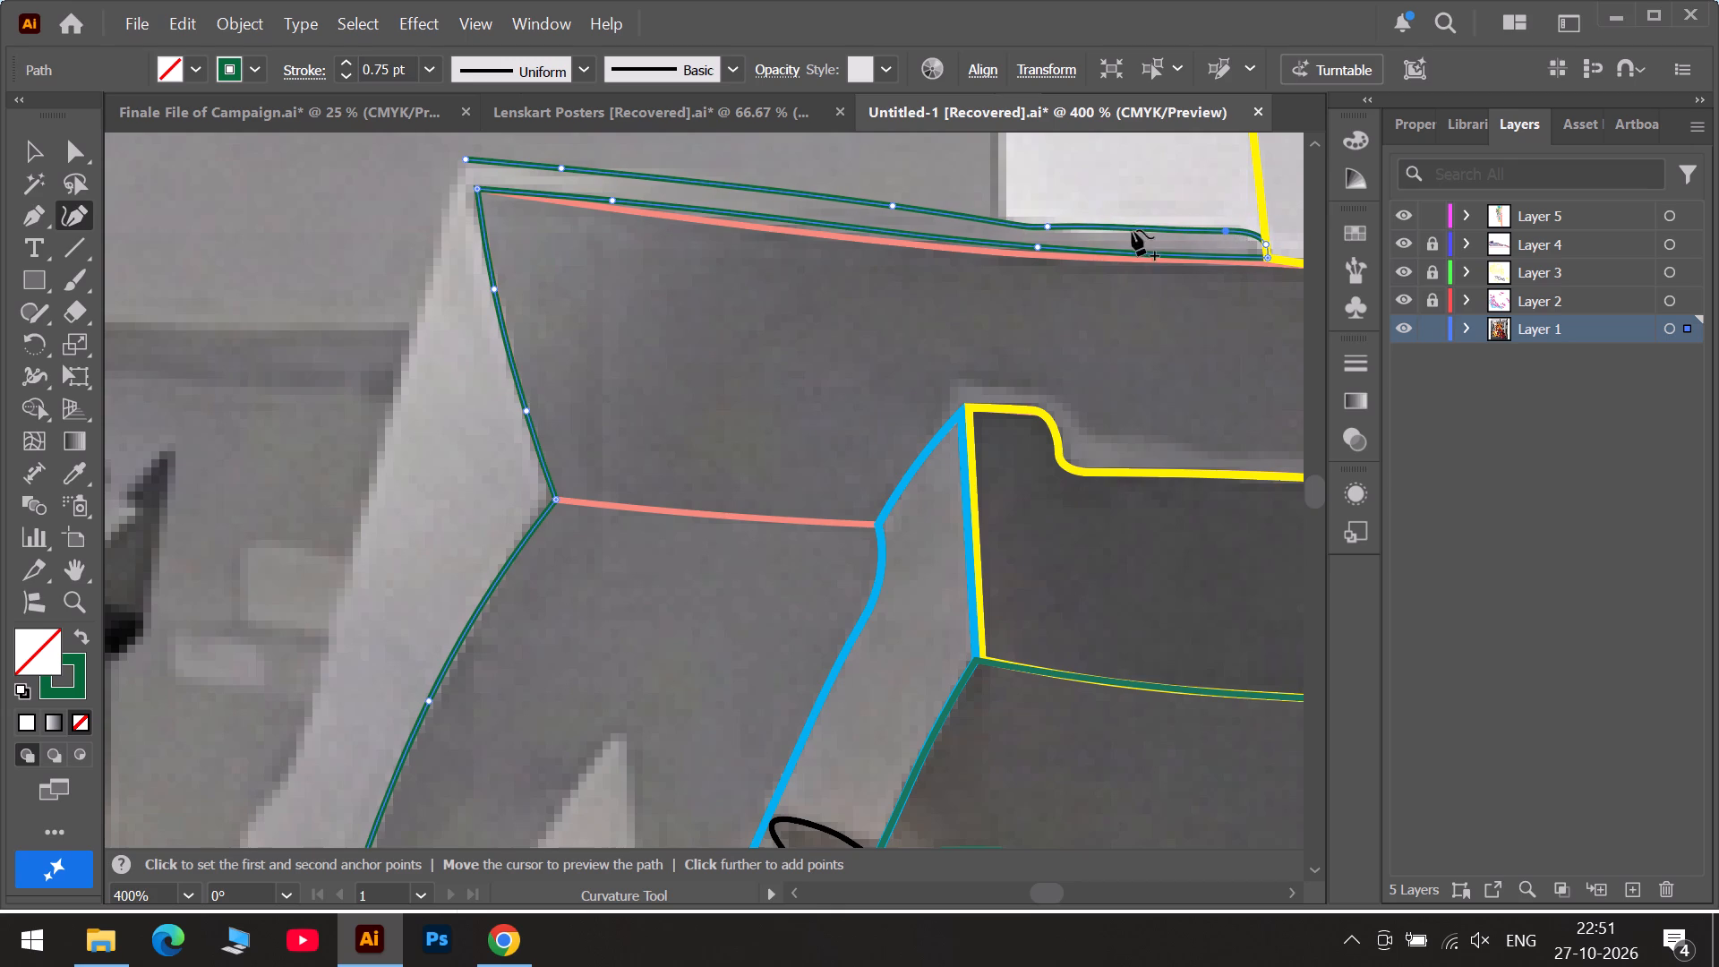
pyautogui.moveTo(1047, 224); pyautogui.dragTo(1093, 223)
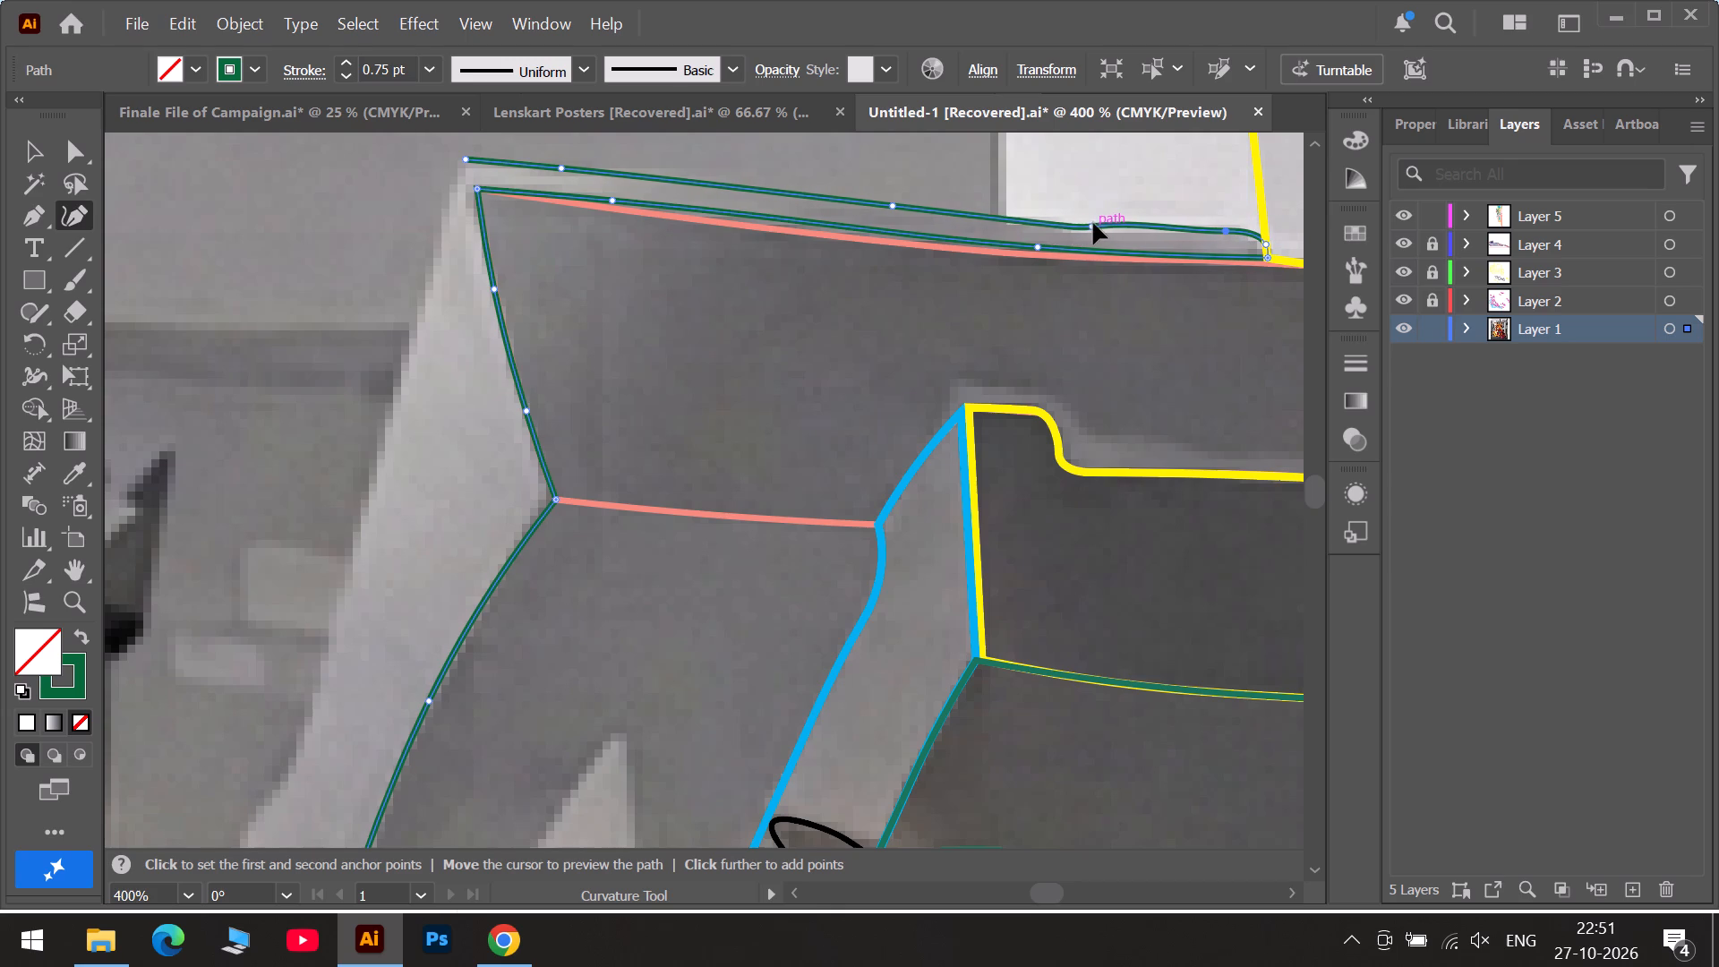
pyautogui.moveTo(1093, 223); pyautogui.dragTo(1071, 225)
# Fit the green outline's lower edge to the salmon outline's top edge by moving two anchors and the yellow-box corner and adding one anchor.
pyautogui.moveTo(1036, 249); pyautogui.dragTo(1040, 248)
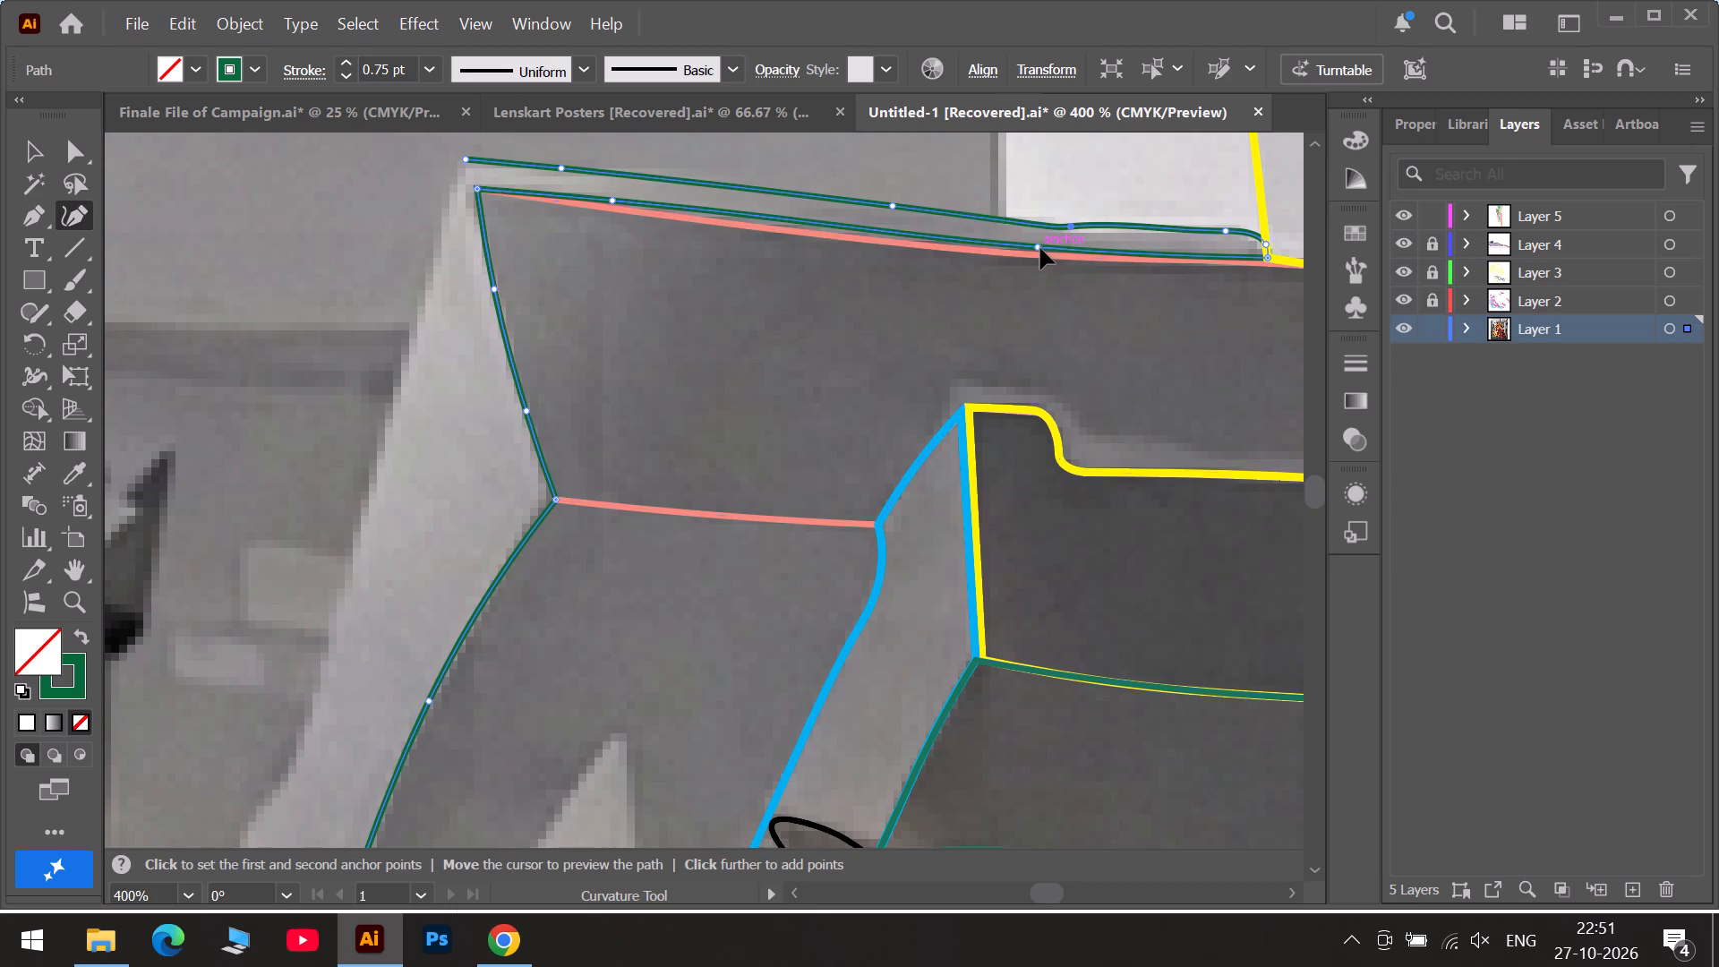
pyautogui.moveTo(1040, 248); pyautogui.dragTo(1066, 256)
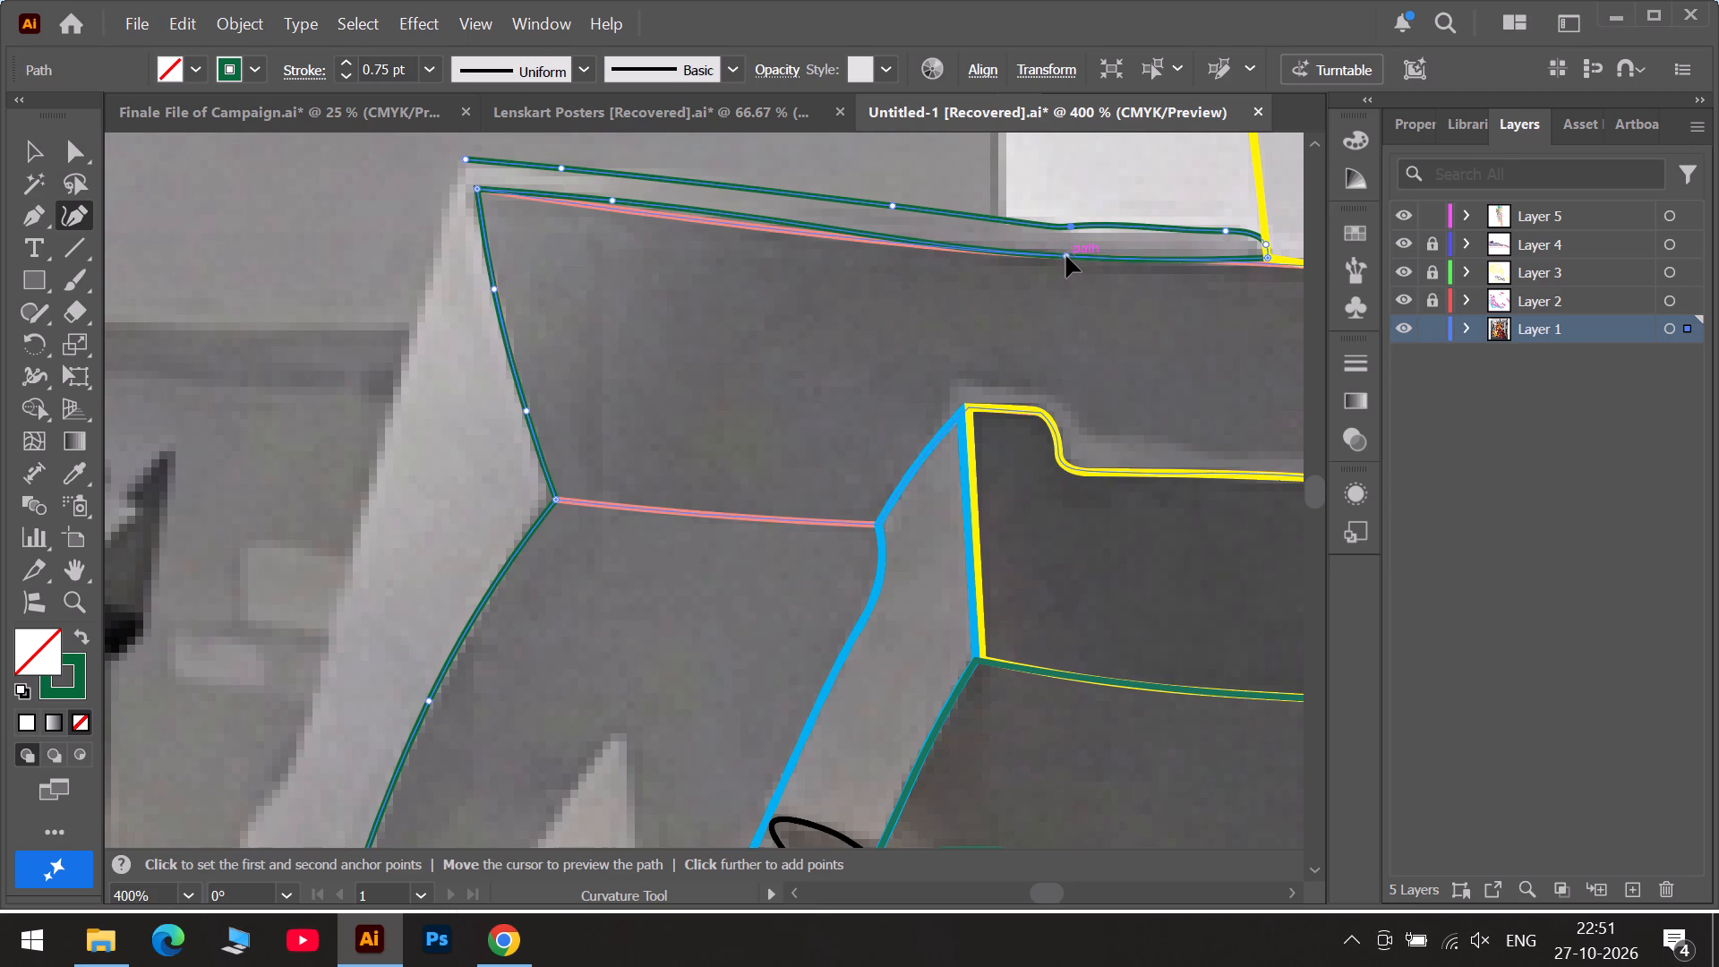
pyautogui.moveTo(1066, 256); pyautogui.dragTo(1067, 255)
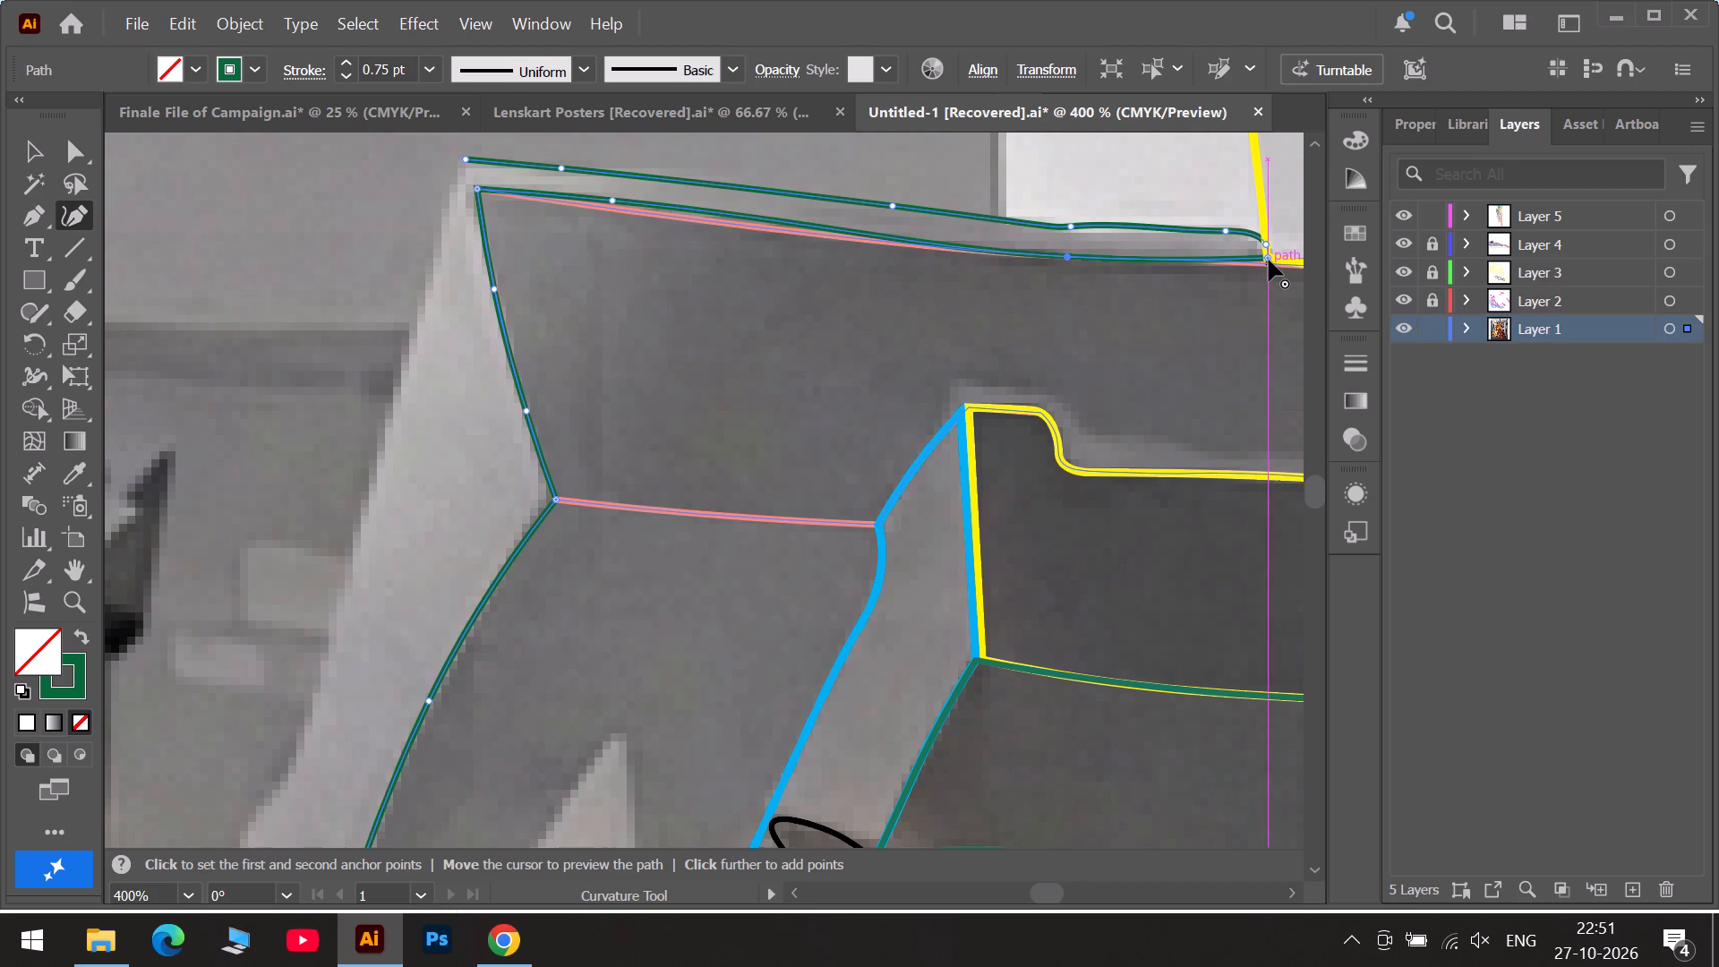
pyautogui.click(1269, 258)
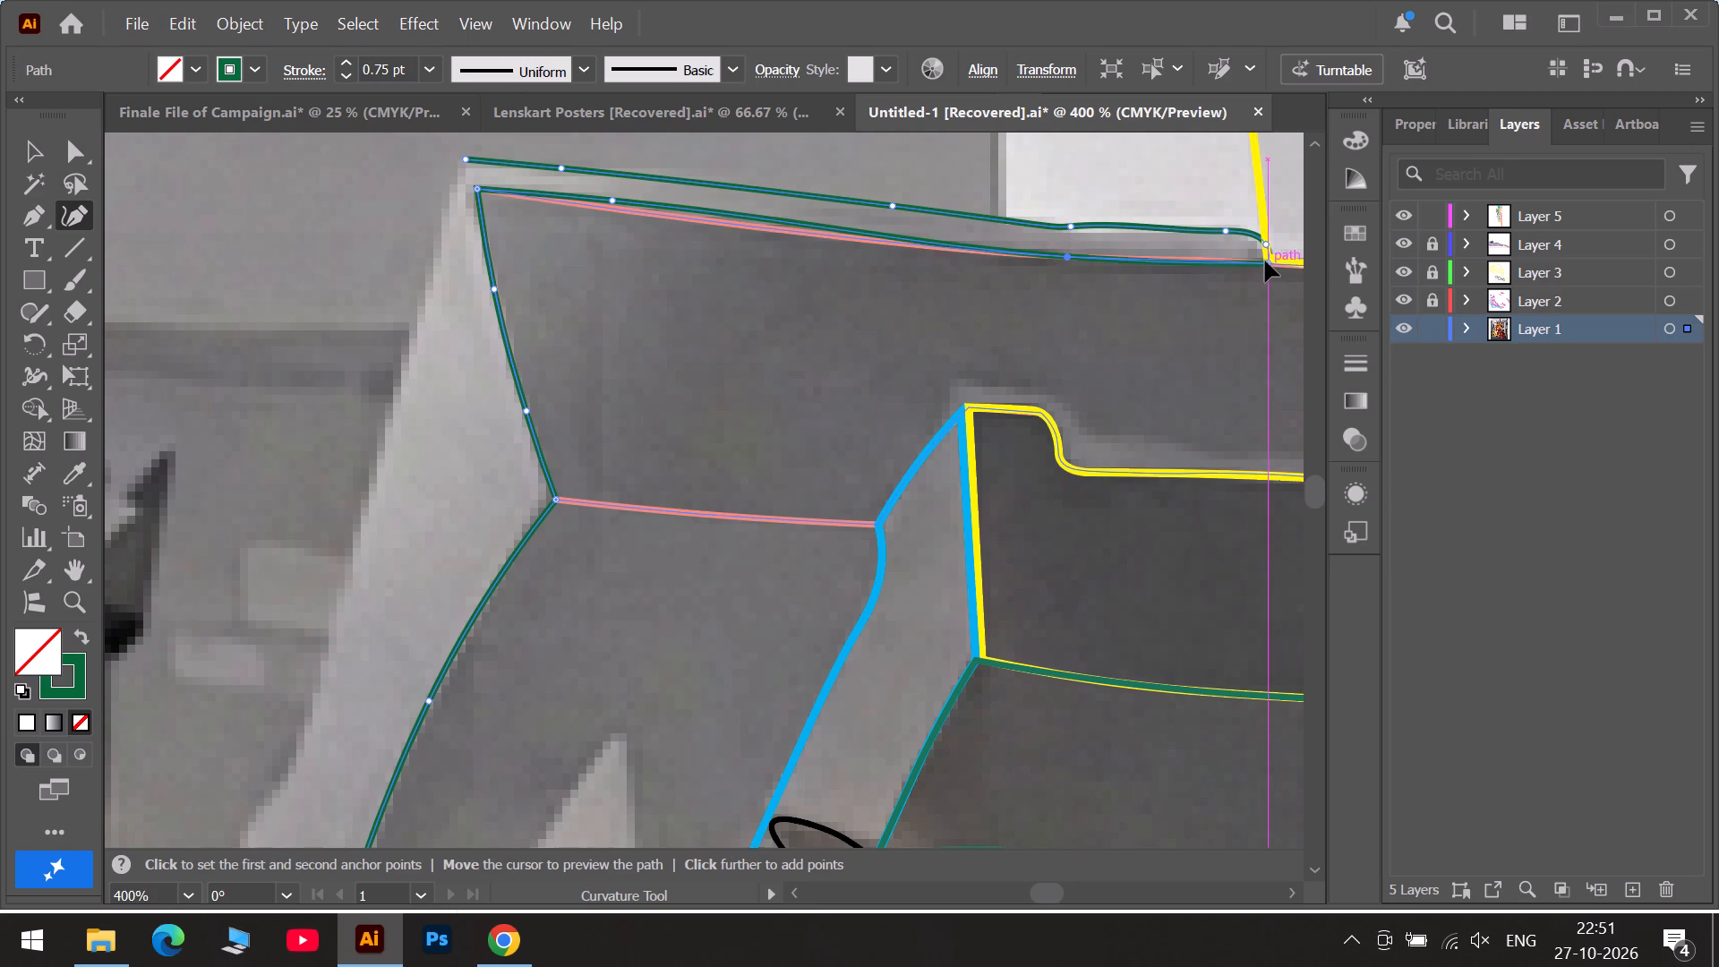
pyautogui.click(1190, 264)
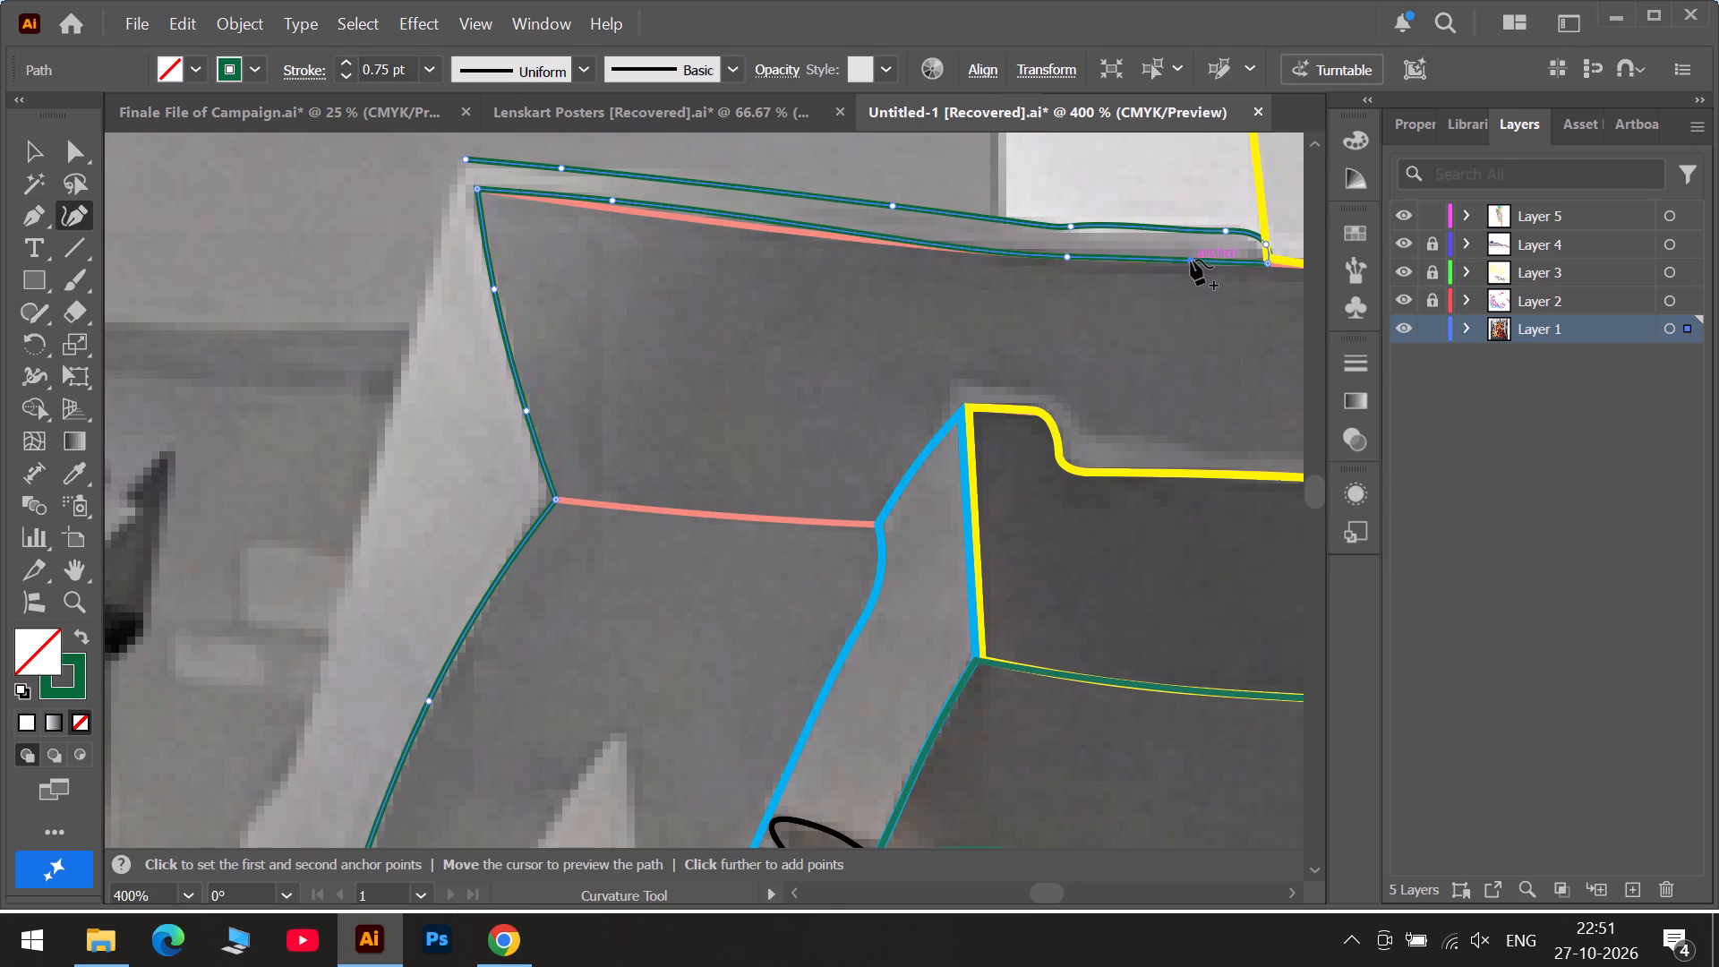
pyautogui.moveTo(614, 200); pyautogui.dragTo(636, 205)
pyautogui.moveTo(636, 205); pyautogui.dragTo(672, 214)
# Smooth the green outline's upper edge by deleting the anchor beneath the white block and repositioning the middle anchor.
pyautogui.click(1071, 225)
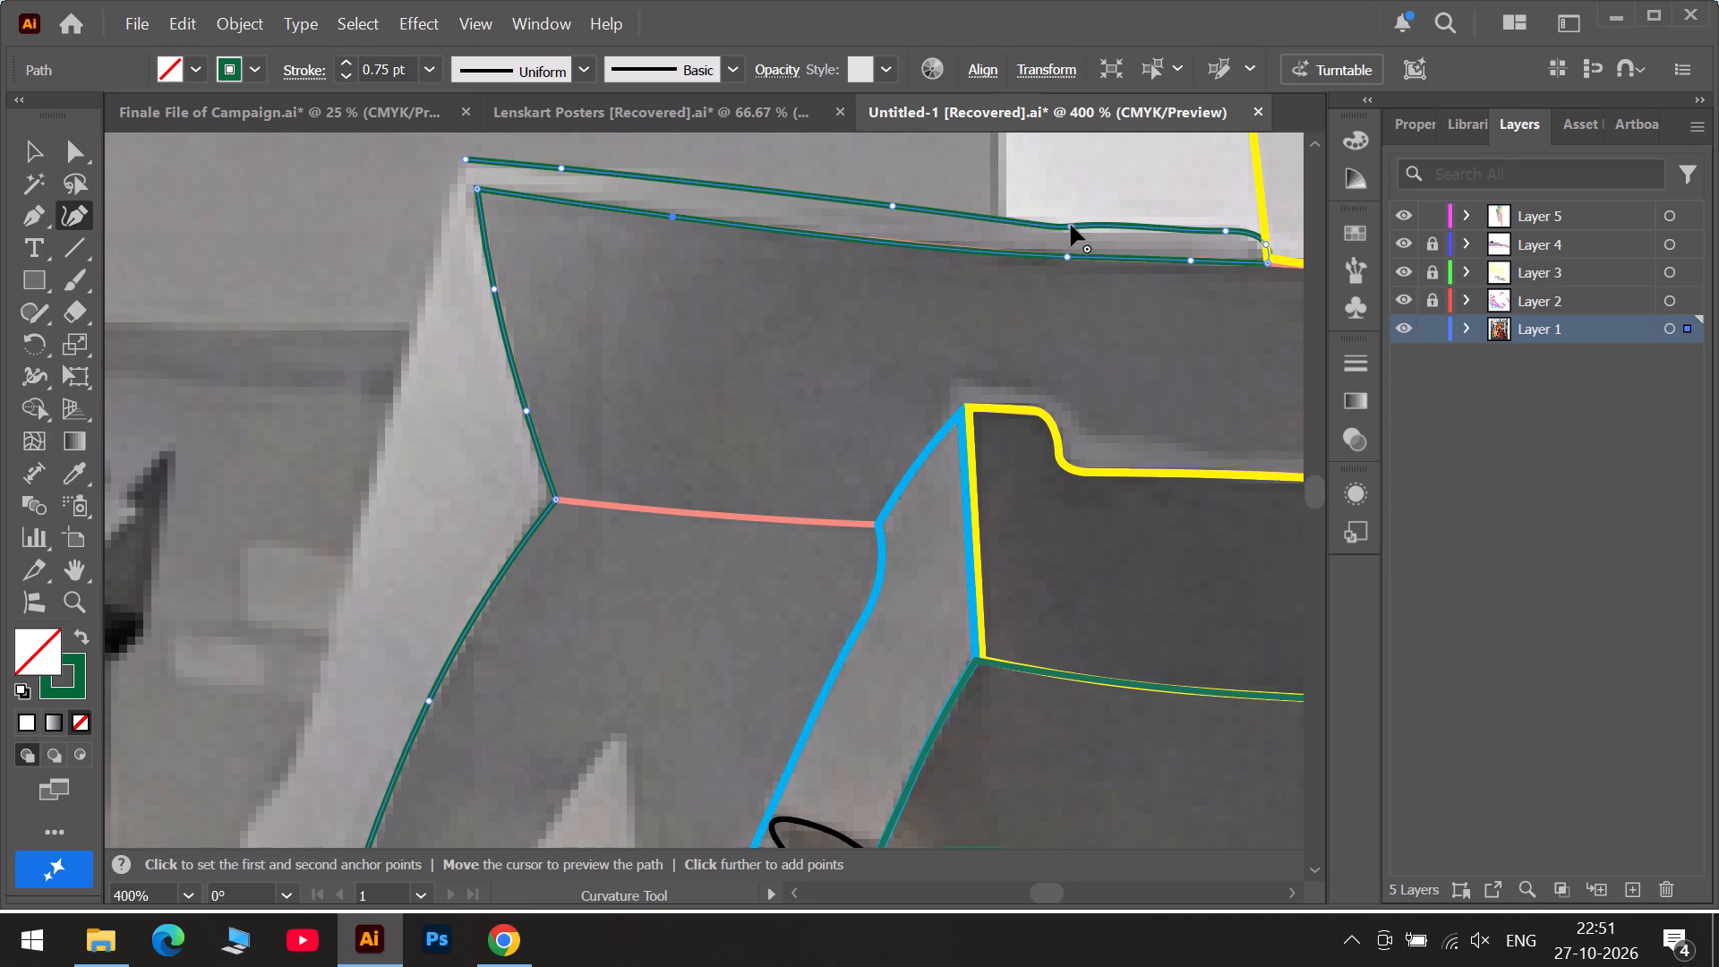
pyautogui.press('Delete')
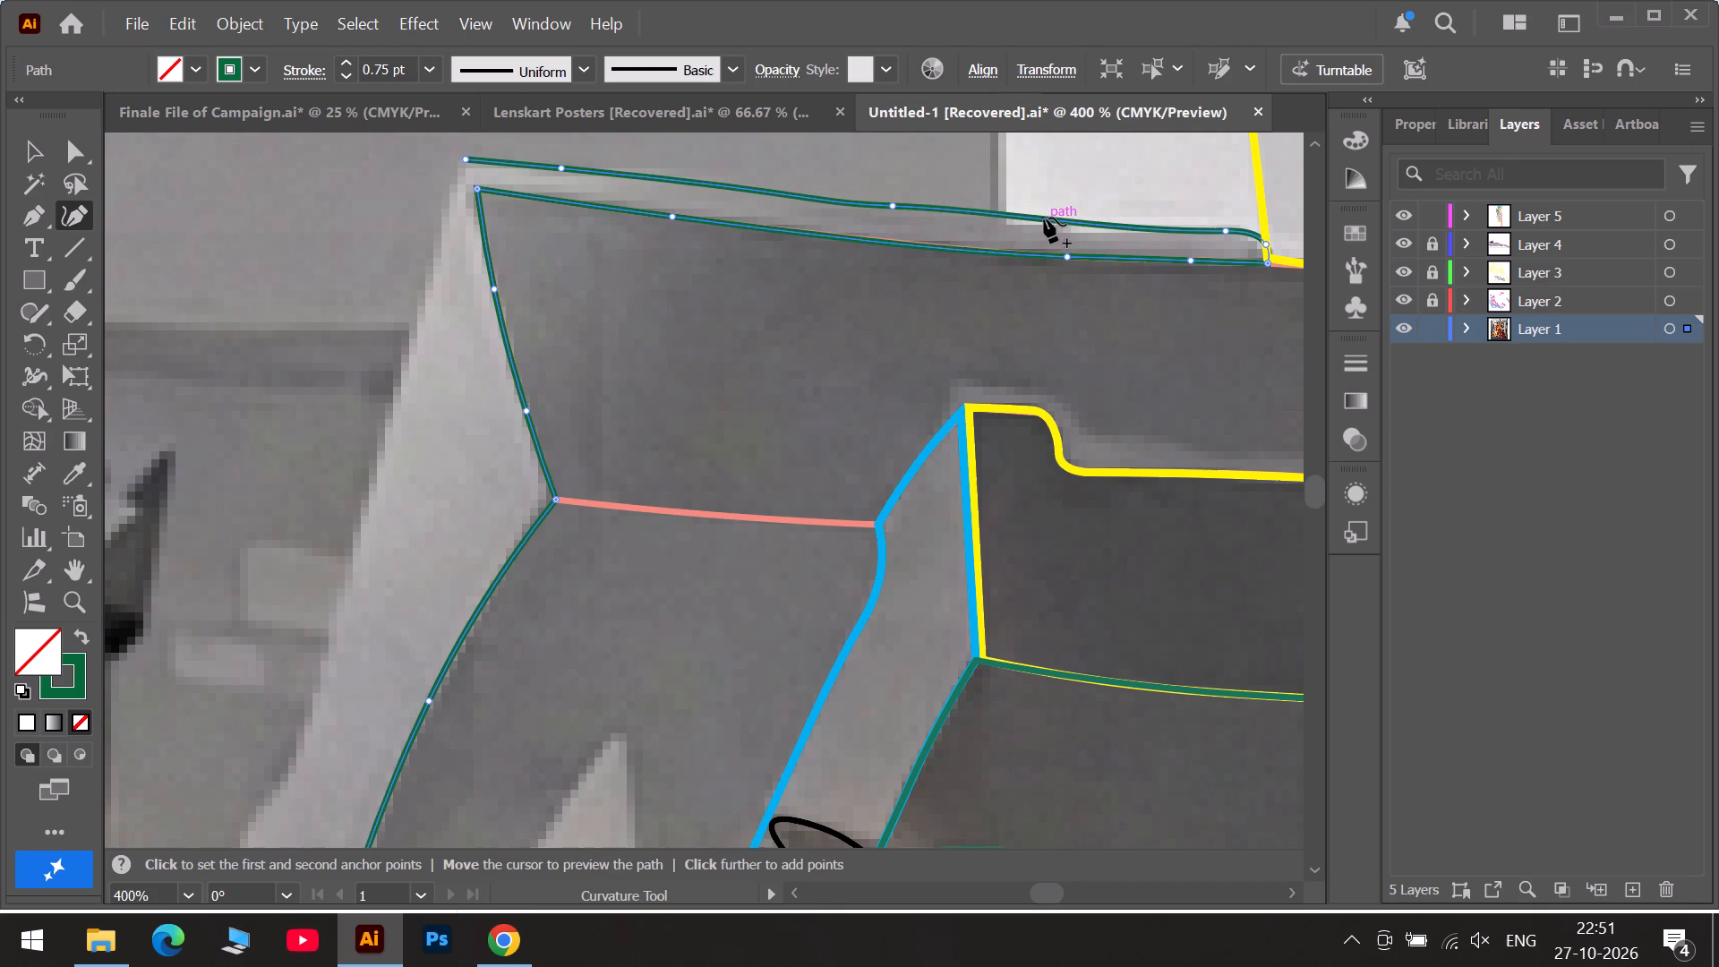
pyautogui.moveTo(1044, 218); pyautogui.dragTo(1056, 225)
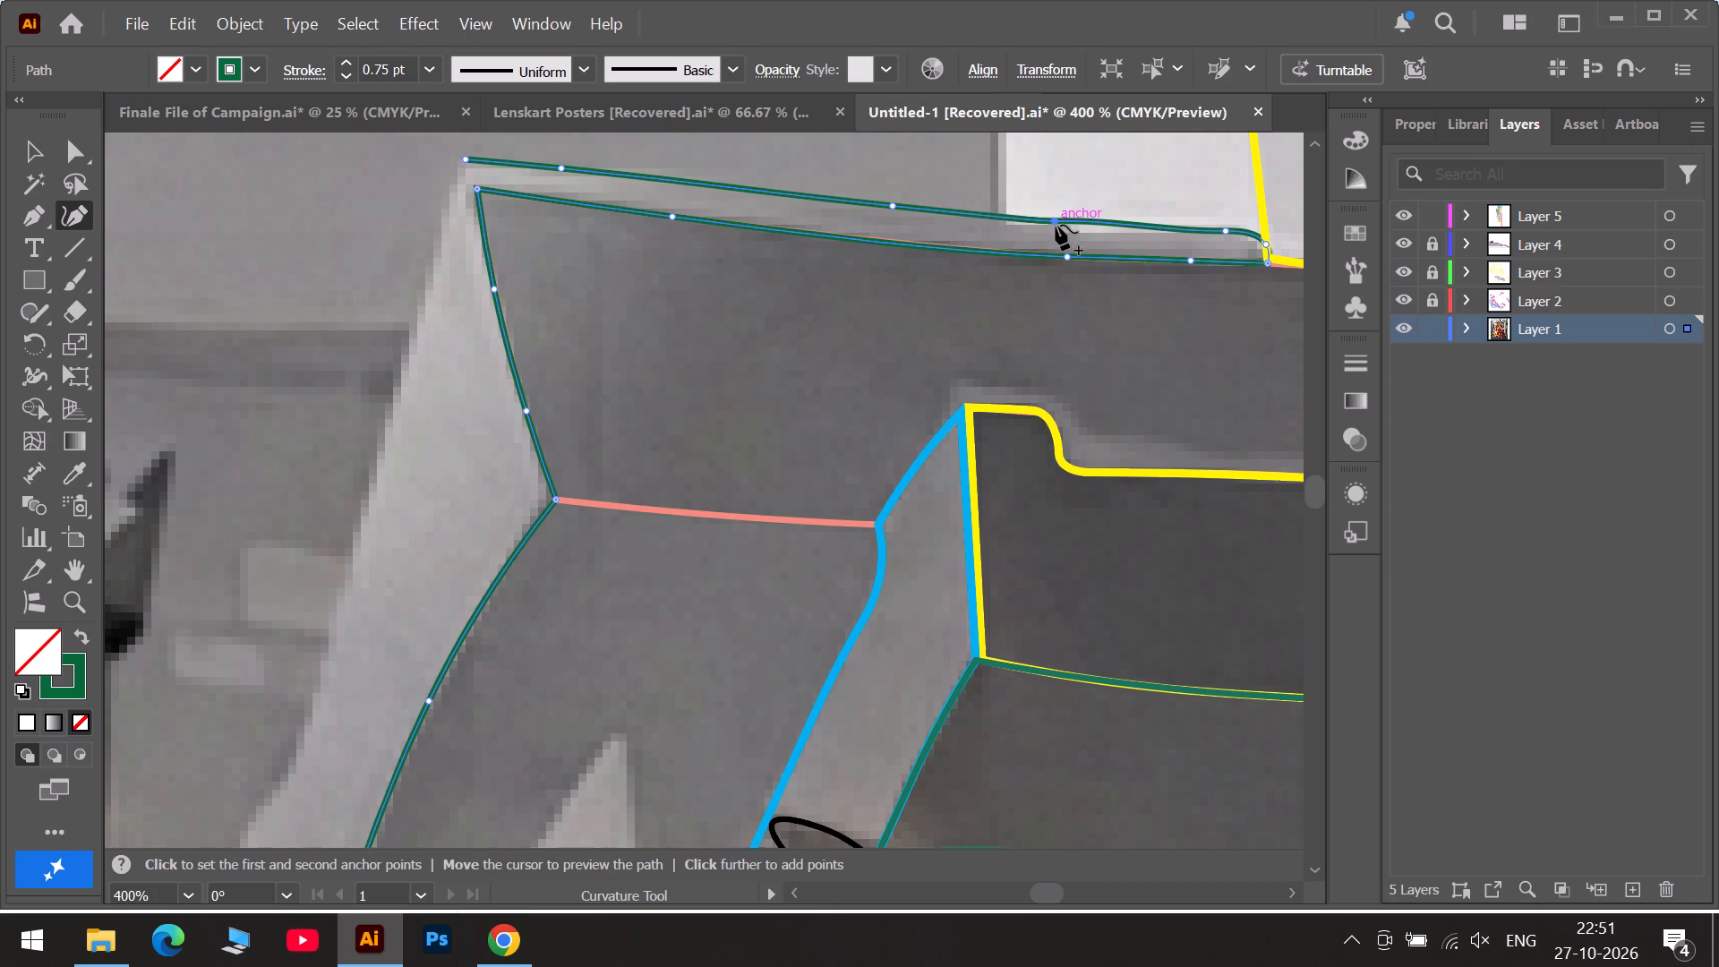
pyautogui.hotkey('ctrl', 'z')
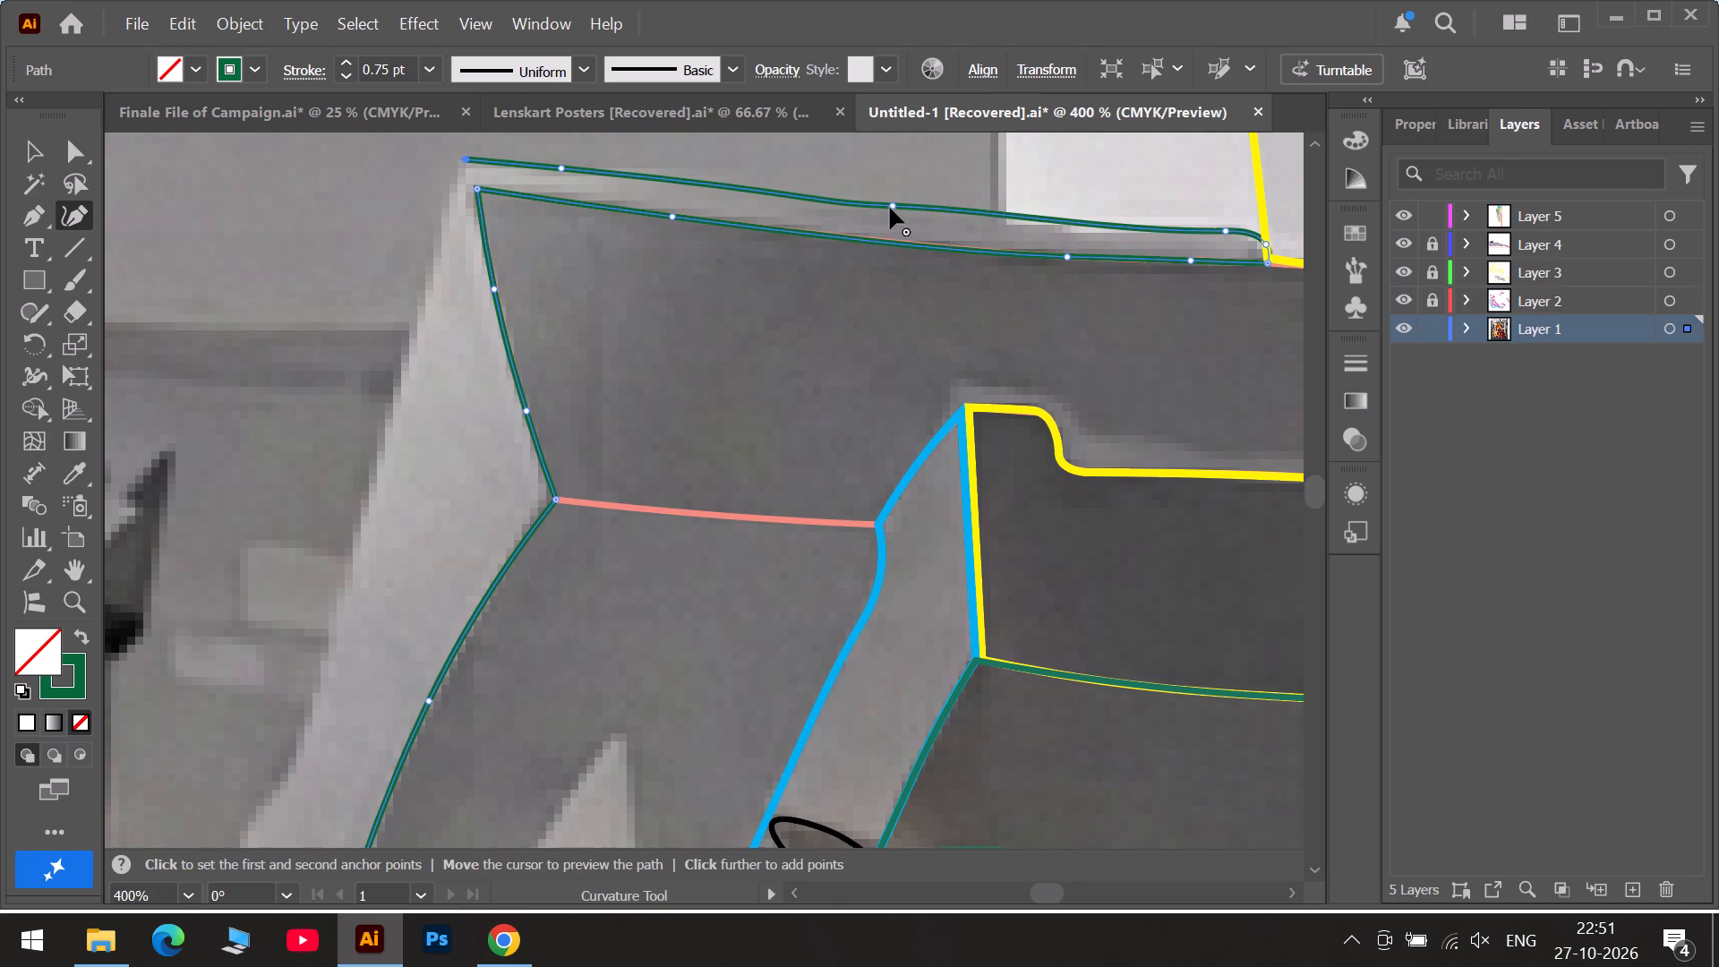
pyautogui.moveTo(893, 205); pyautogui.dragTo(912, 219)
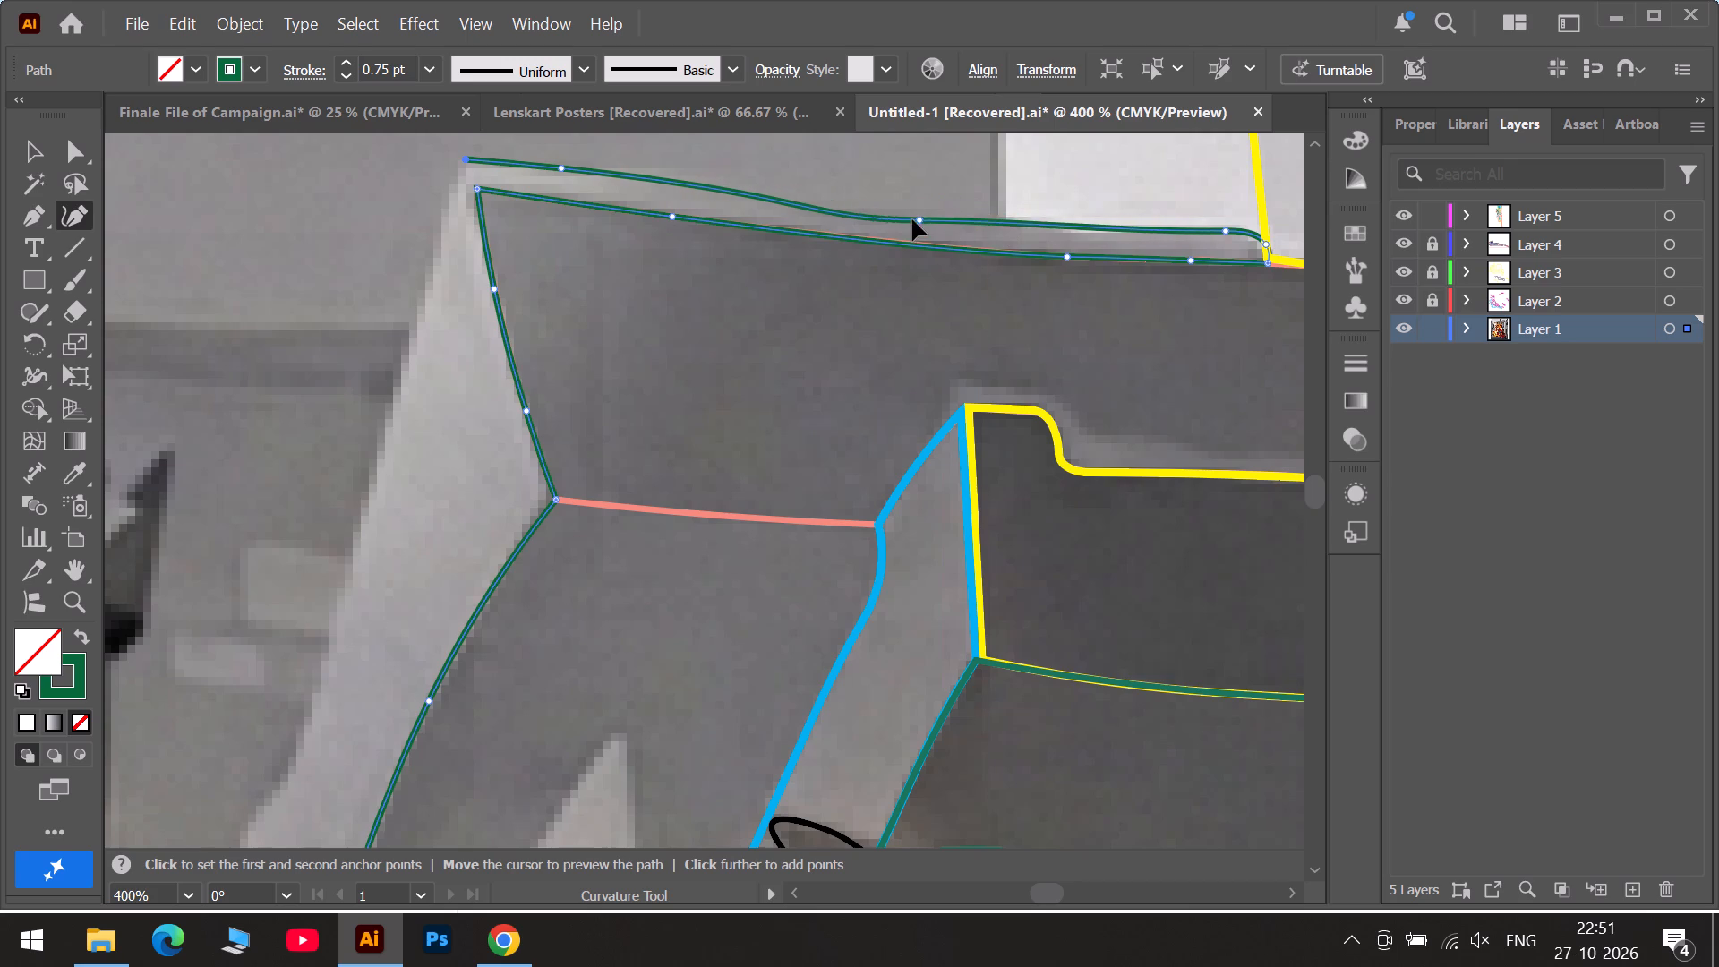
pyautogui.moveTo(912, 219); pyautogui.dragTo(891, 216)
pyautogui.moveTo(889, 213); pyautogui.dragTo(896, 208)
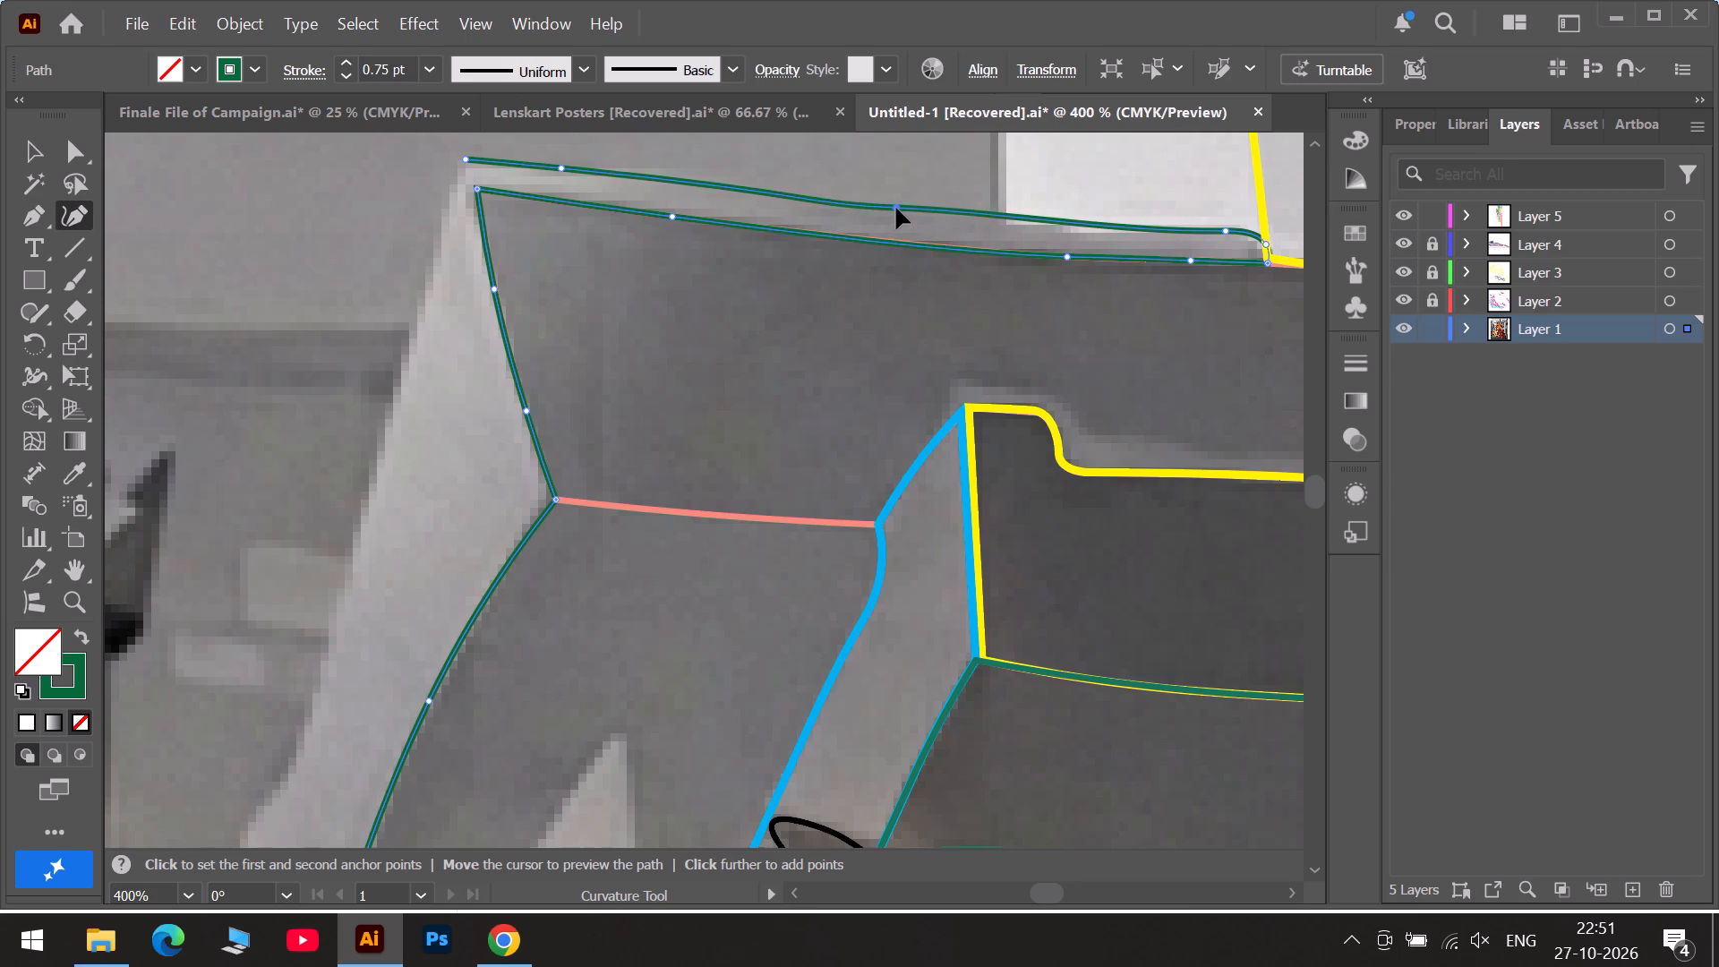
pyautogui.moveTo(896, 208); pyautogui.dragTo(904, 206)
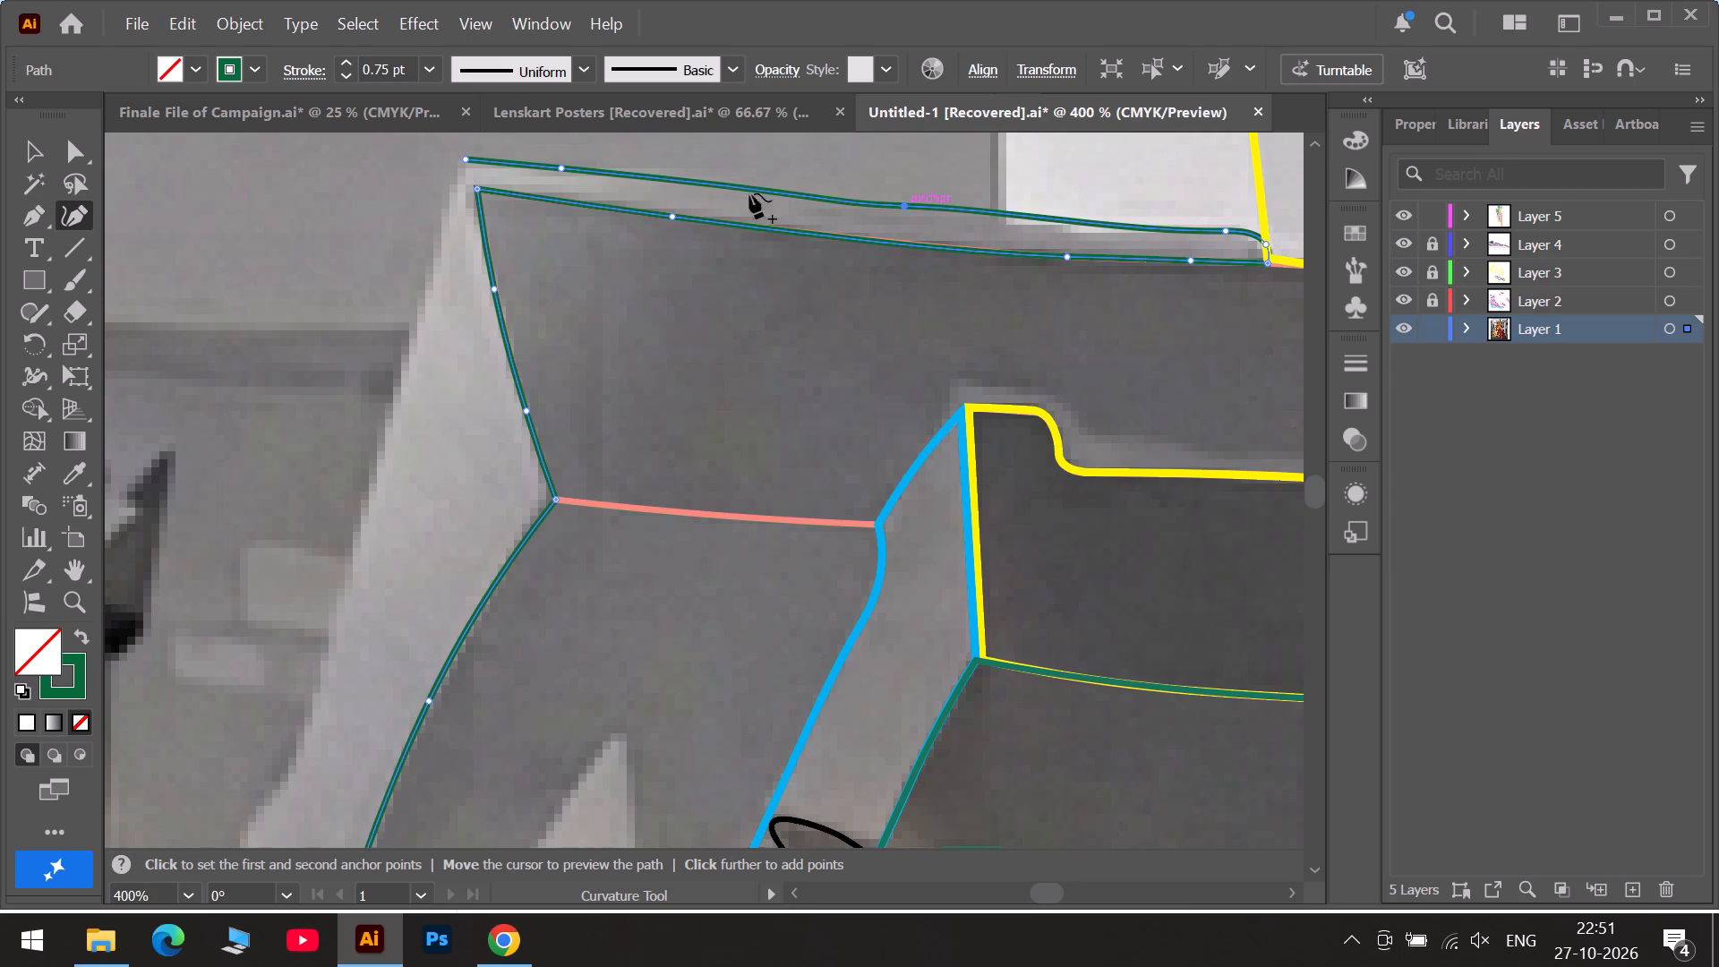
# Make the green outline's outer top point a sharp corner and trace down the pale wall's outer slanted edge with two anchors.
pyautogui.doubleClick(462, 164)
pyautogui.scroll(-3, 450, 201)
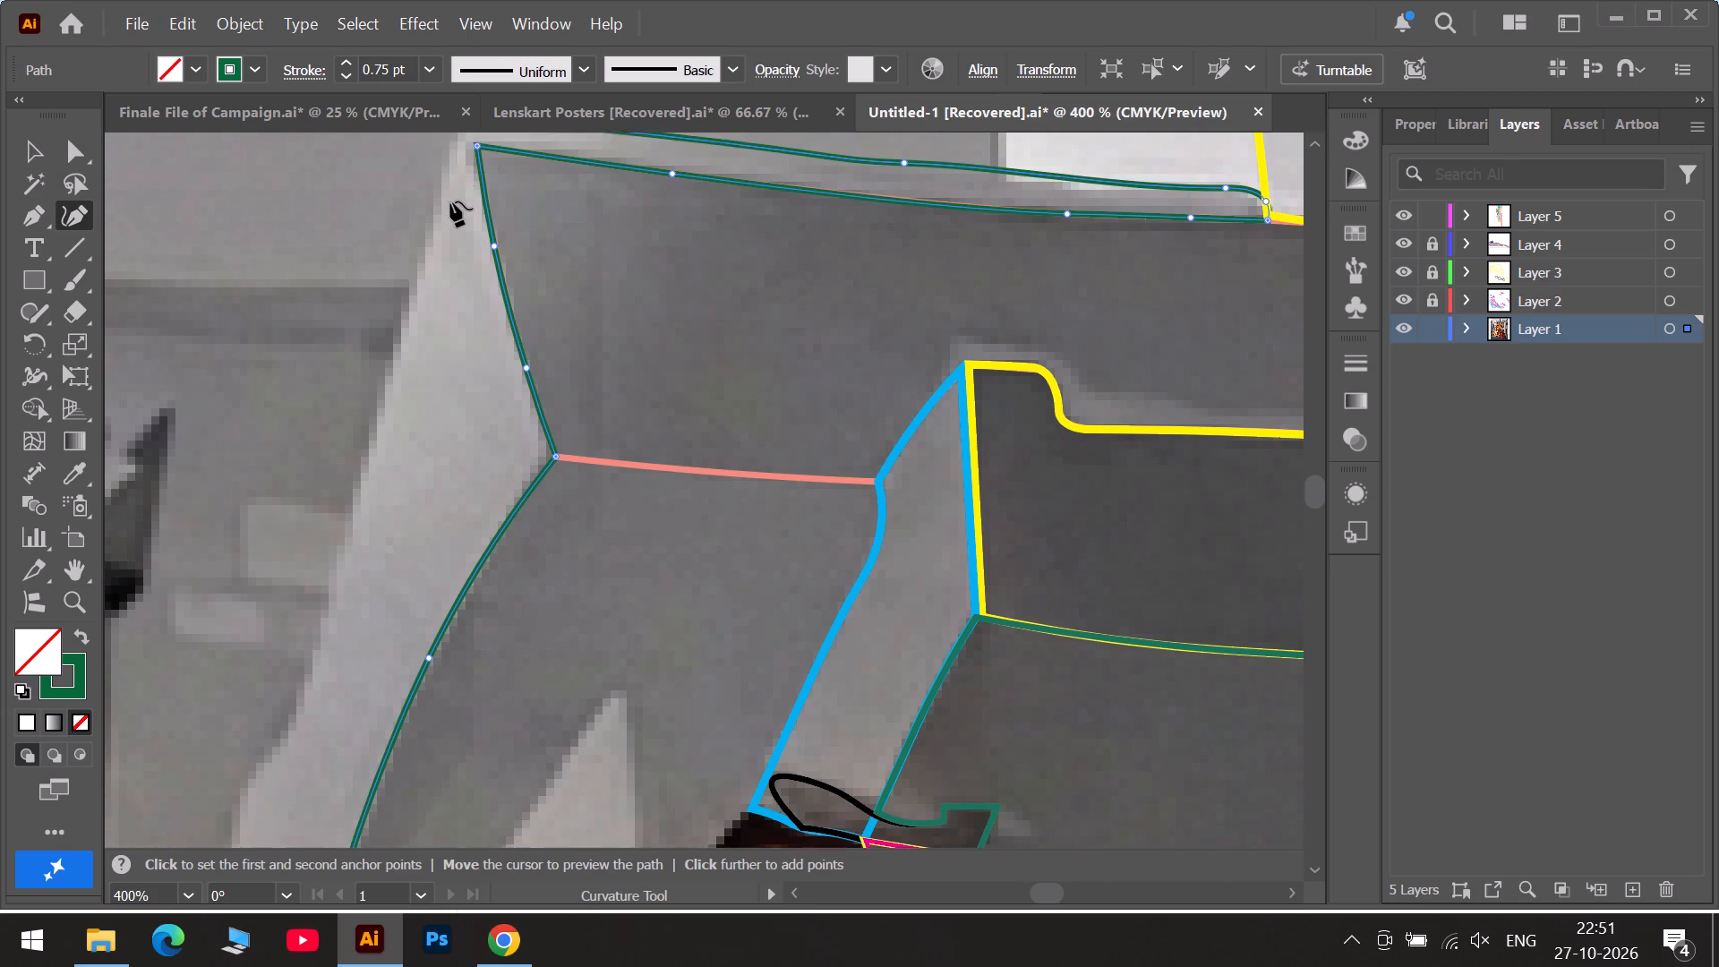
pyautogui.scroll(-3, 450, 201)
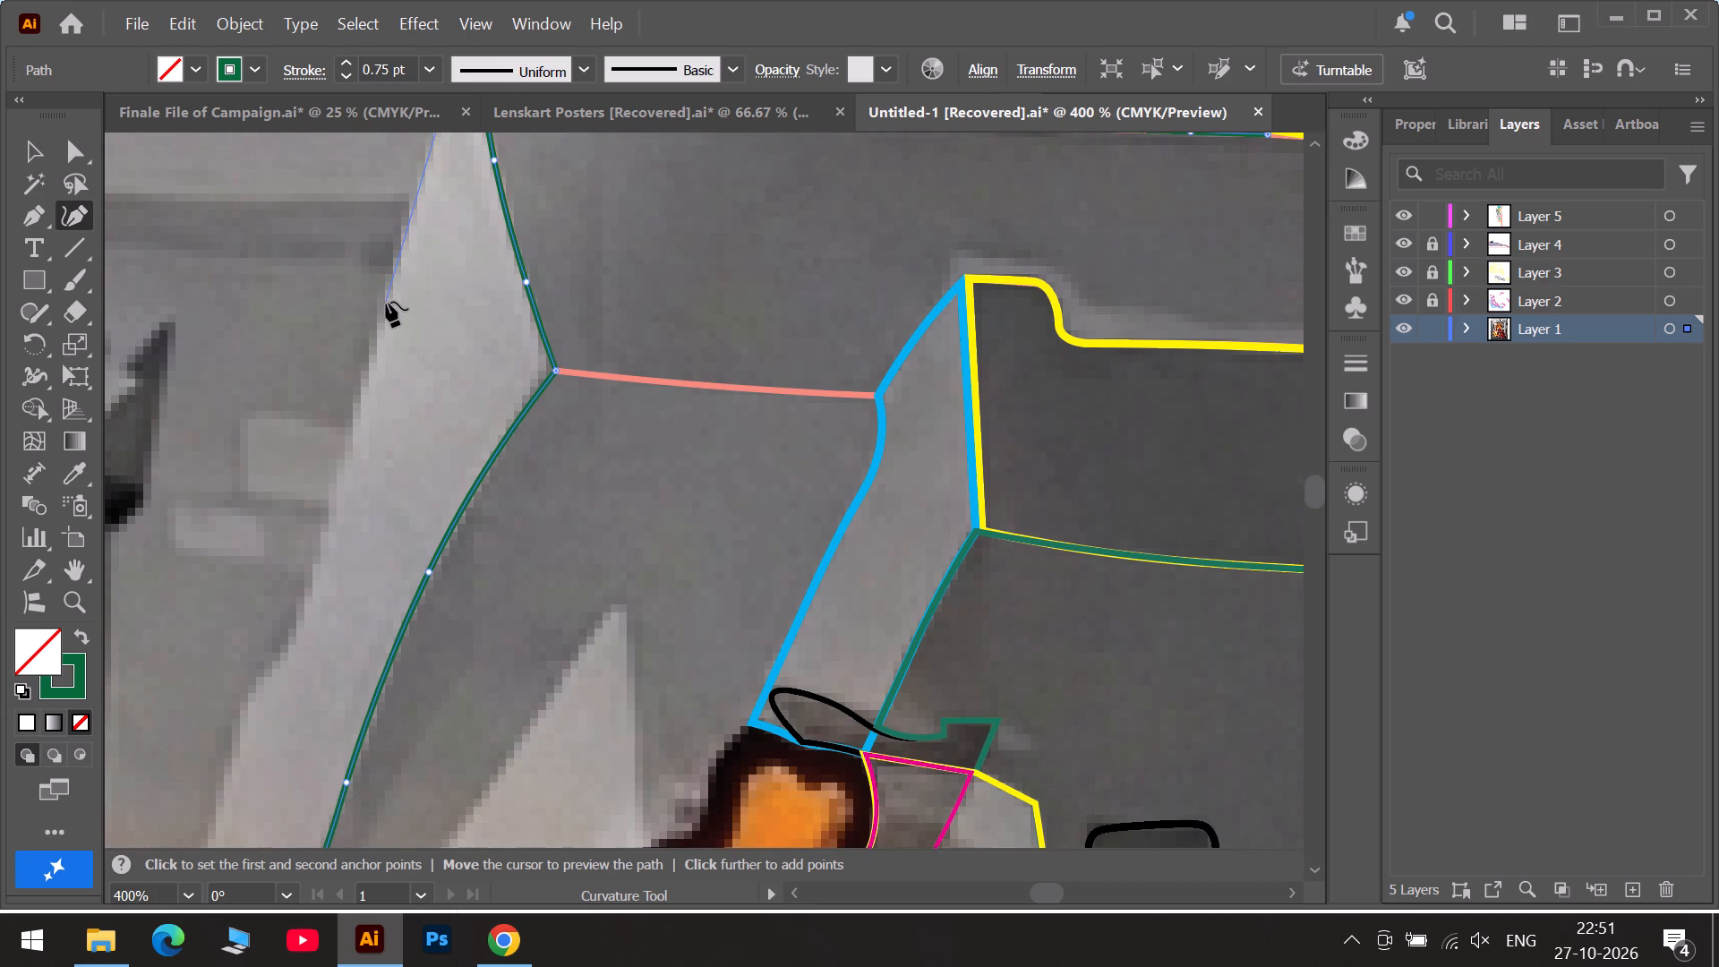
pyautogui.click(386, 302)
pyautogui.scroll(-6, 382, 341)
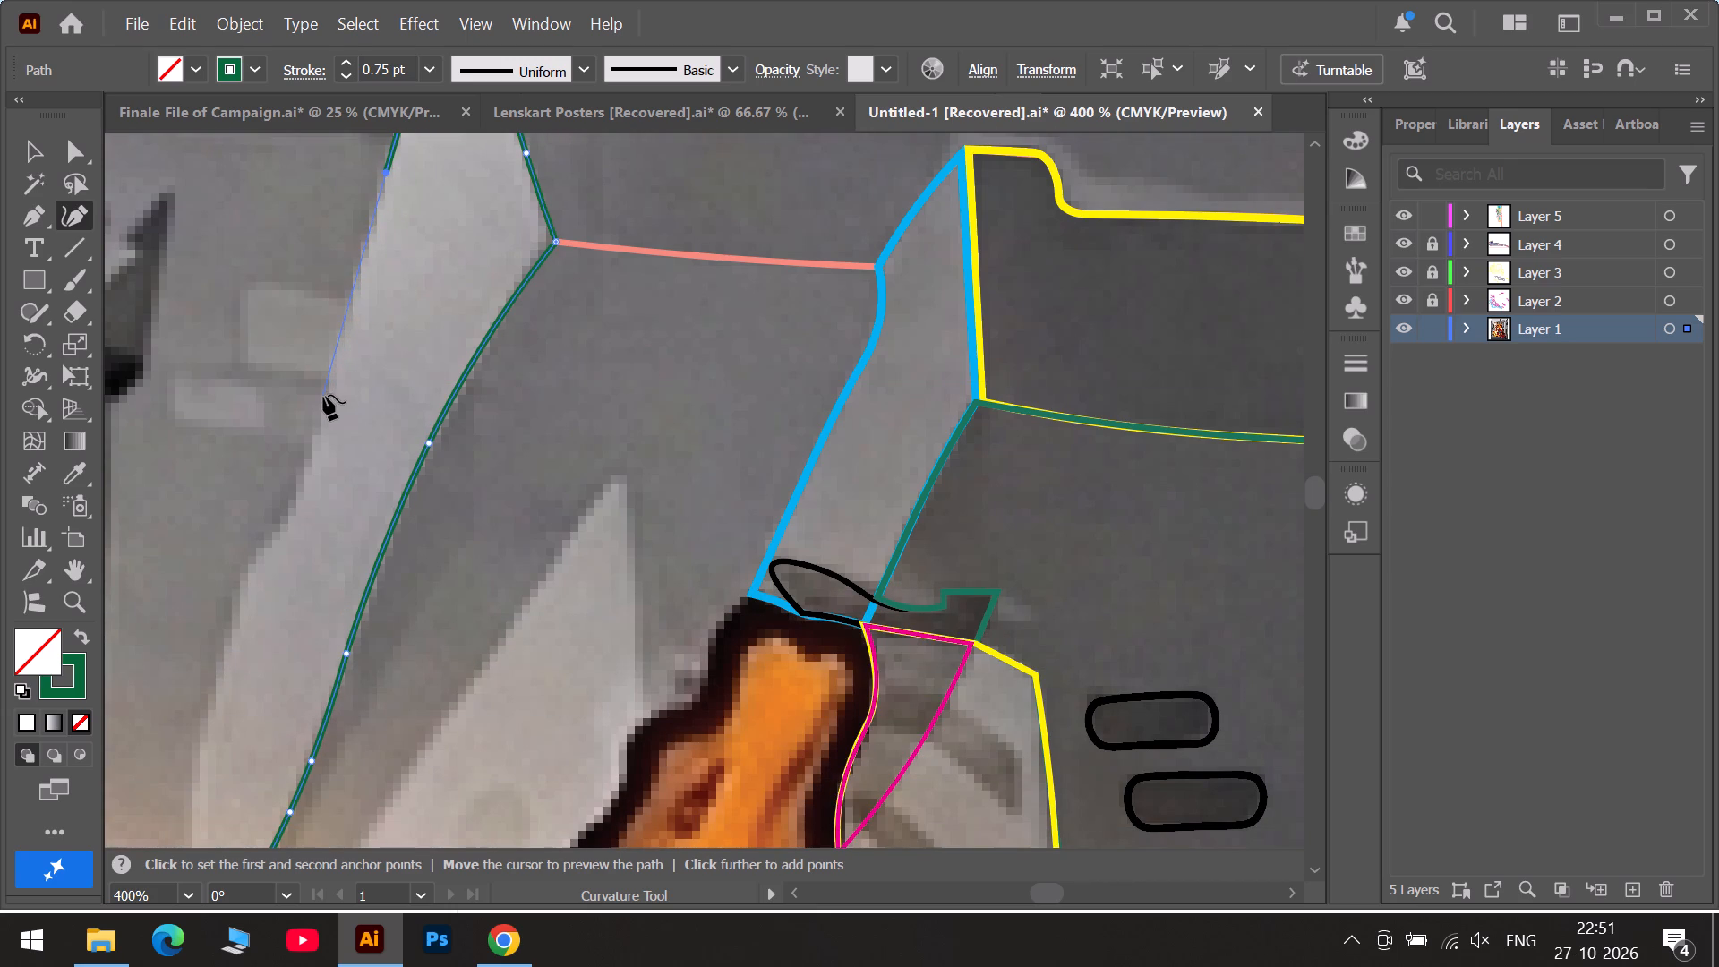
pyautogui.click(327, 398)
# Lower the middle anchor of the green outline's upper edge slightly.
pyautogui.scroll(12, 406, 327)
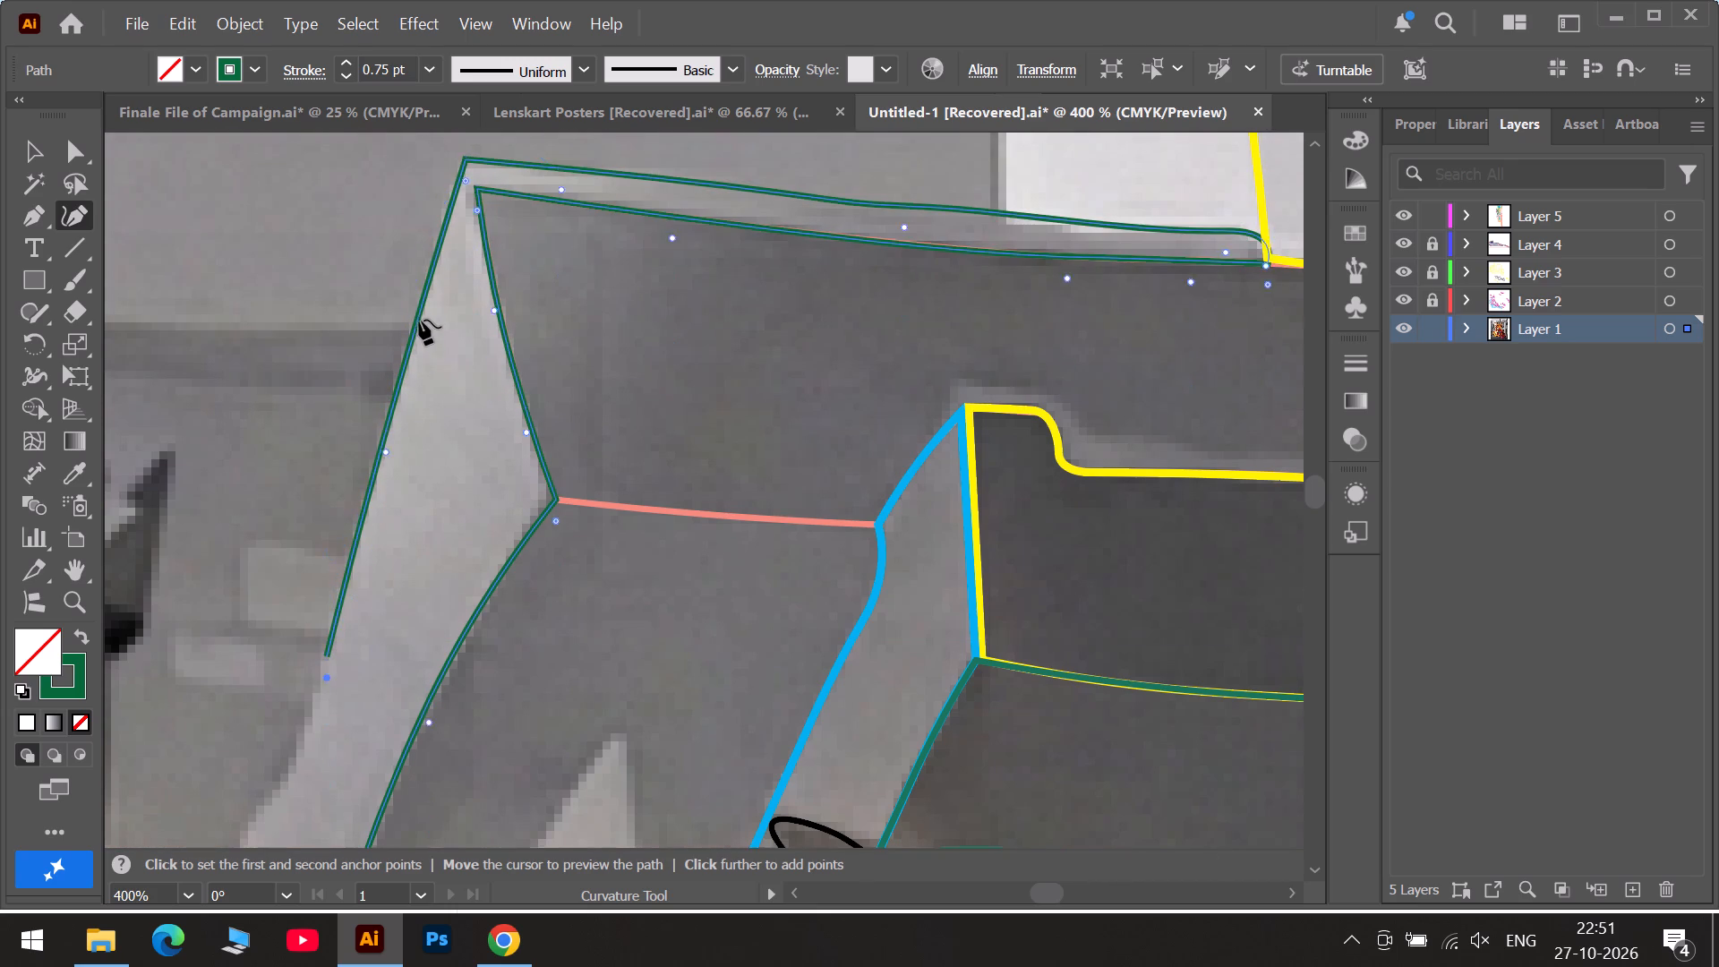
pyautogui.scroll(3, 421, 319)
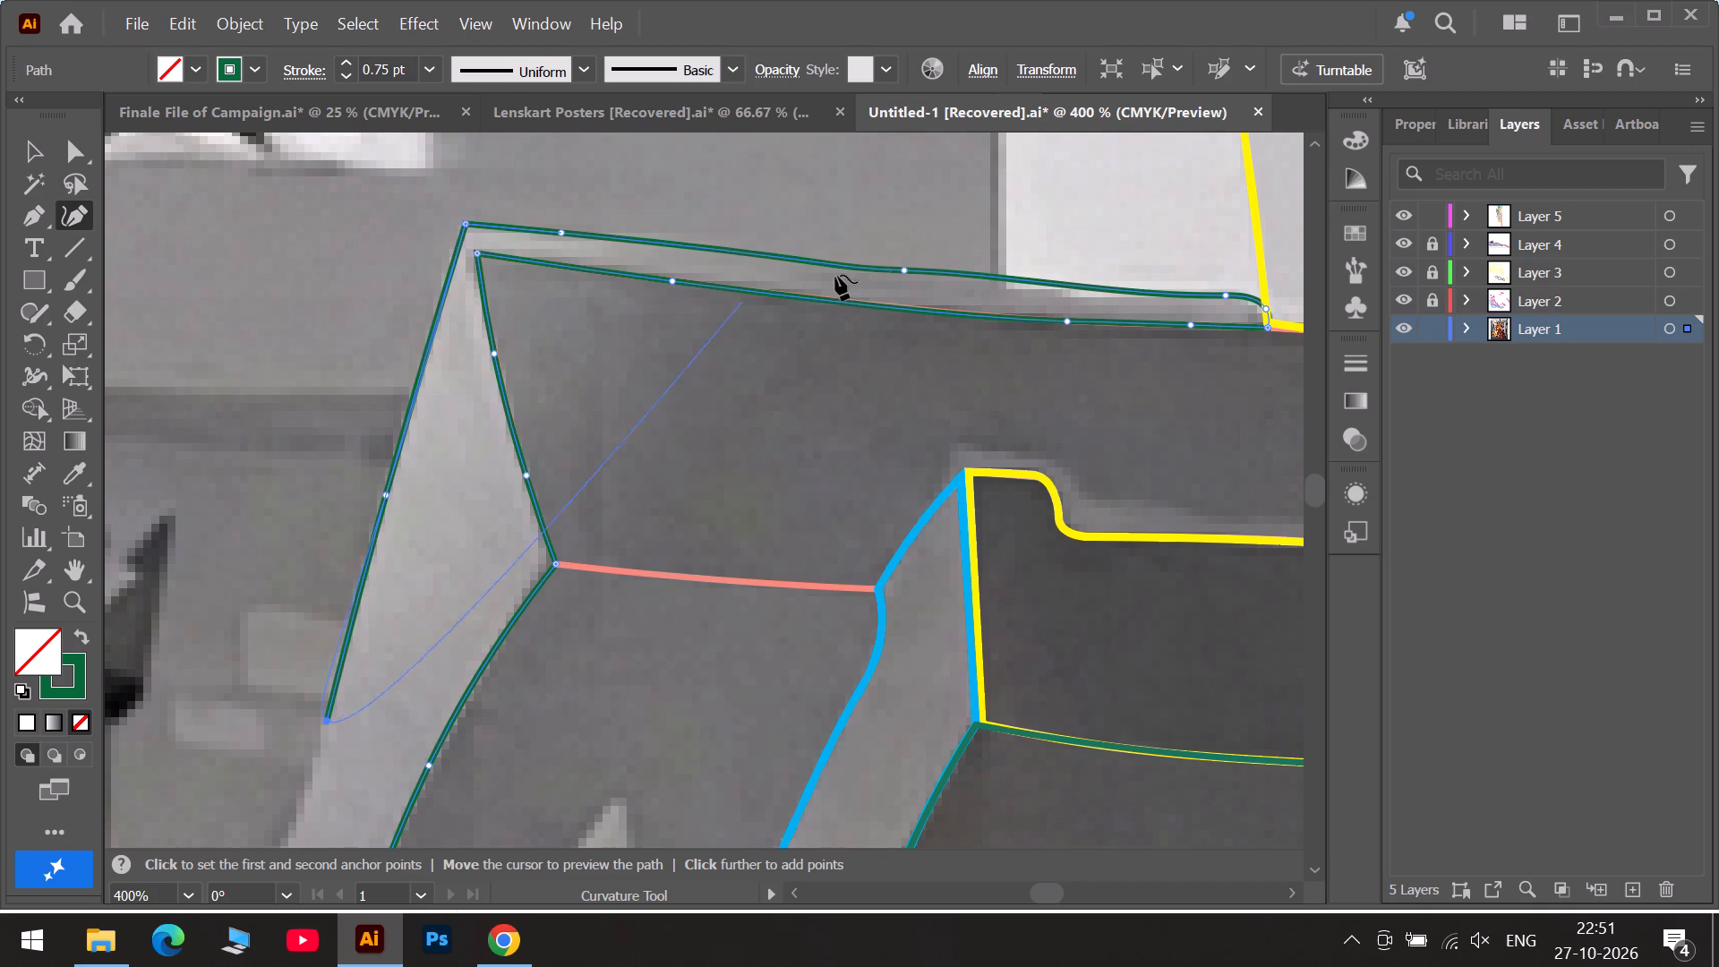
pyautogui.click(906, 270)
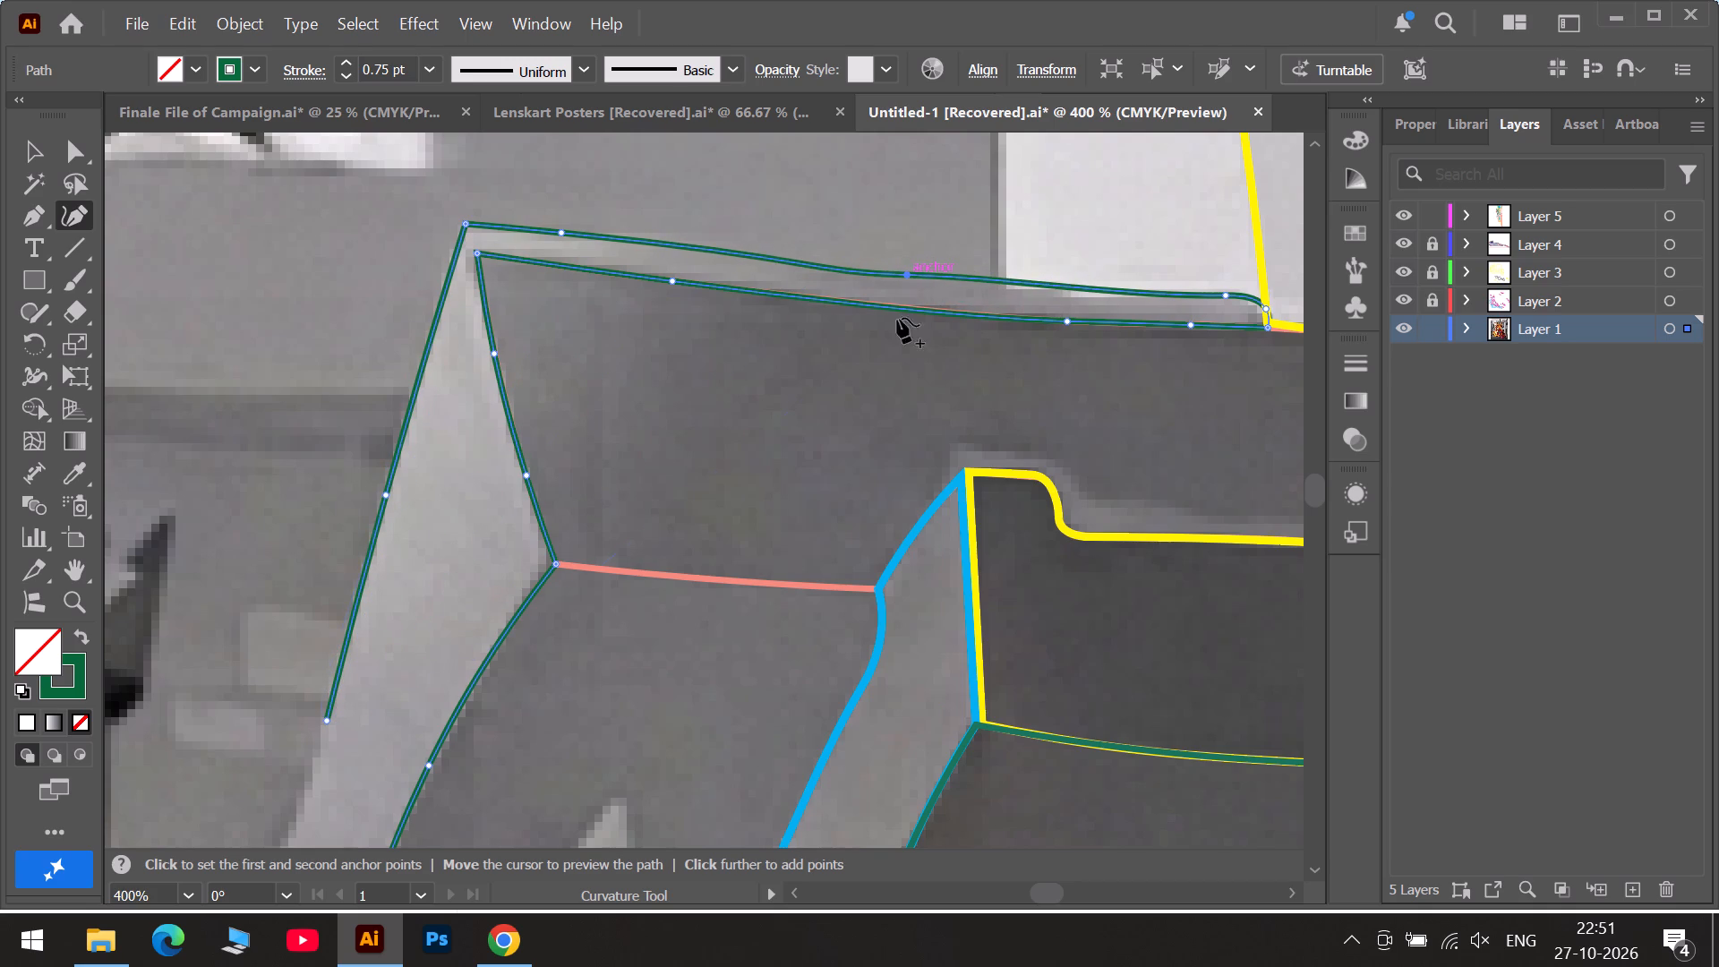
# Continue the green outline down the pale wall's outer edge to its bend with two anchors, adjusting the first to fit the curve.
pyautogui.click(970, 886)
pyautogui.scroll(-7, 865, 809)
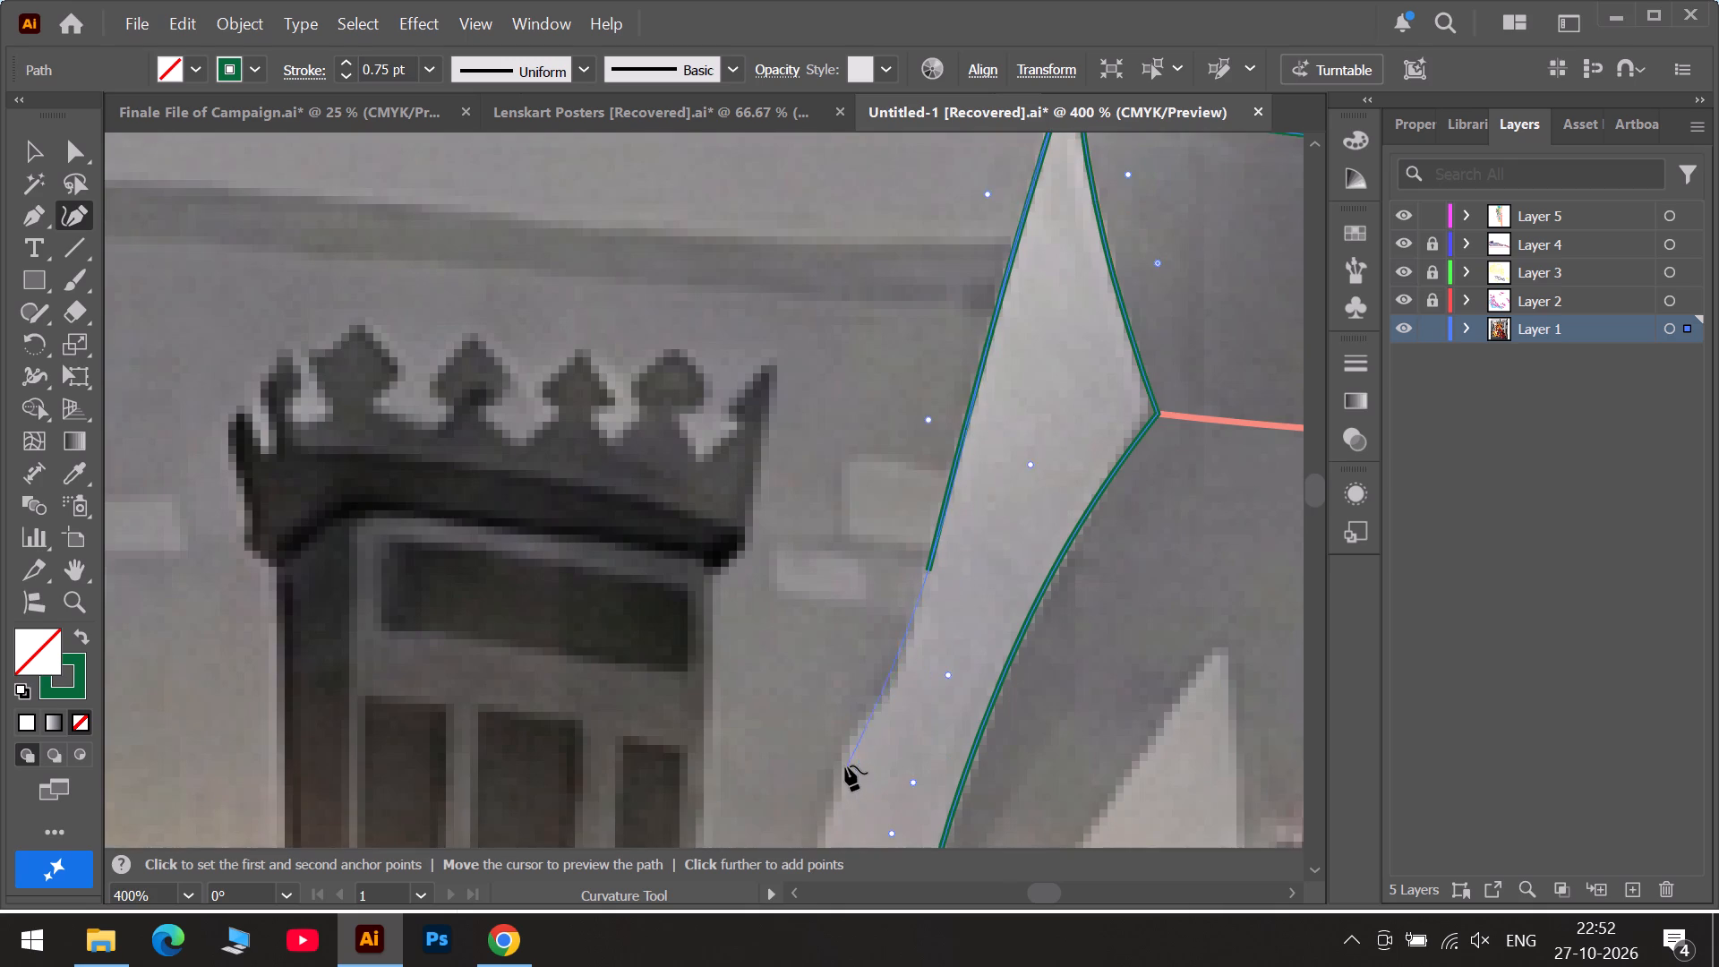
pyautogui.scroll(-5, 845, 765)
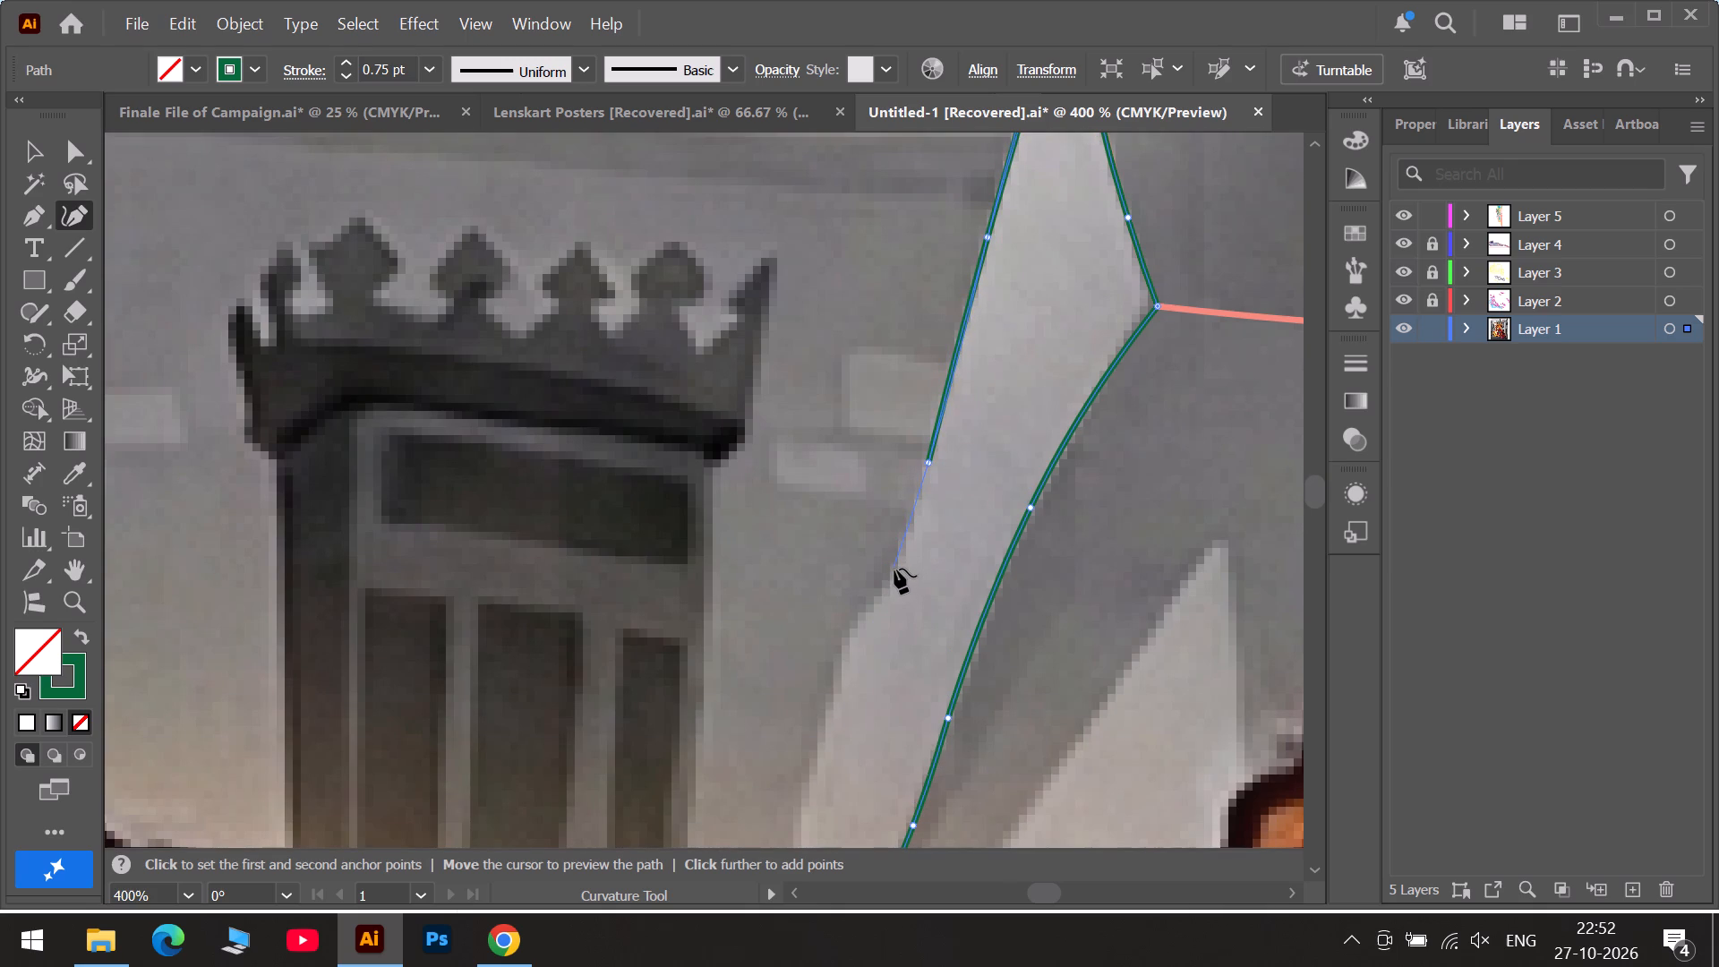
pyautogui.click(894, 569)
pyautogui.click(858, 617)
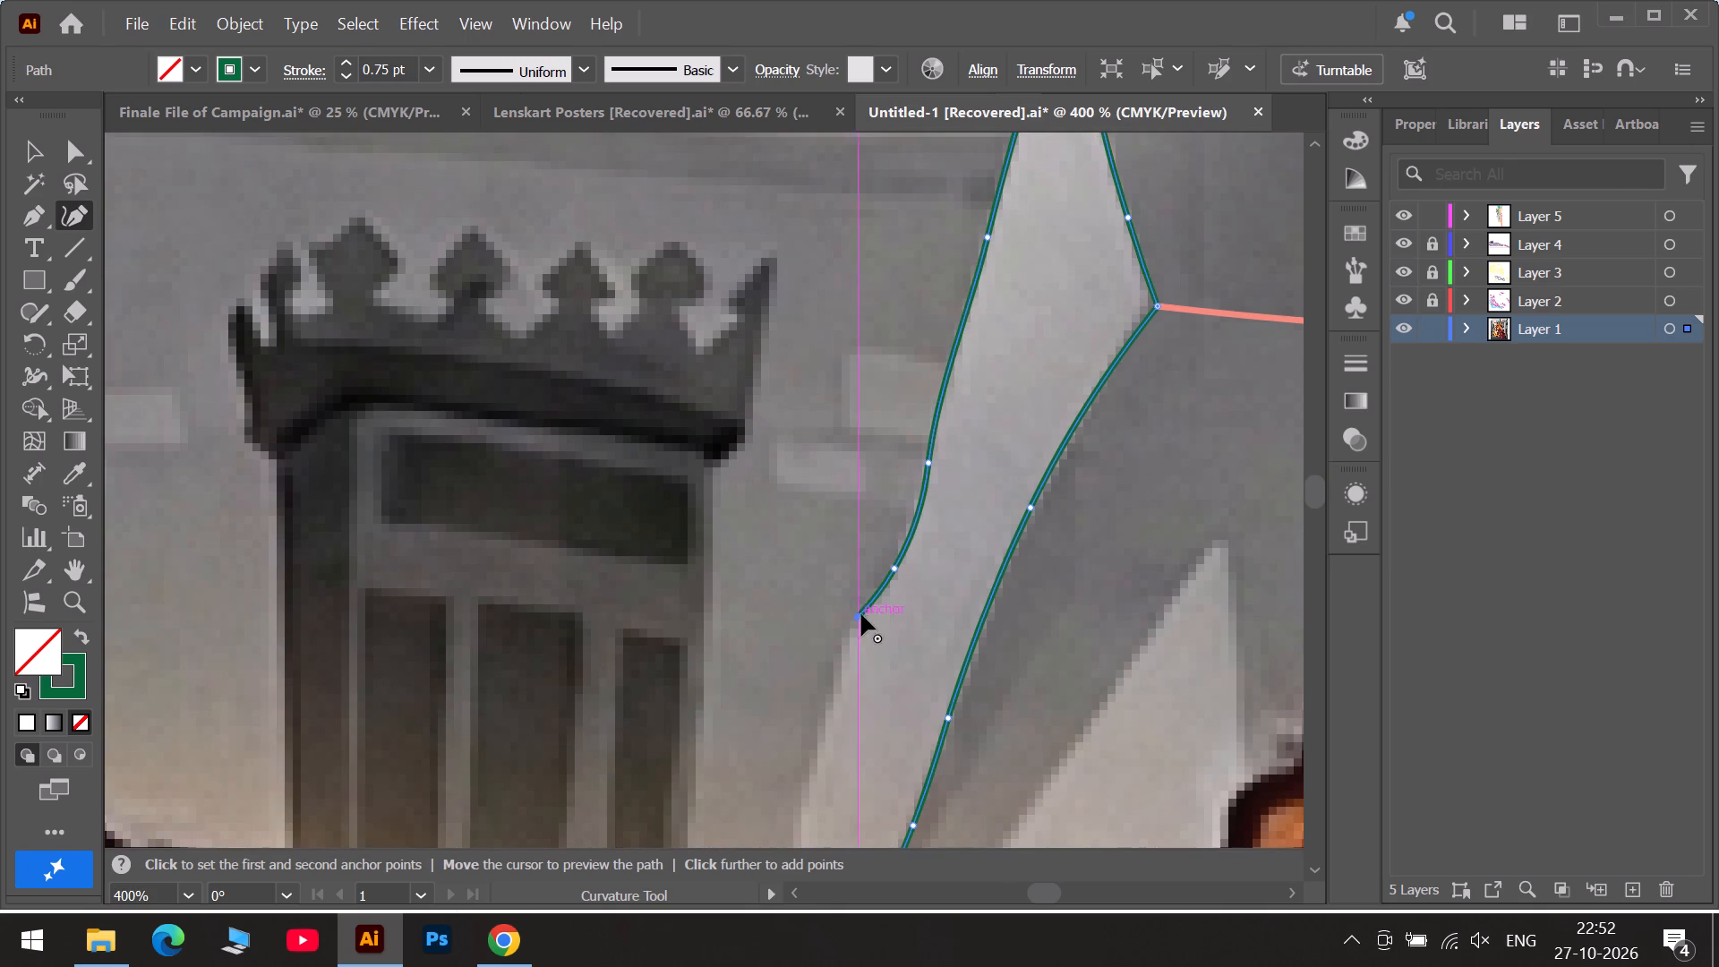
pyautogui.moveTo(894, 567); pyautogui.dragTo(885, 586)
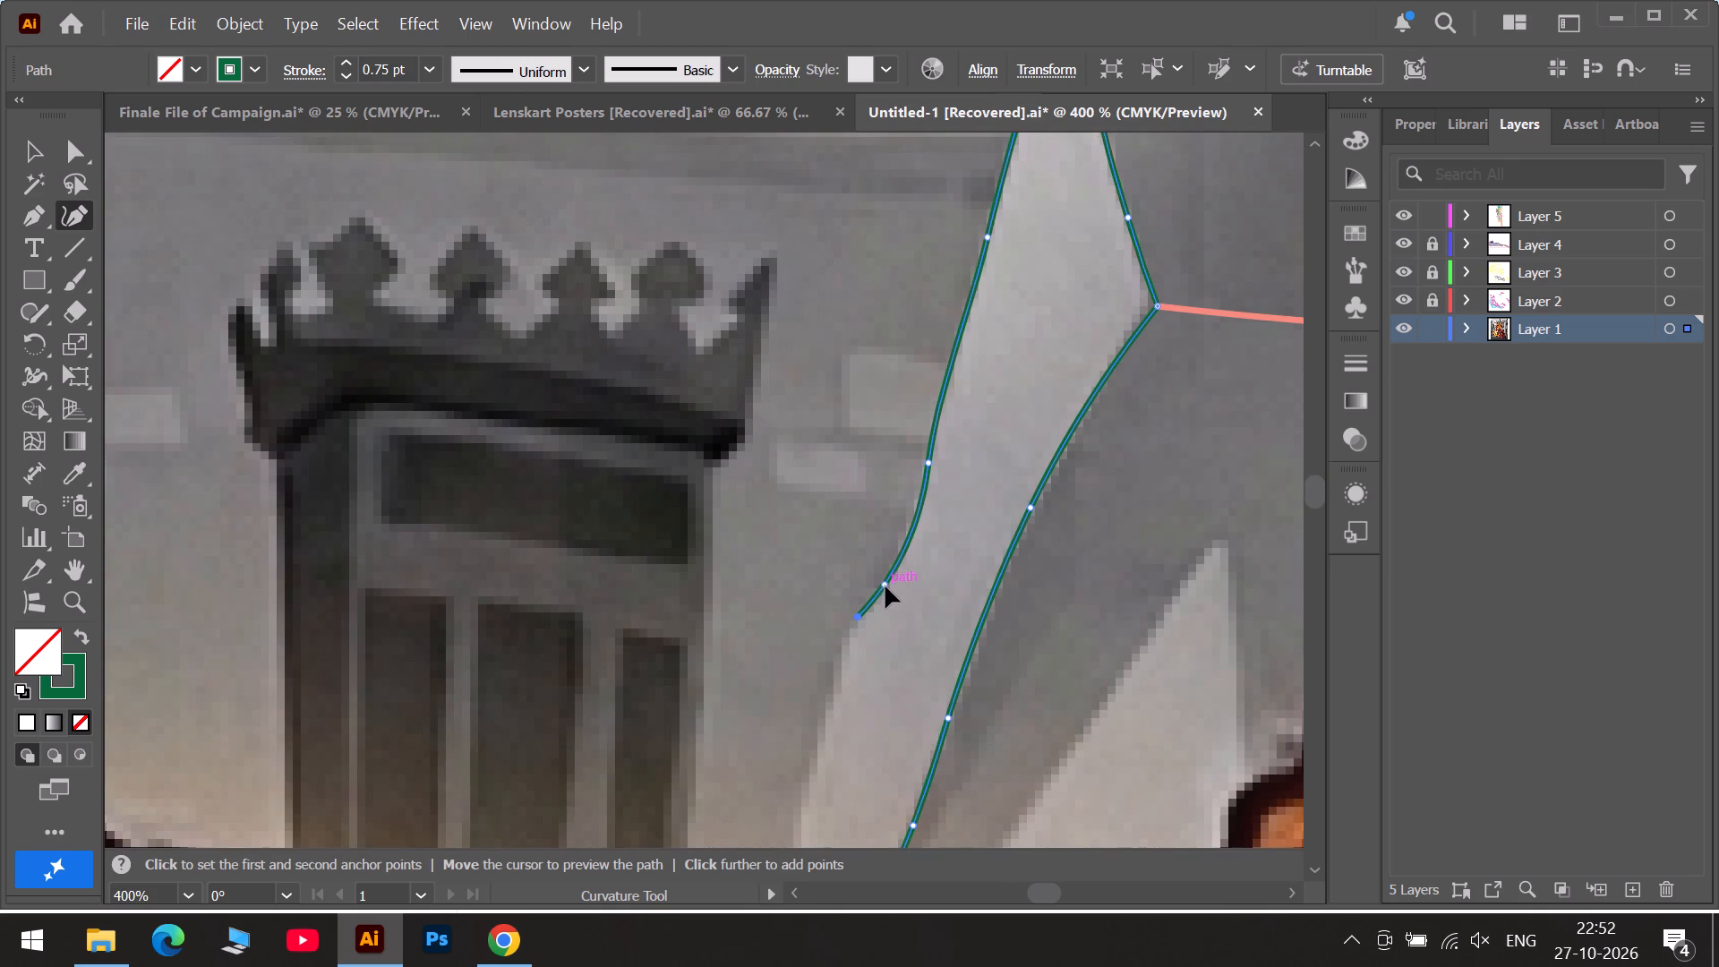
pyautogui.moveTo(885, 586); pyautogui.dragTo(903, 552)
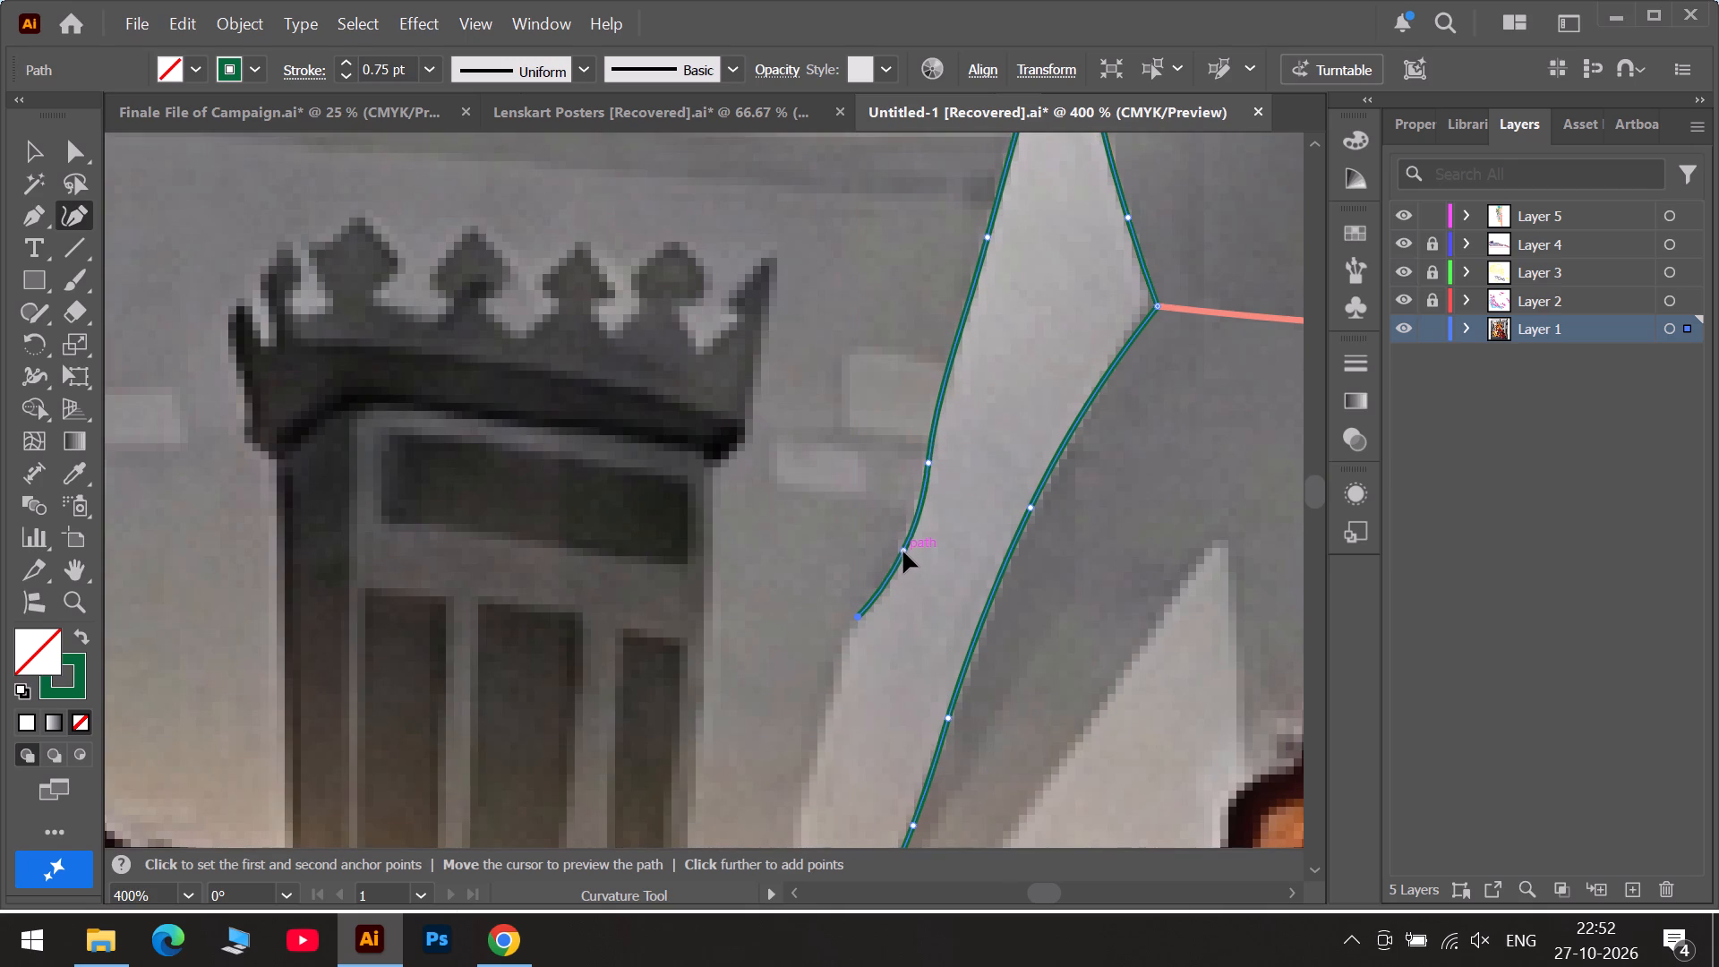
pyautogui.moveTo(903, 552); pyautogui.dragTo(899, 546)
# Extend the green outline with an anchor below the pale wall's bend and move the two bend anchors down to follow the curve.
pyautogui.scroll(11, 899, 546)
pyautogui.scroll(-7, 899, 547)
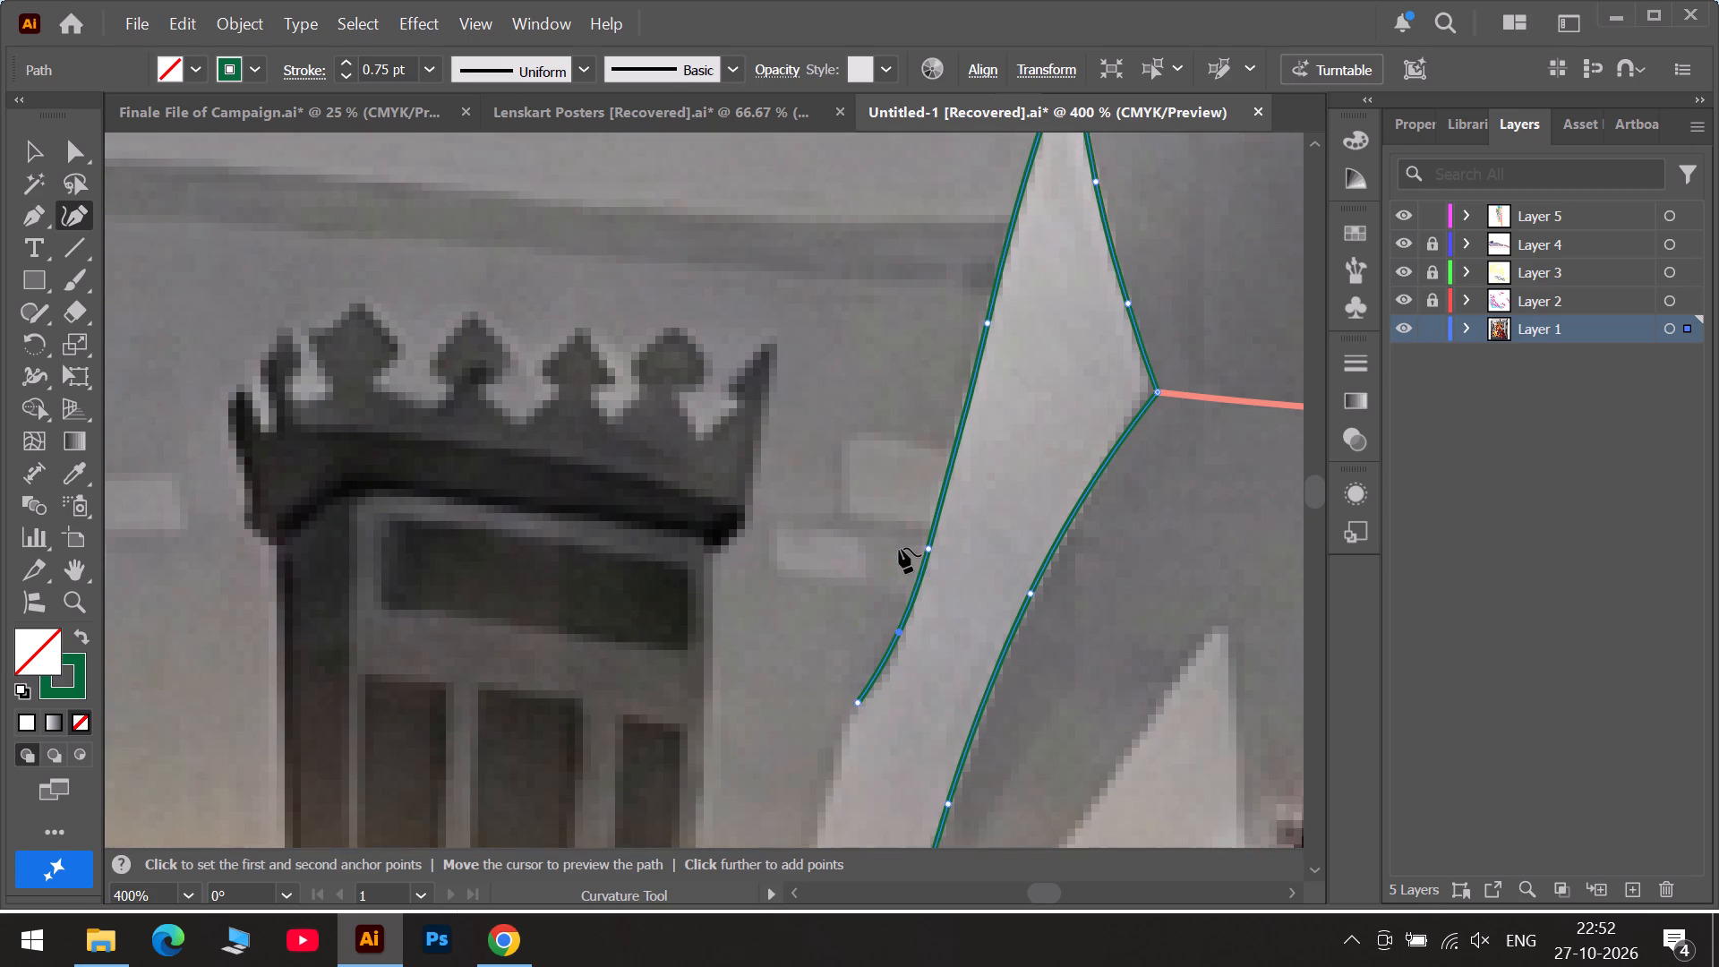
pyautogui.scroll(-10, 899, 548)
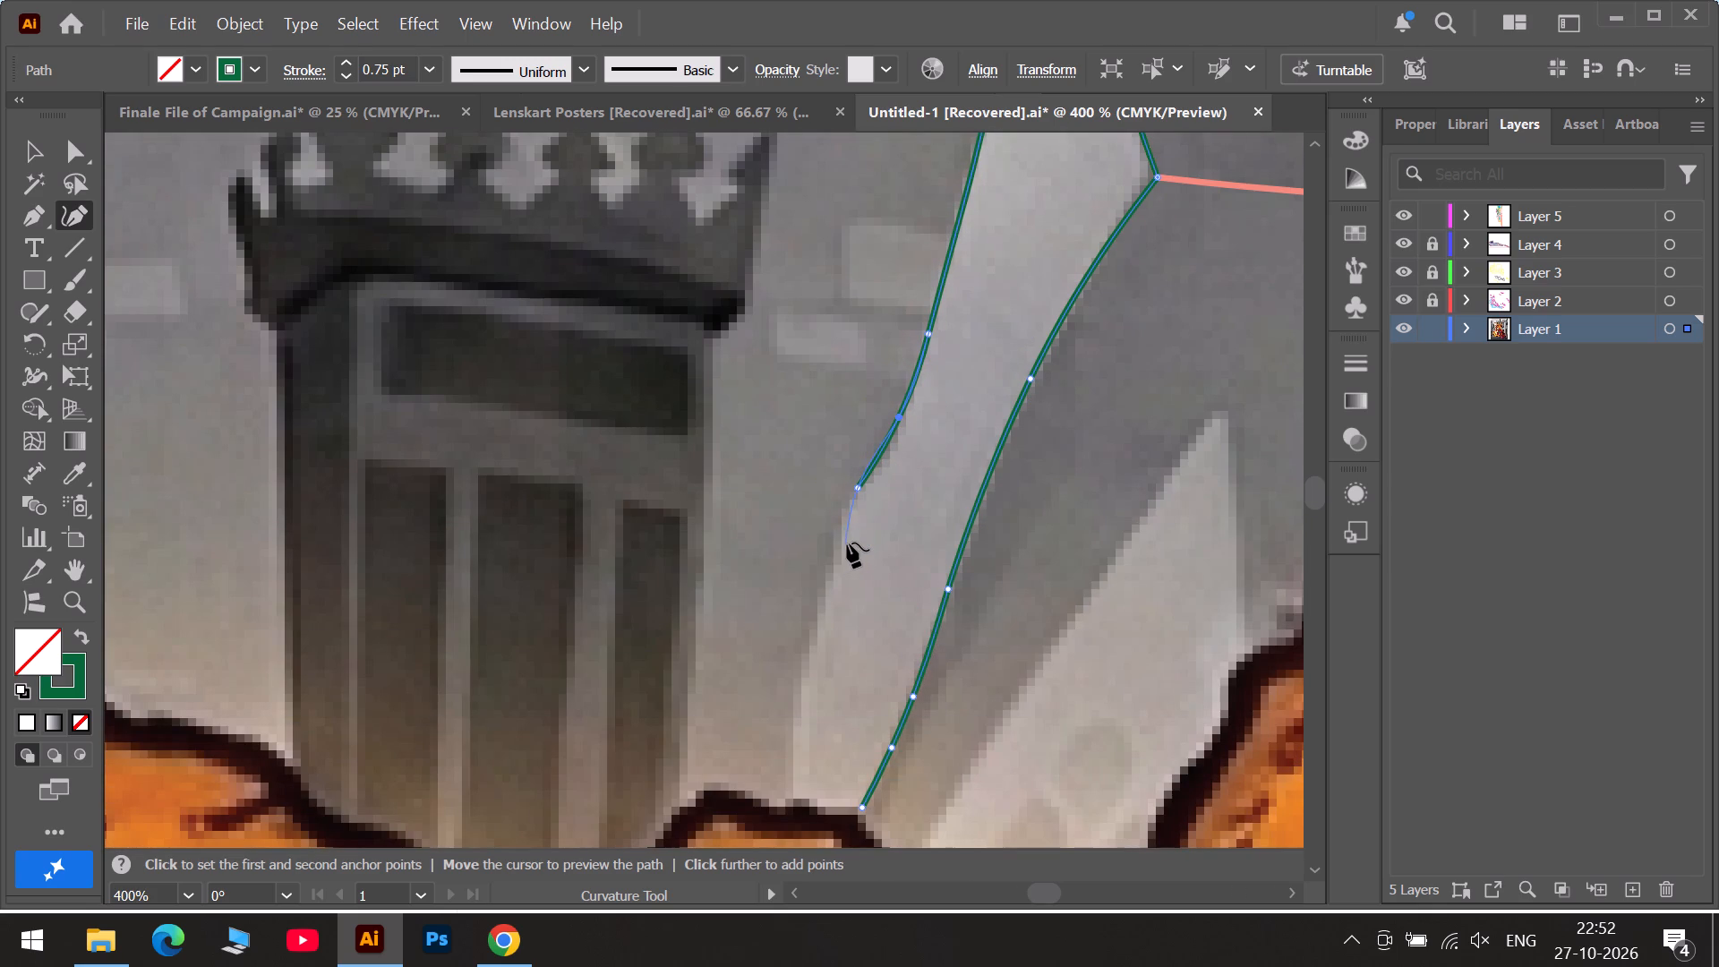
pyautogui.click(831, 582)
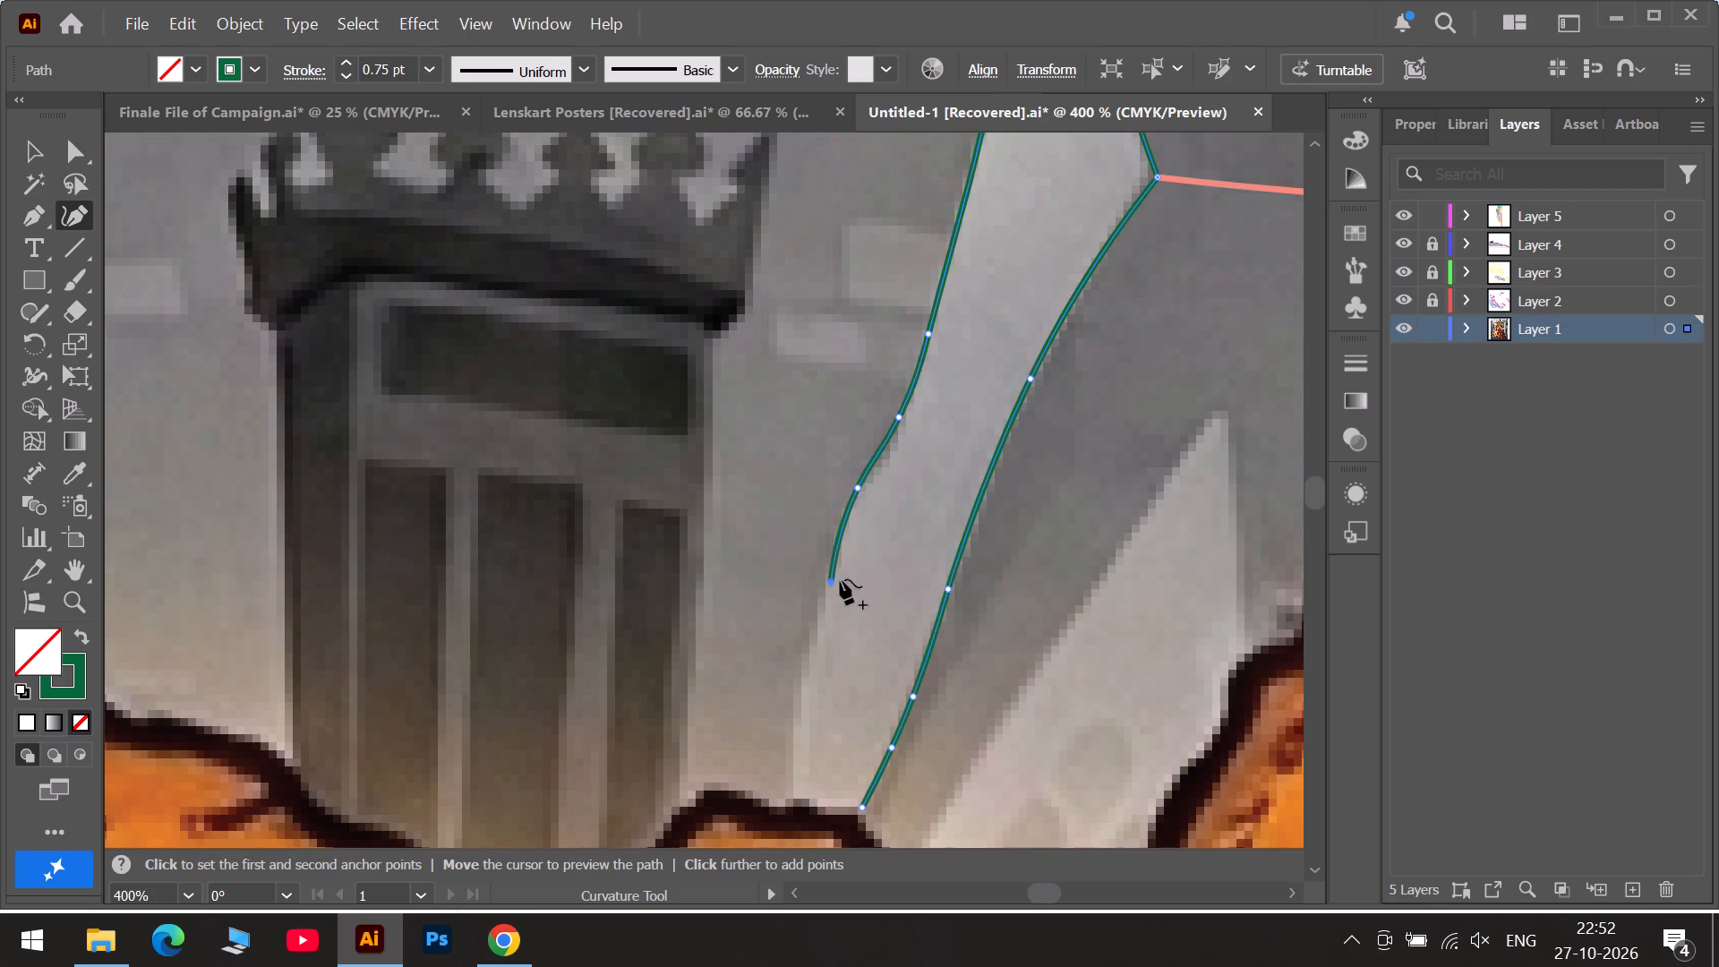
pyautogui.moveTo(856, 485); pyautogui.dragTo(844, 513)
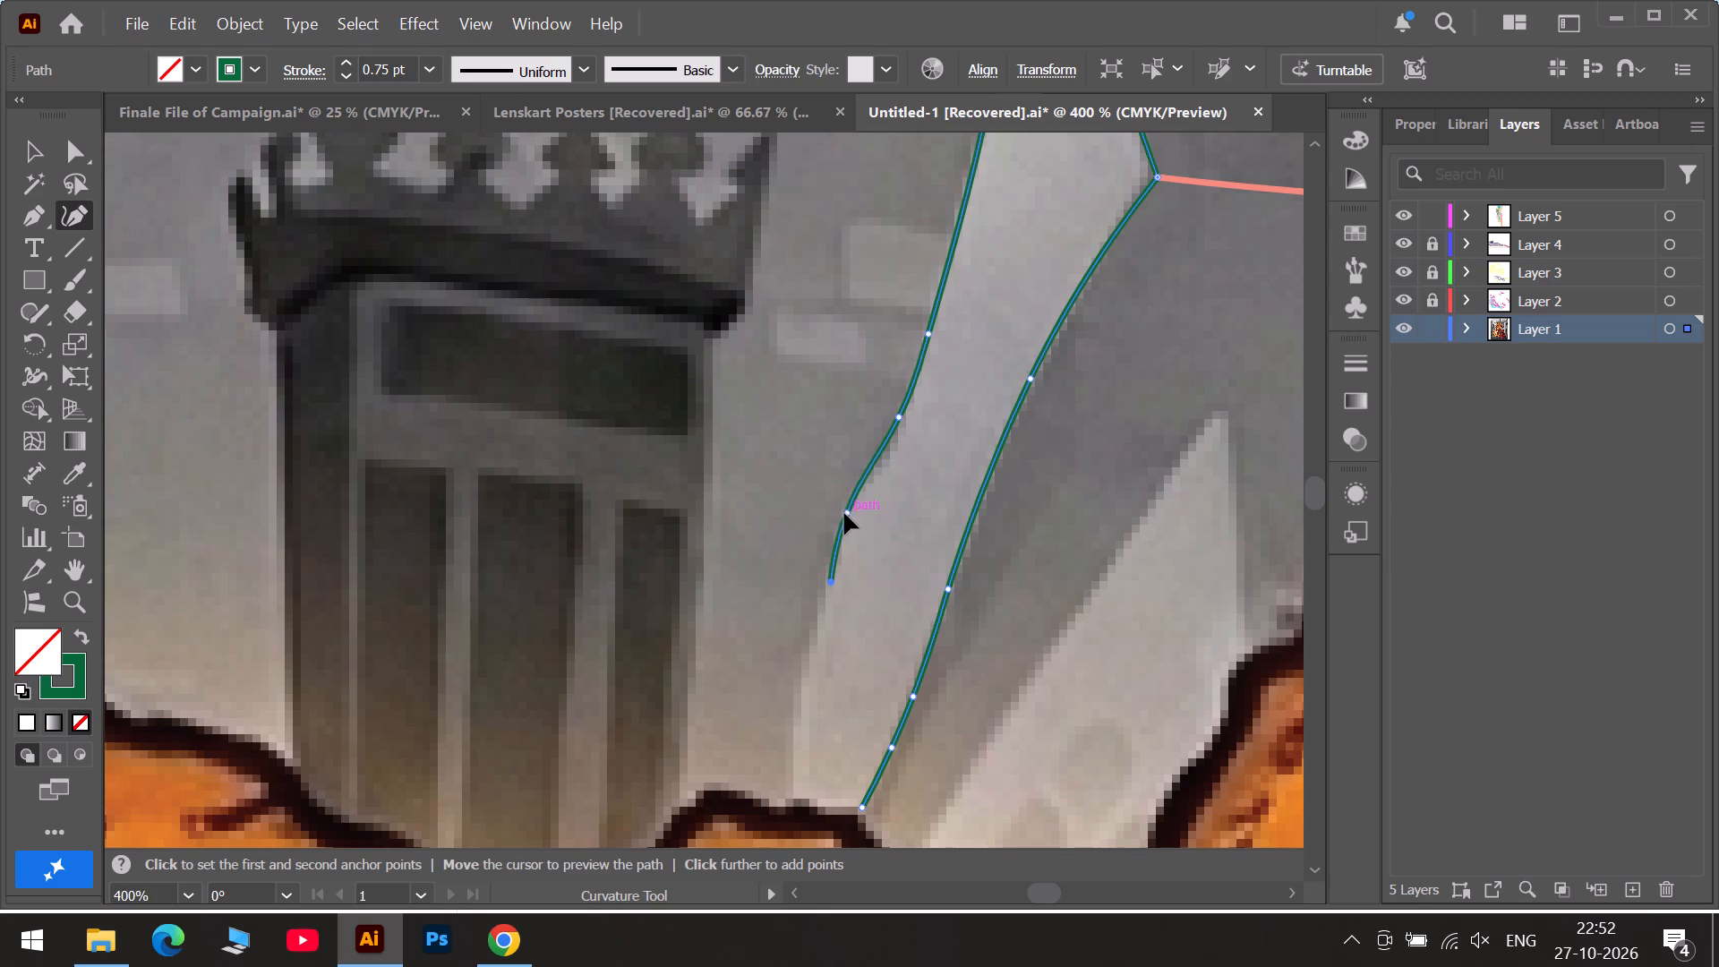
pyautogui.moveTo(844, 513); pyautogui.dragTo(843, 515)
pyautogui.moveTo(898, 419); pyautogui.dragTo(892, 438)
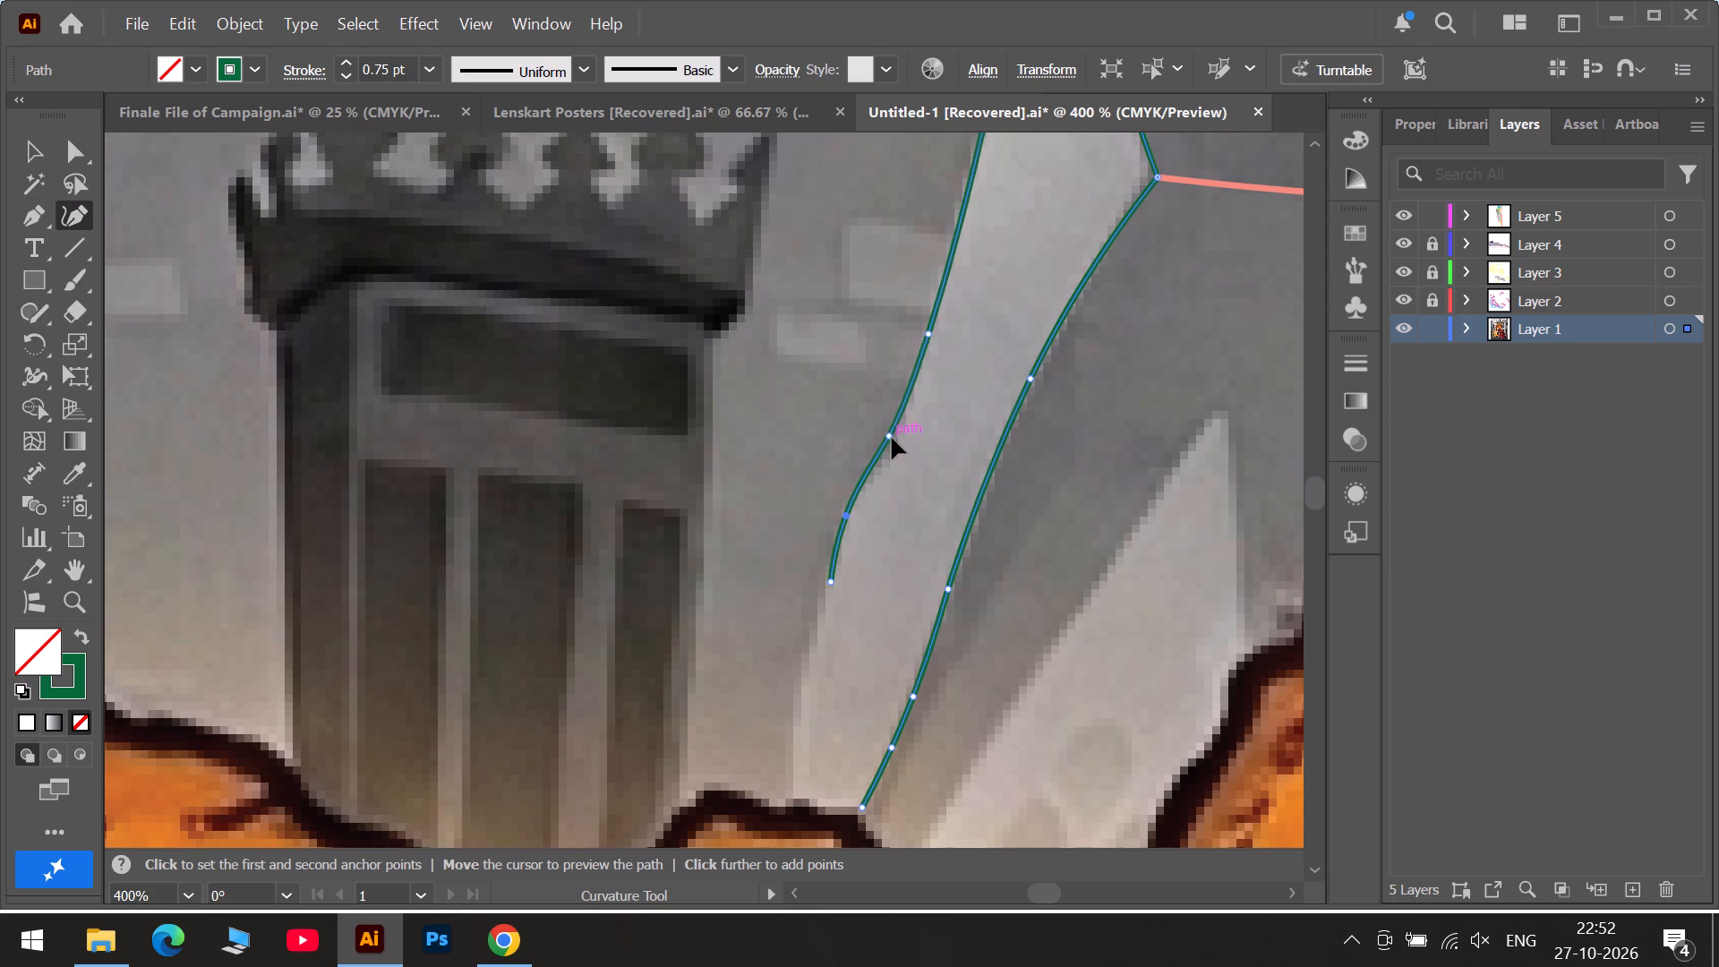
pyautogui.moveTo(892, 438); pyautogui.dragTo(879, 466)
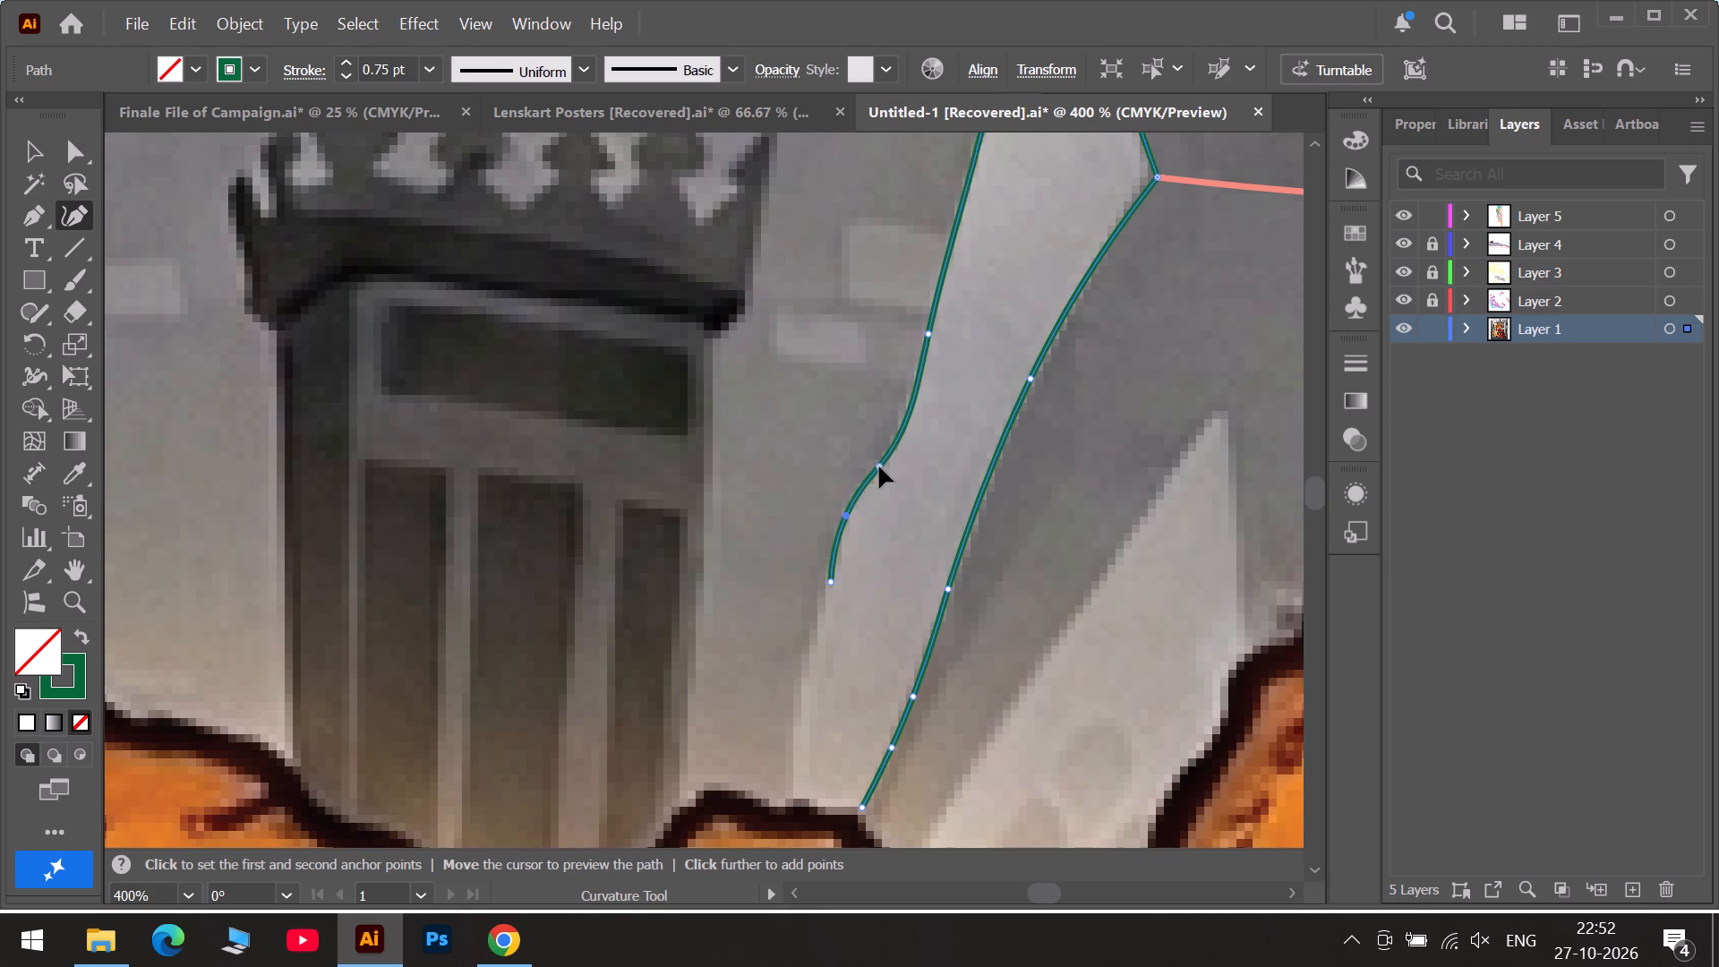
pyautogui.moveTo(879, 466); pyautogui.dragTo(880, 458)
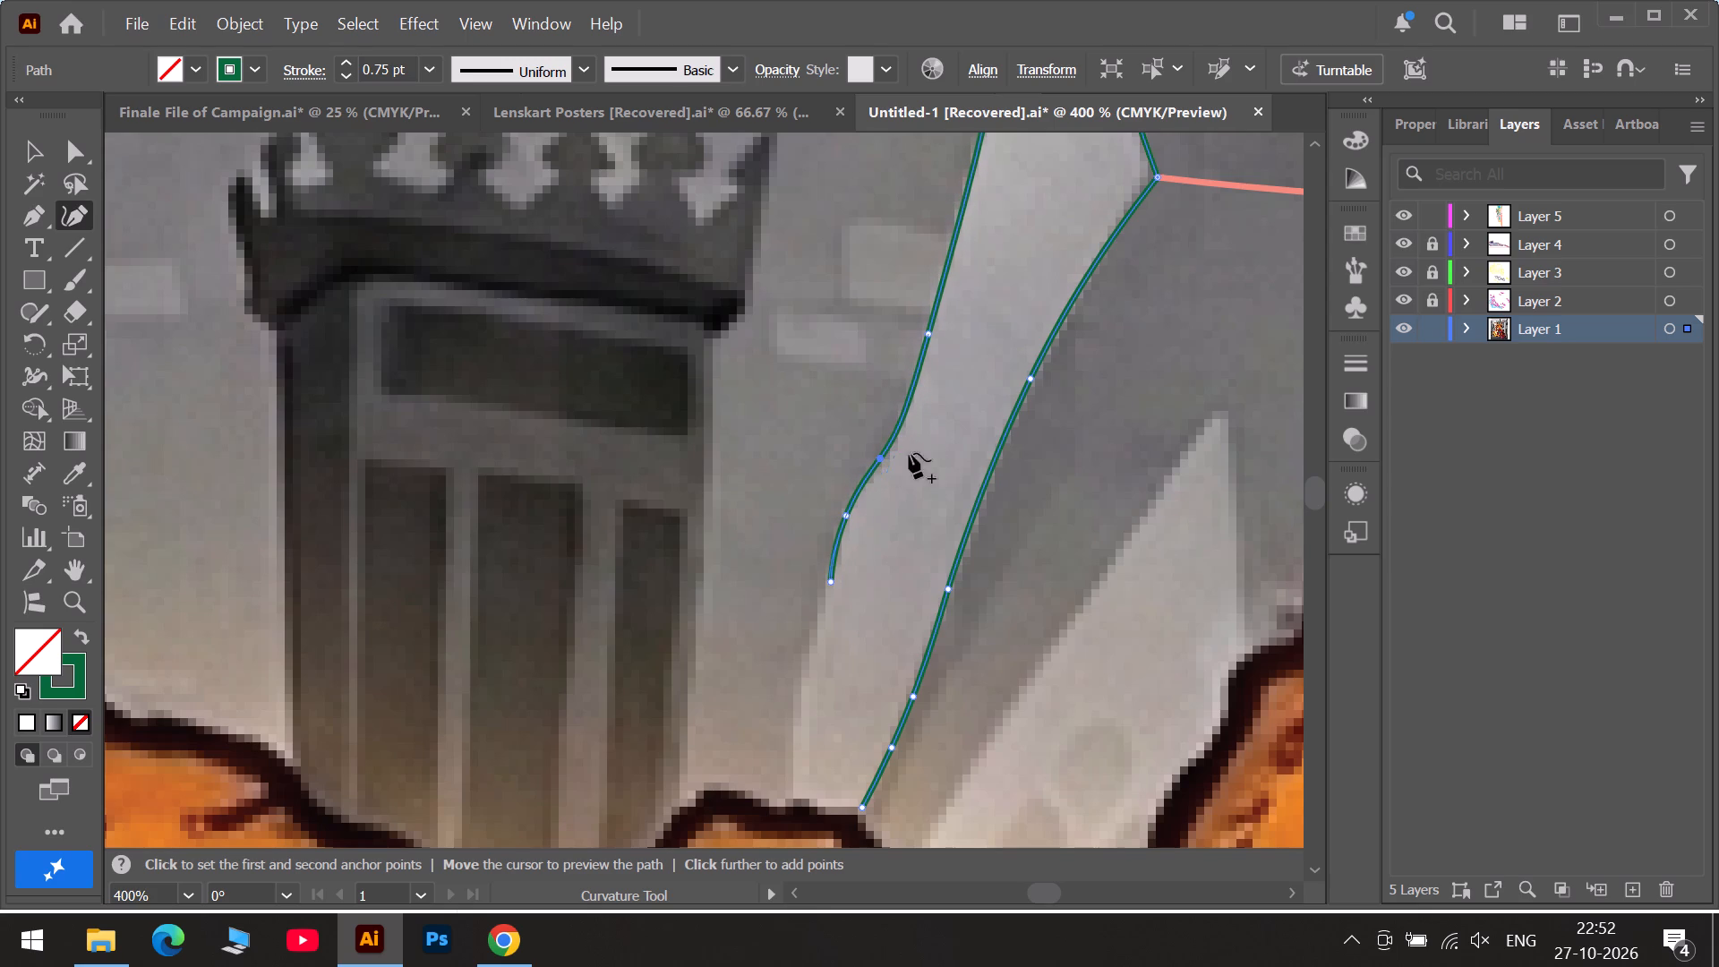
# Trace the pale wall's outer edge down to the chicken piece with two anchors, ending on a sharp corner at the chicken's dark outline.
pyautogui.scroll(12, 988, 441)
pyautogui.scroll(-7, 970, 462)
pyautogui.scroll(-7, 854, 535)
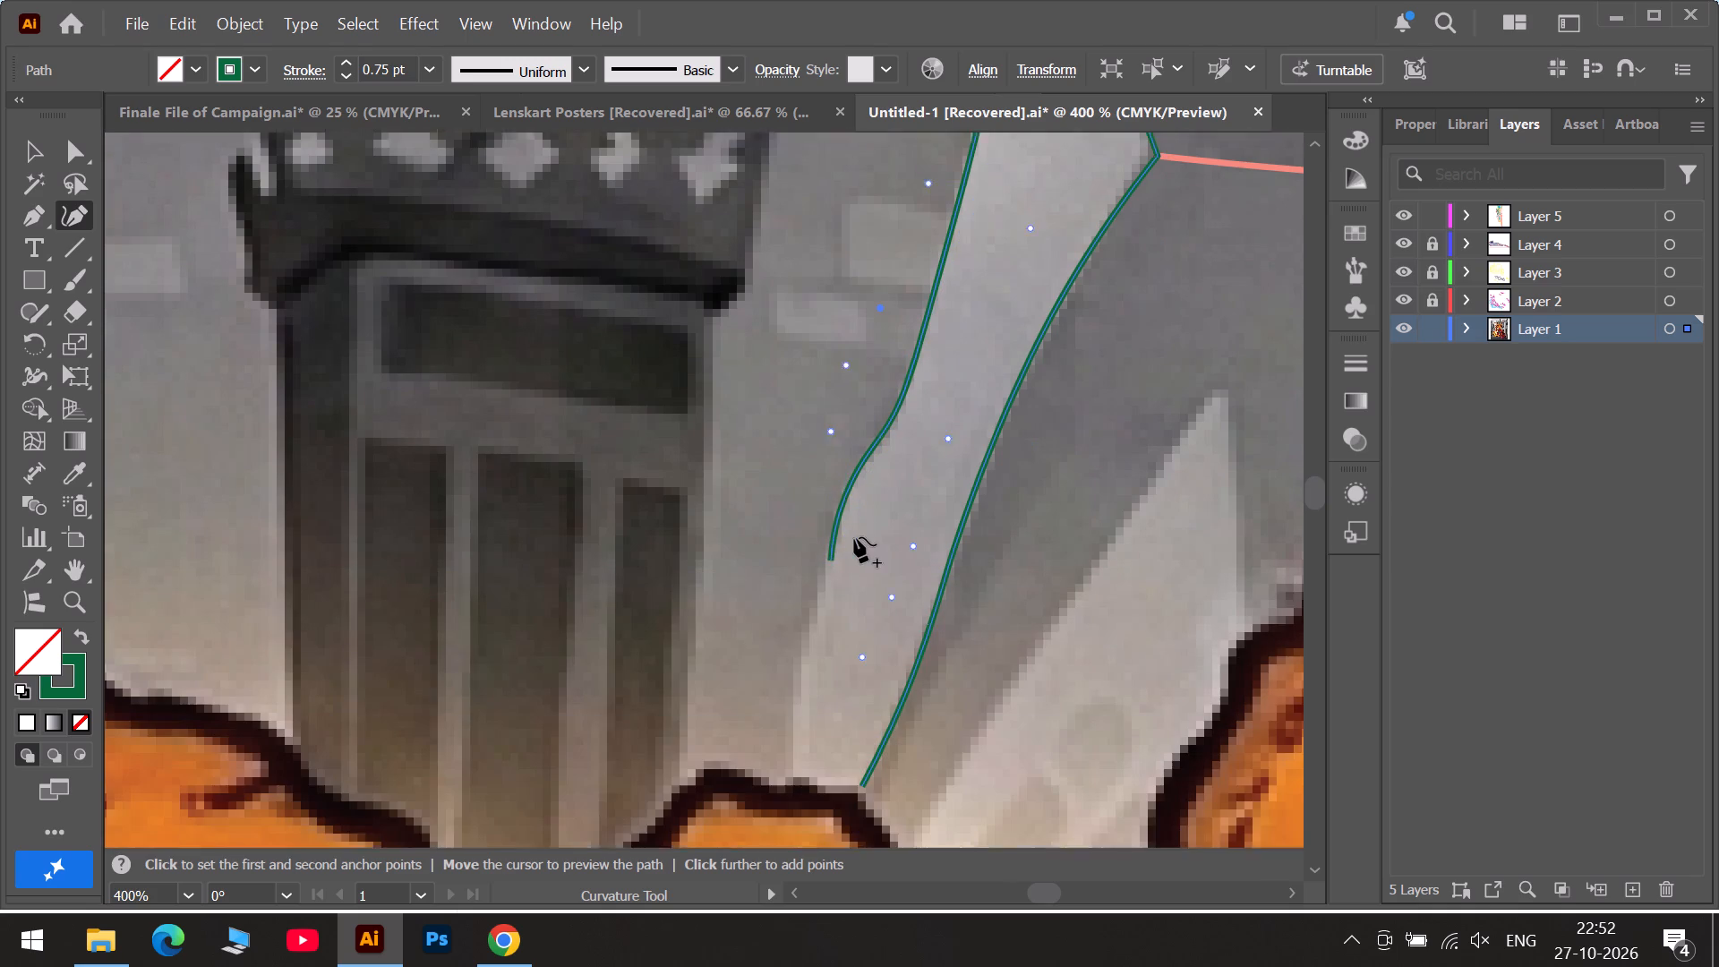
pyautogui.scroll(-6, 851, 538)
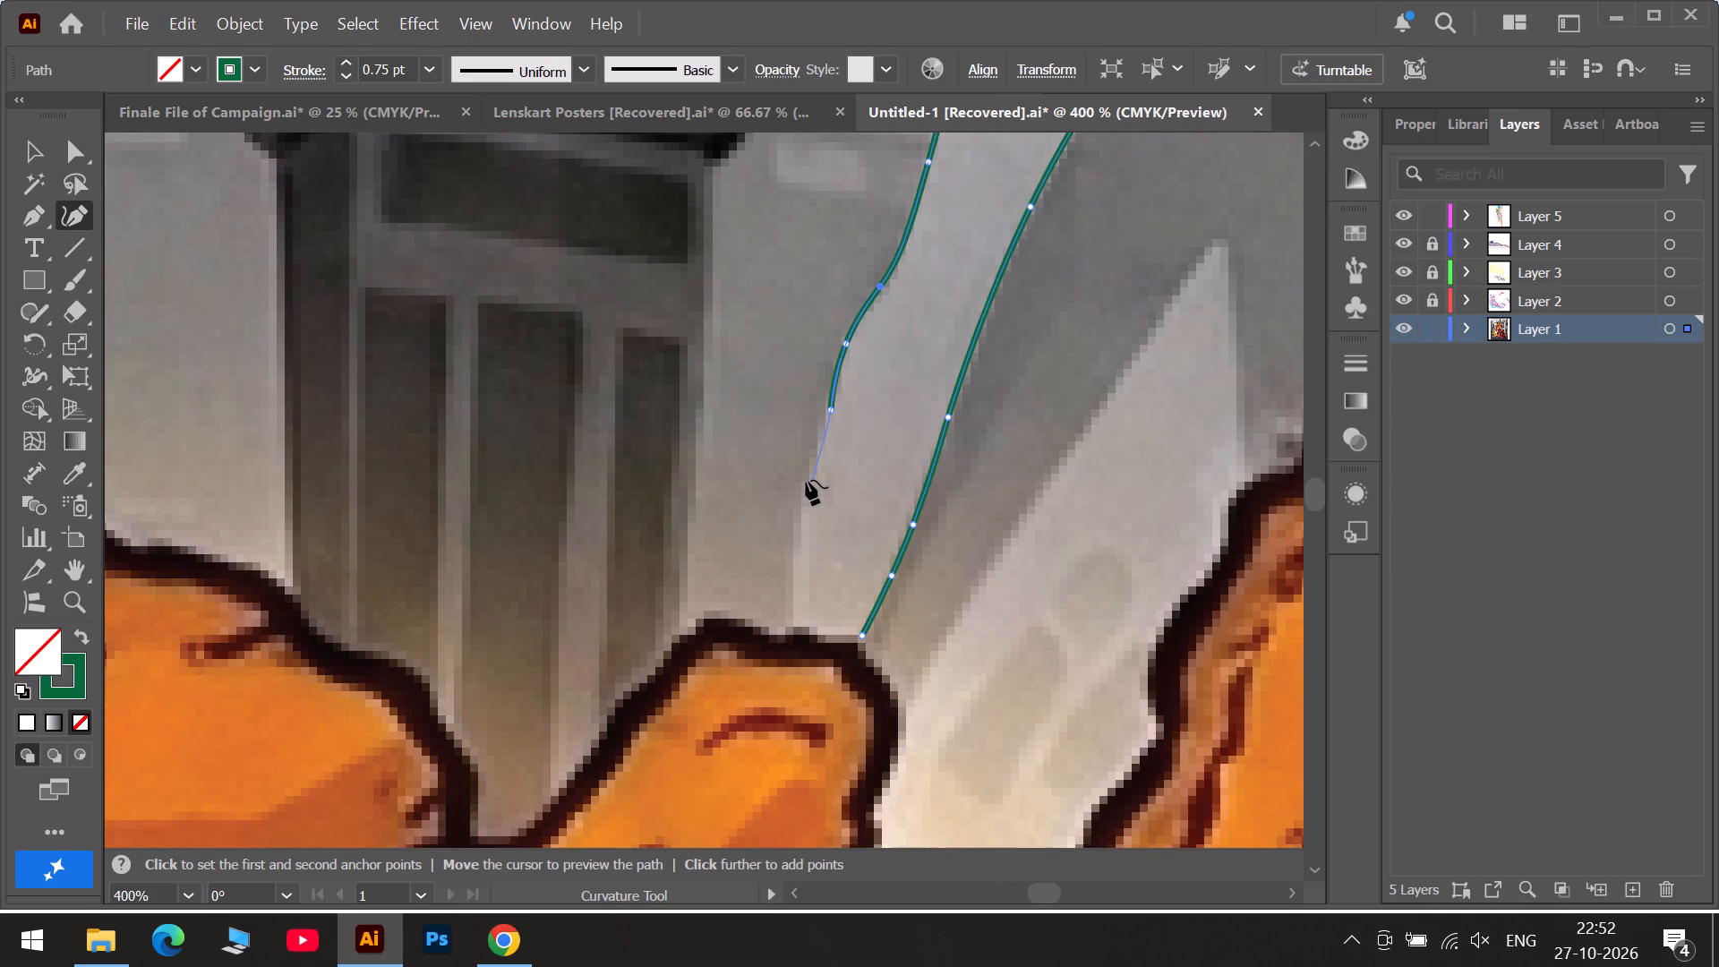
pyautogui.click(801, 484)
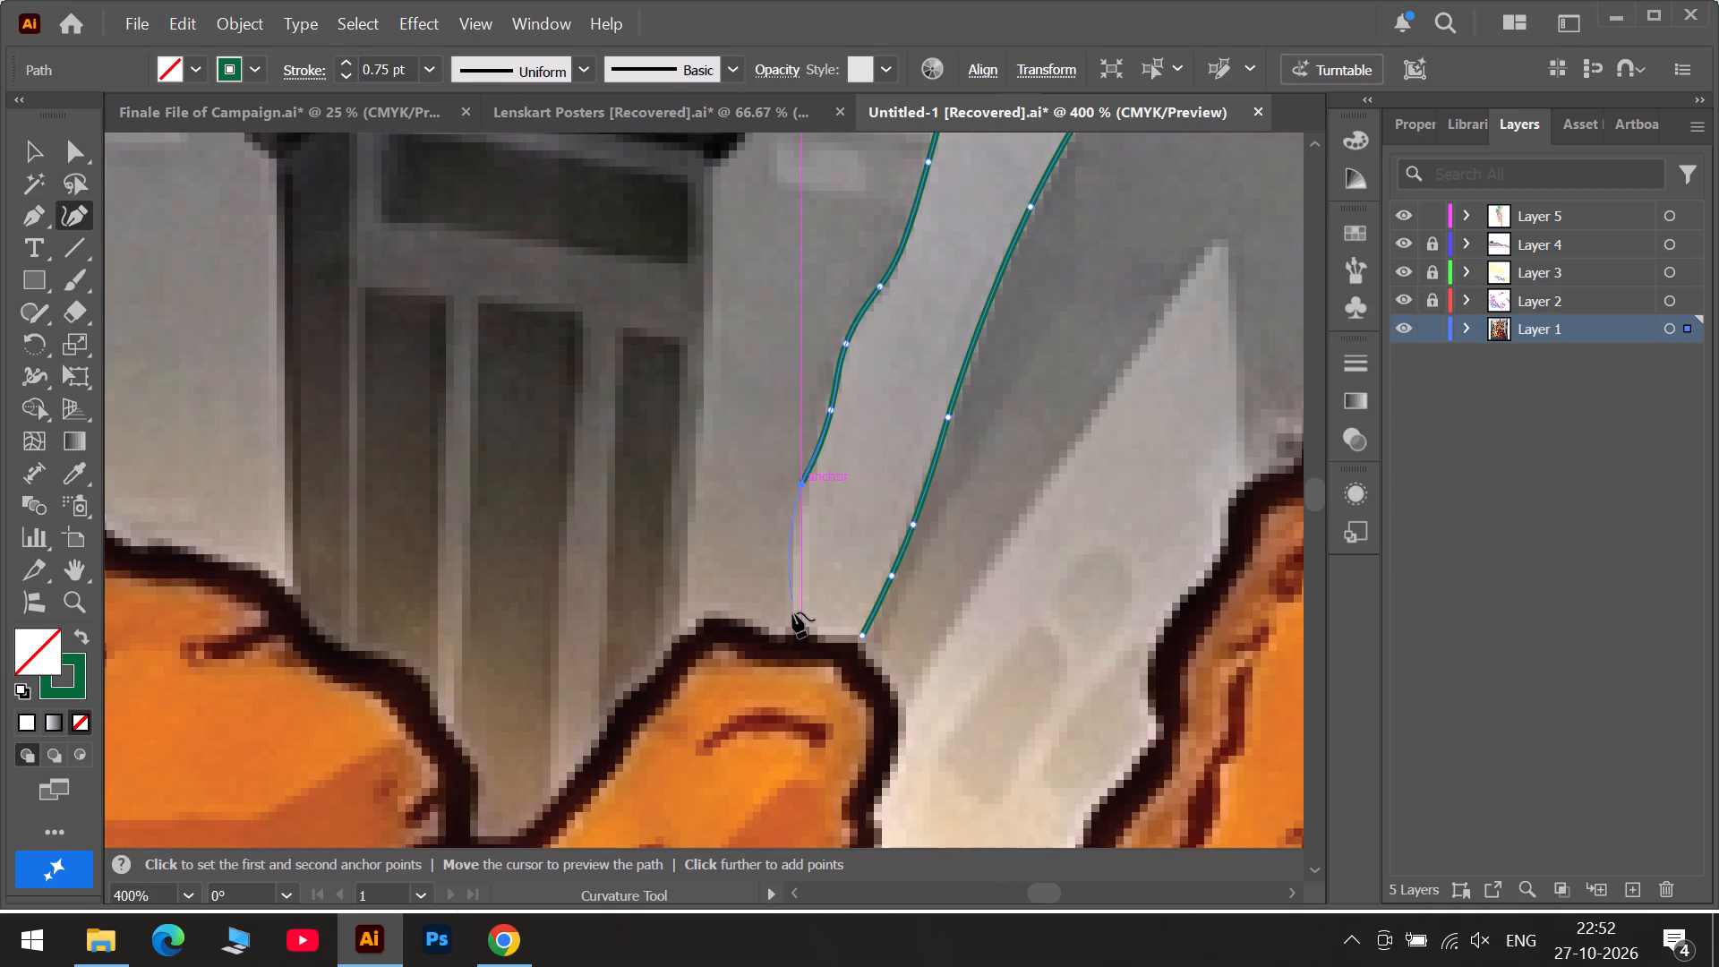
pyautogui.click(792, 617)
pyautogui.moveTo(800, 483); pyautogui.dragTo(800, 516)
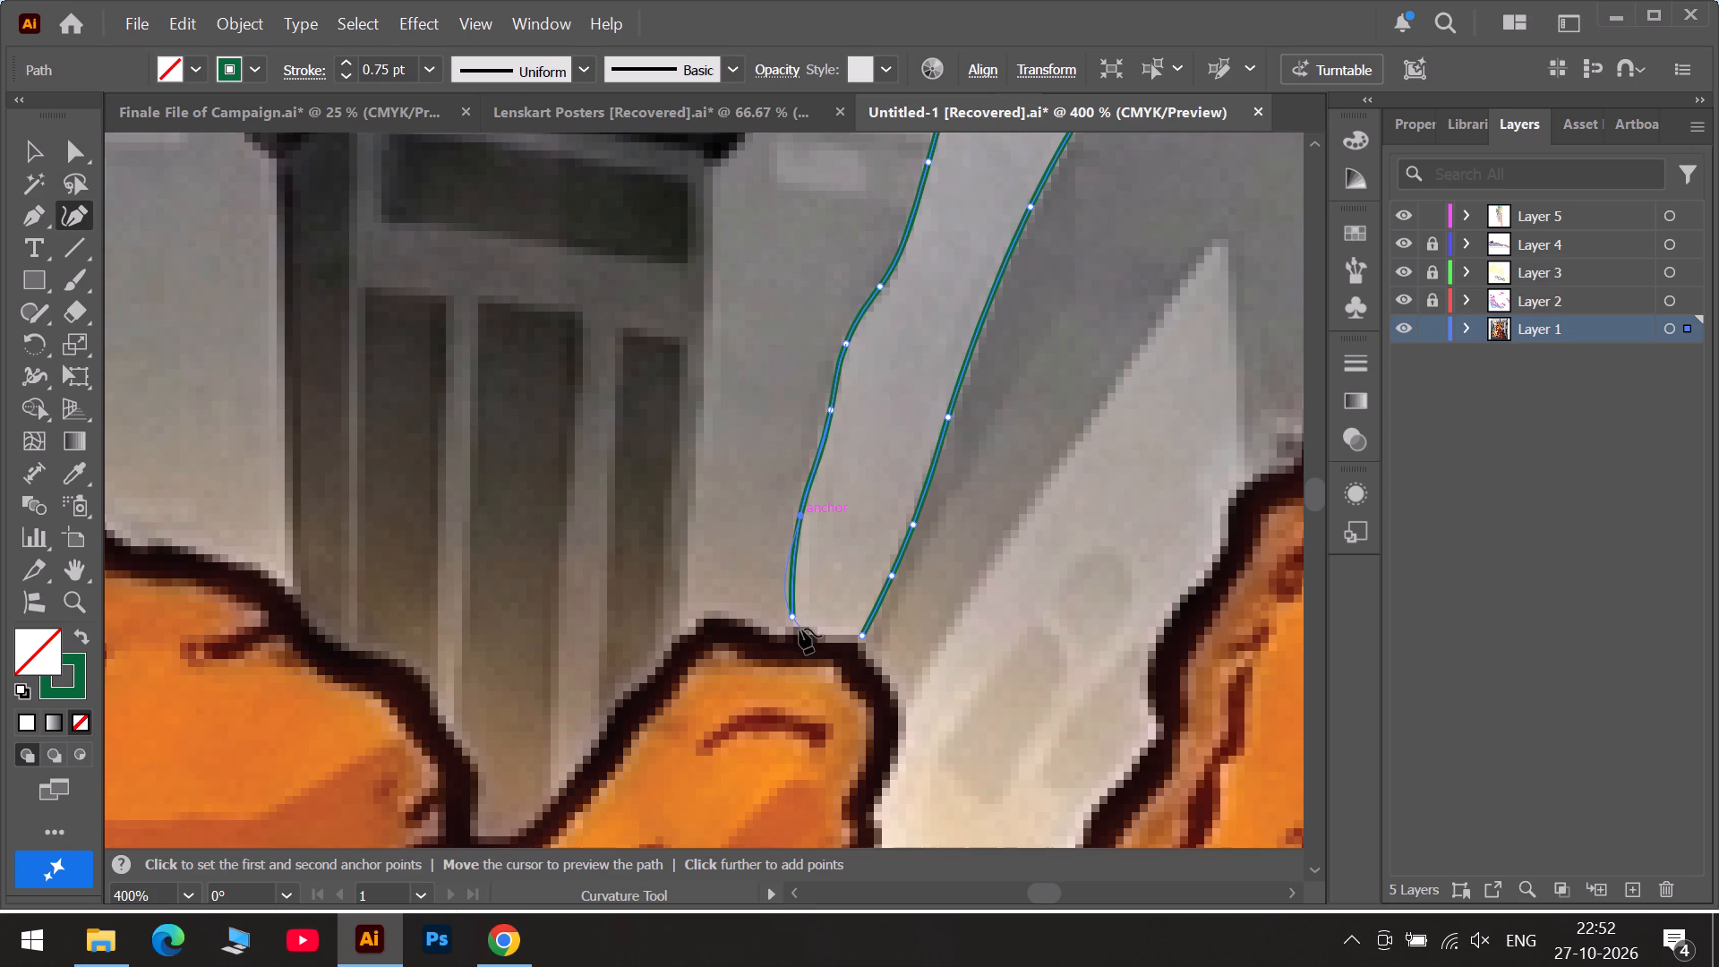
pyautogui.moveTo(792, 614); pyautogui.dragTo(792, 630)
pyautogui.doubleClick(792, 630)
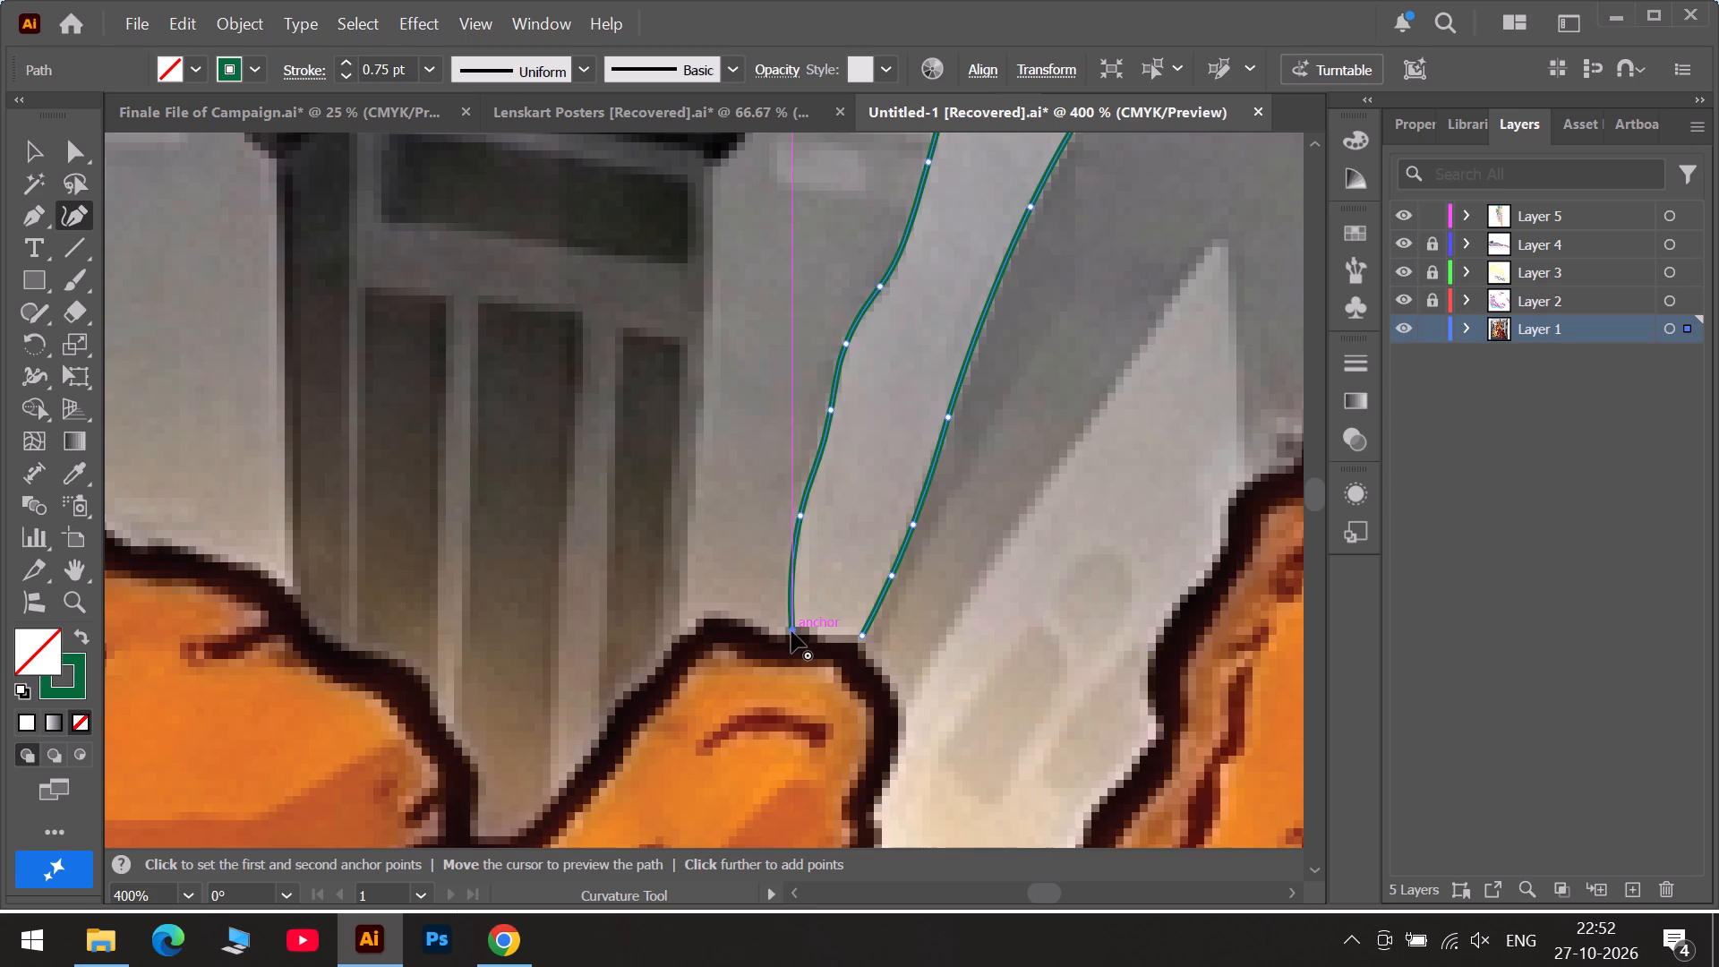
# Close the green outline along the chicken's upper edge with a sharp end corner, and adjust the bottom anchors to fit the edge.
pyautogui.click(825, 641)
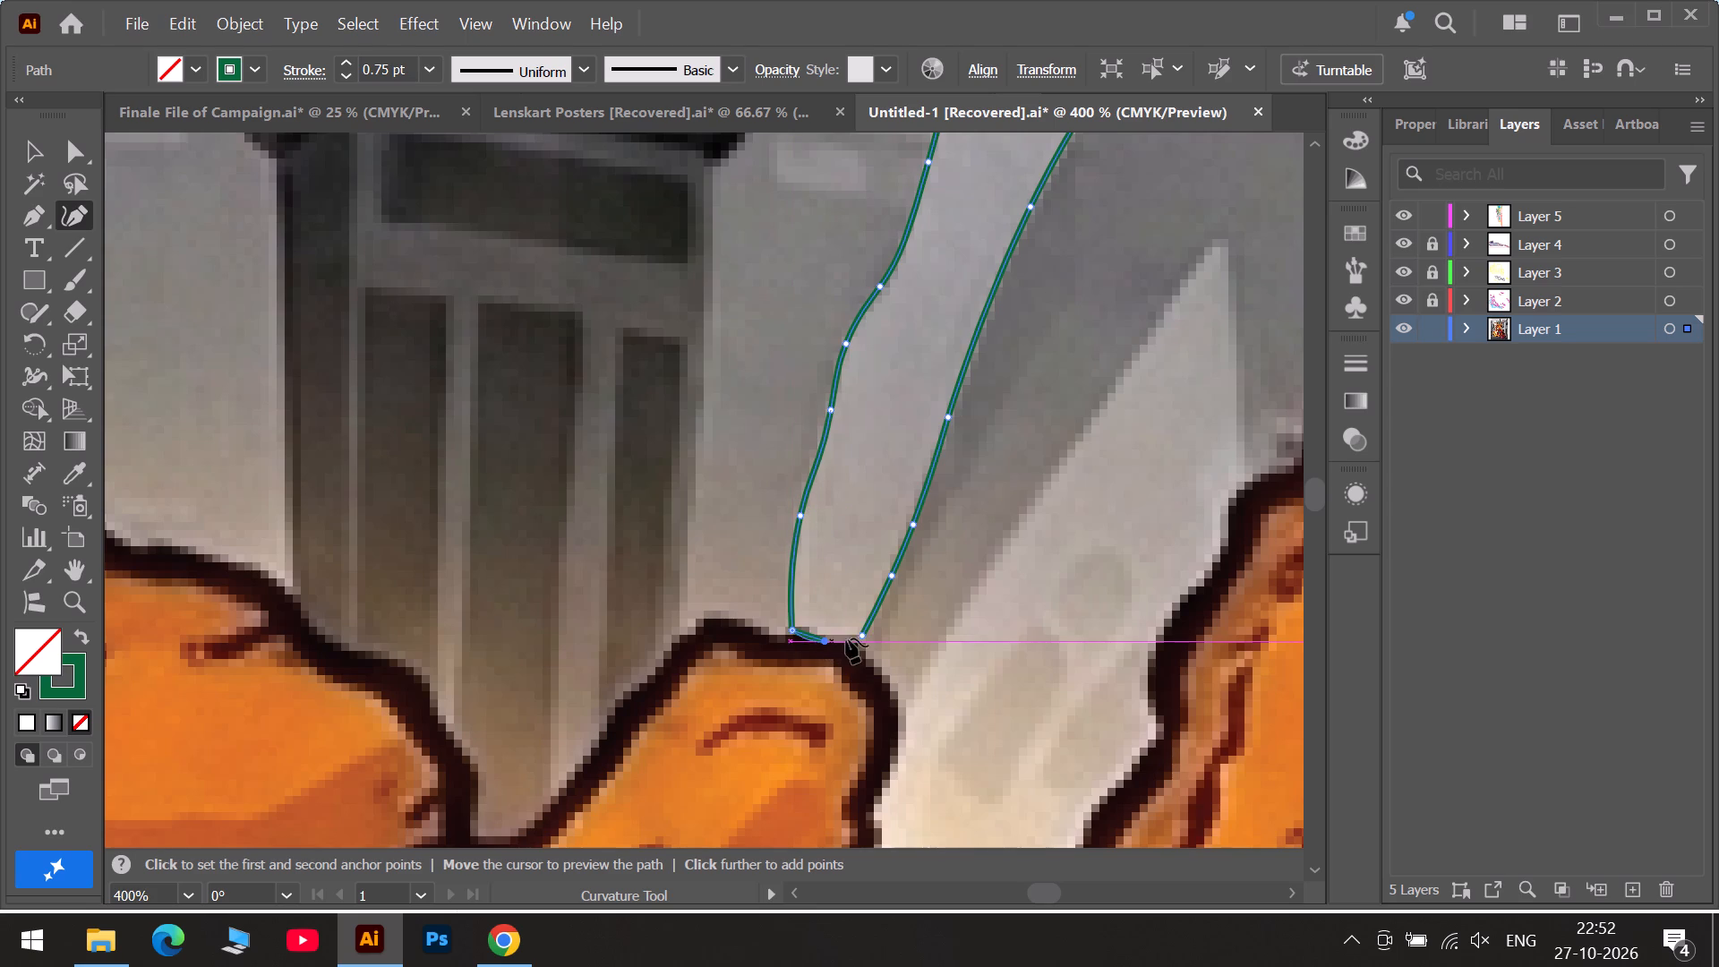
pyautogui.click(860, 638)
pyautogui.doubleClick(860, 638)
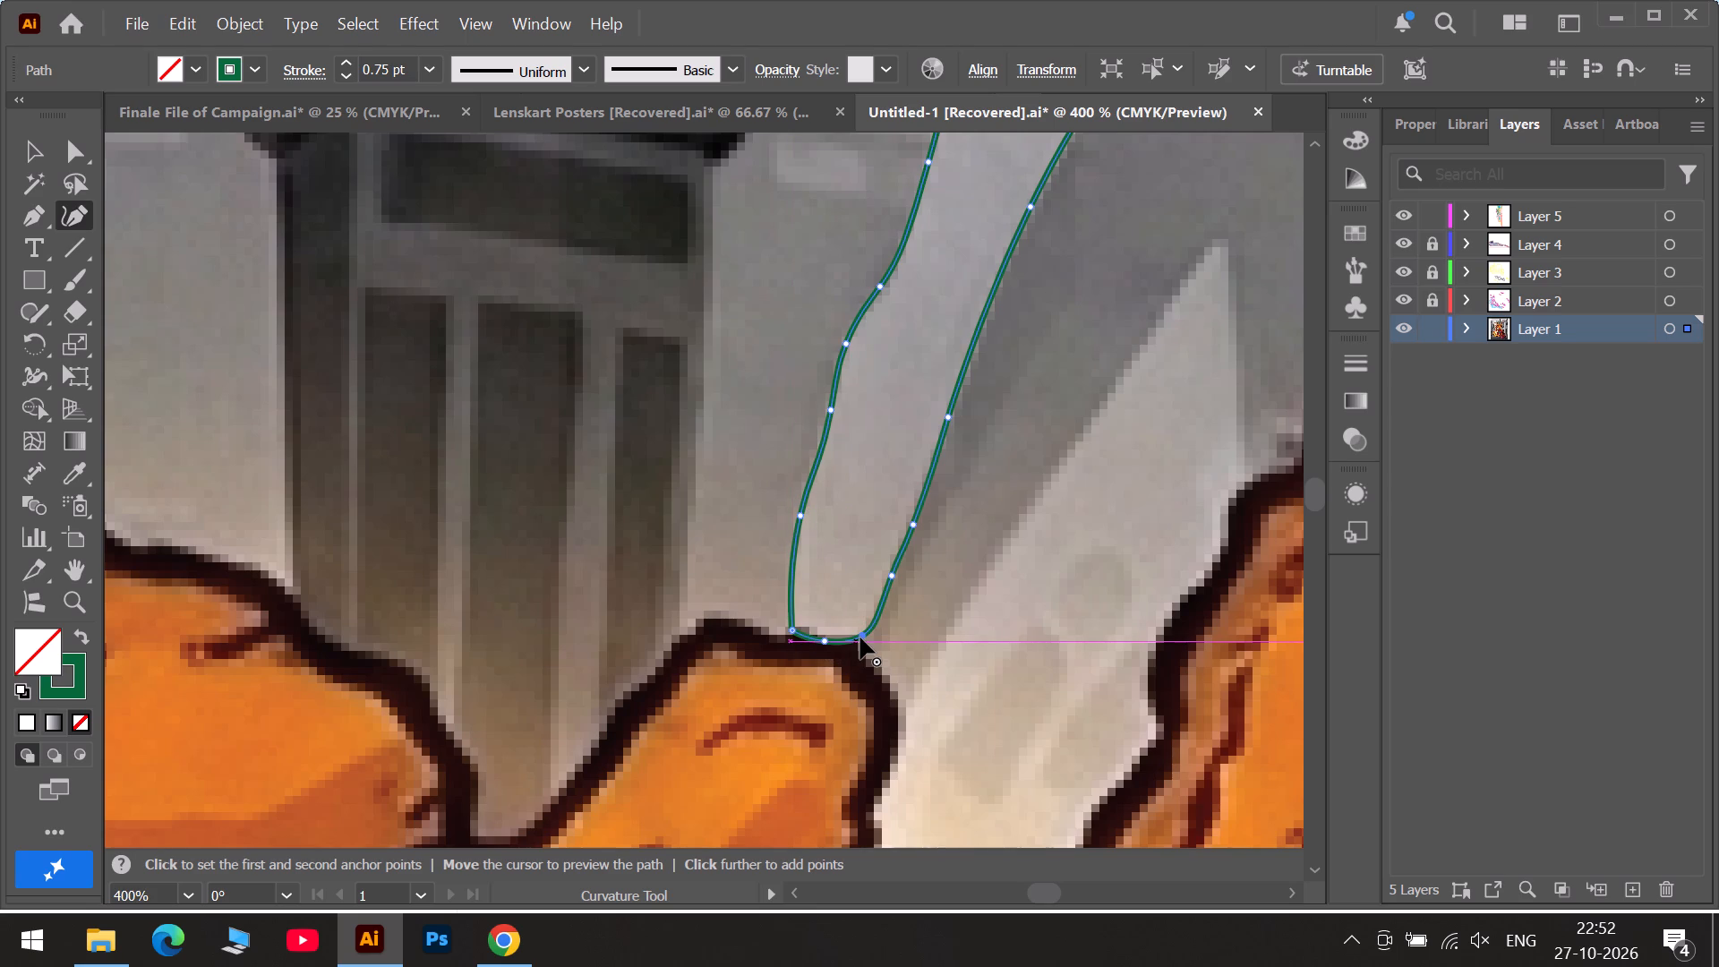
pyautogui.click(825, 637)
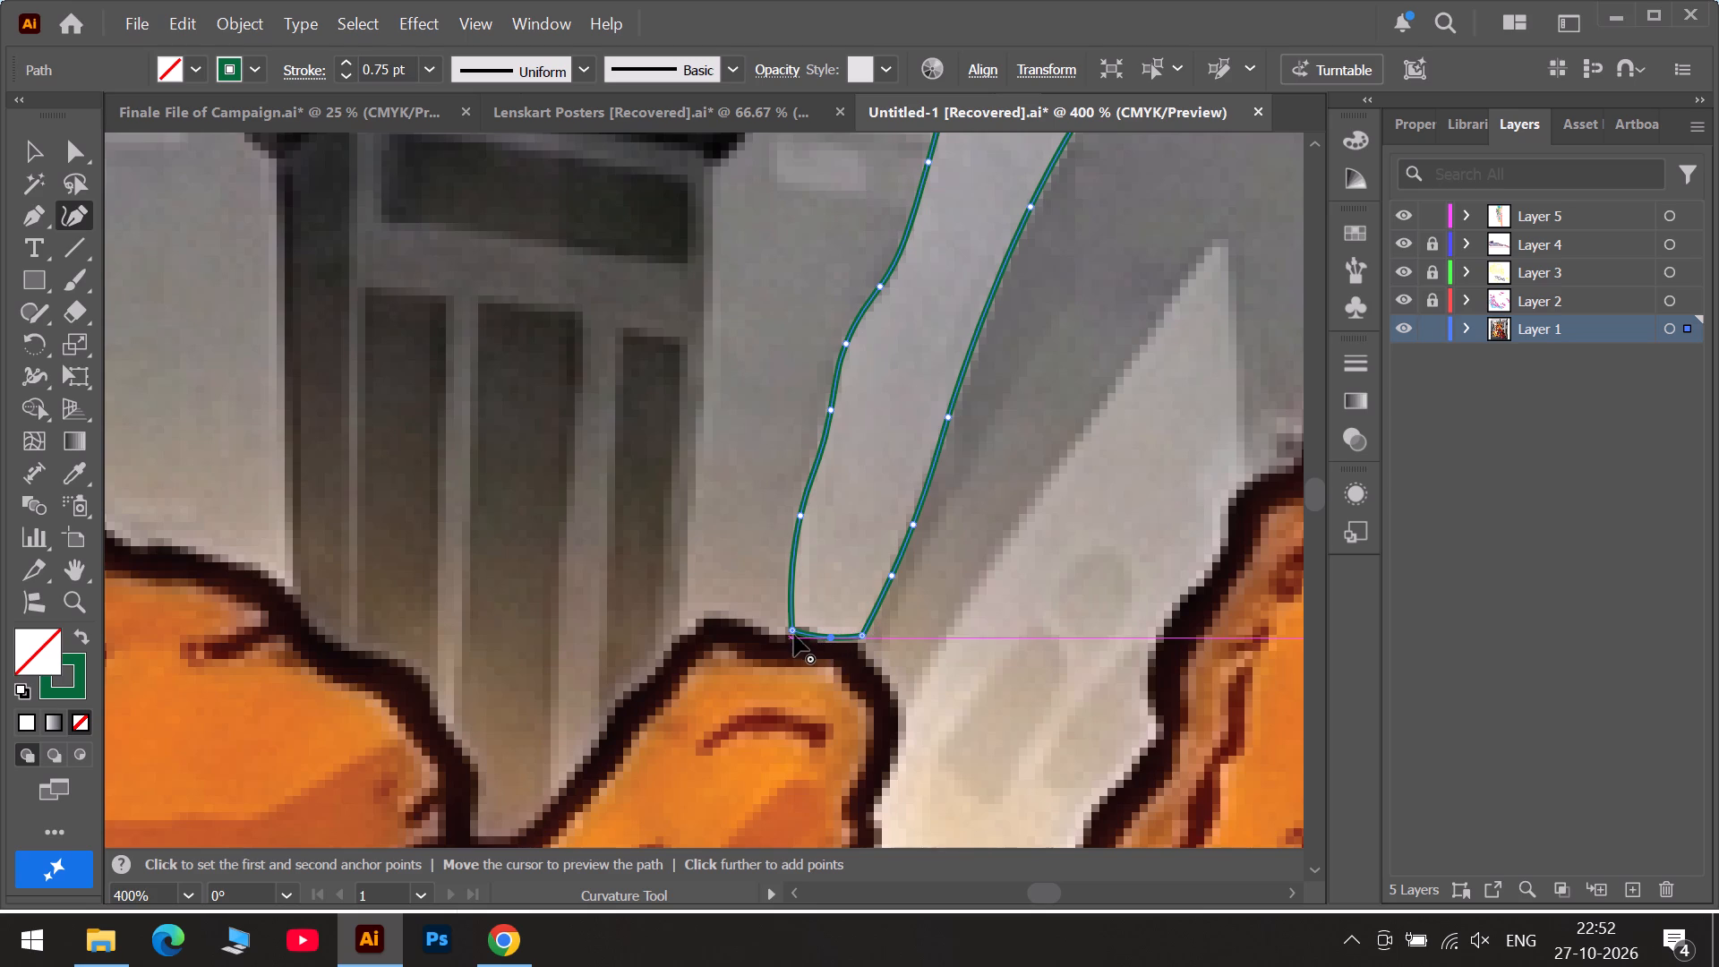
pyautogui.moveTo(791, 631); pyautogui.dragTo(790, 640)
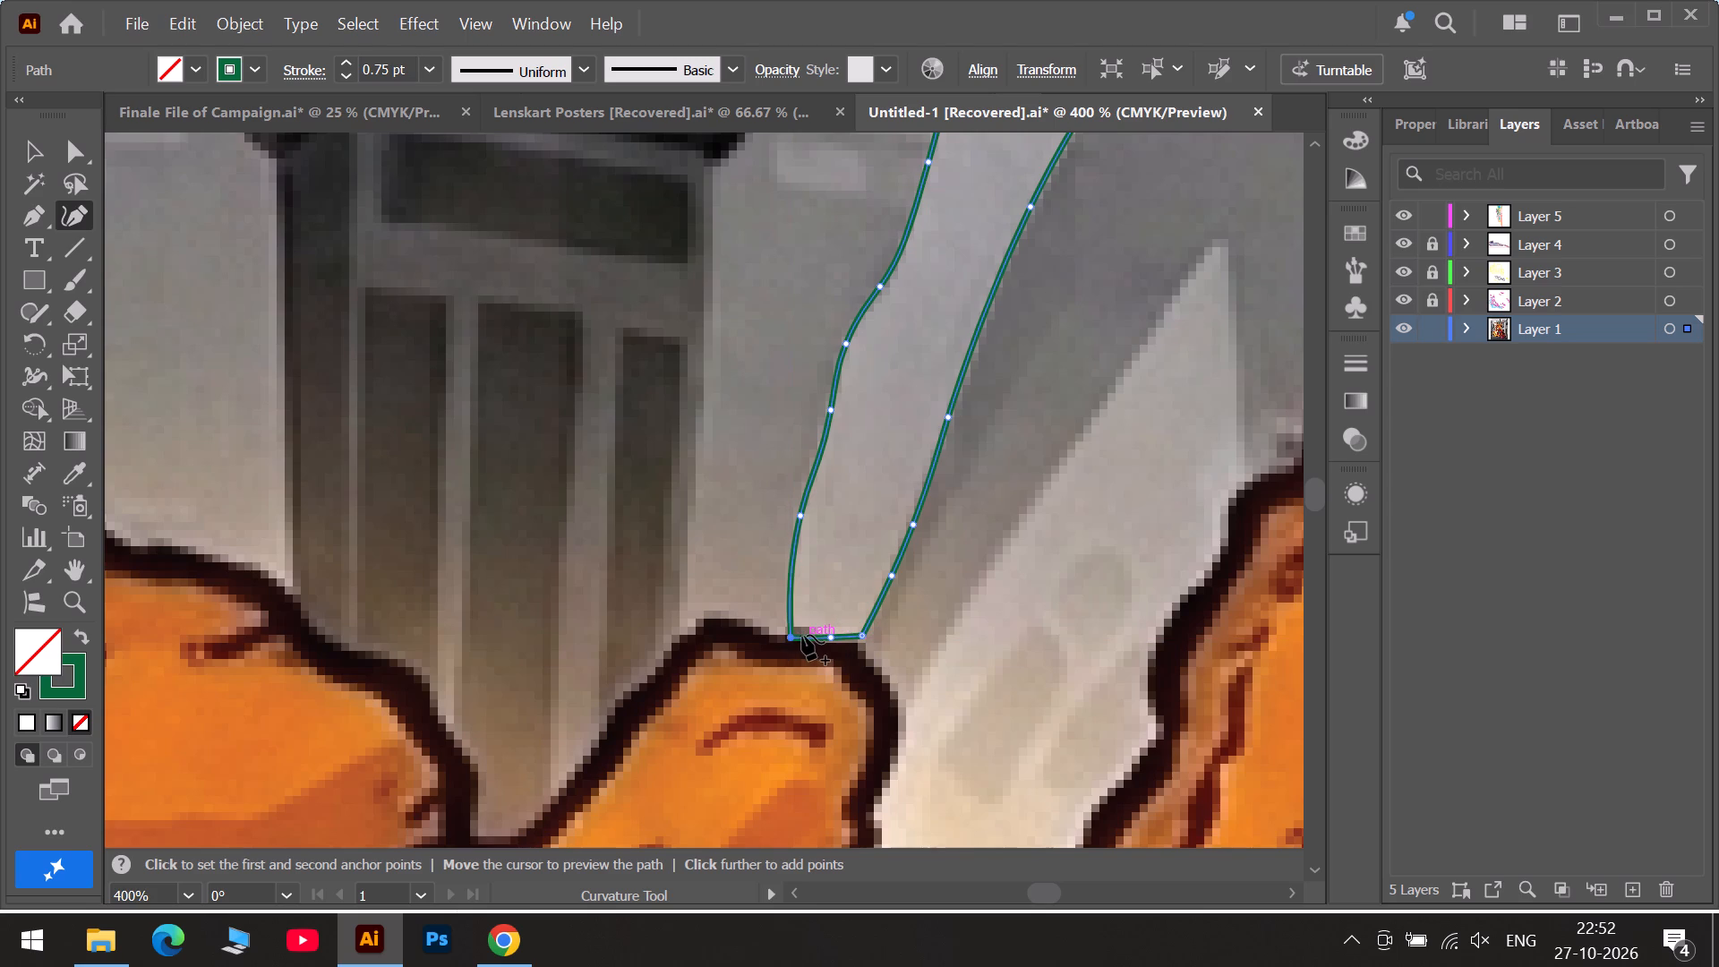
pyautogui.click(802, 635)
pyautogui.click(831, 638)
# Deselect the finished outline and lock Layer 1 so the linked poster image cannot be selected.
pyautogui.click(31, 160)
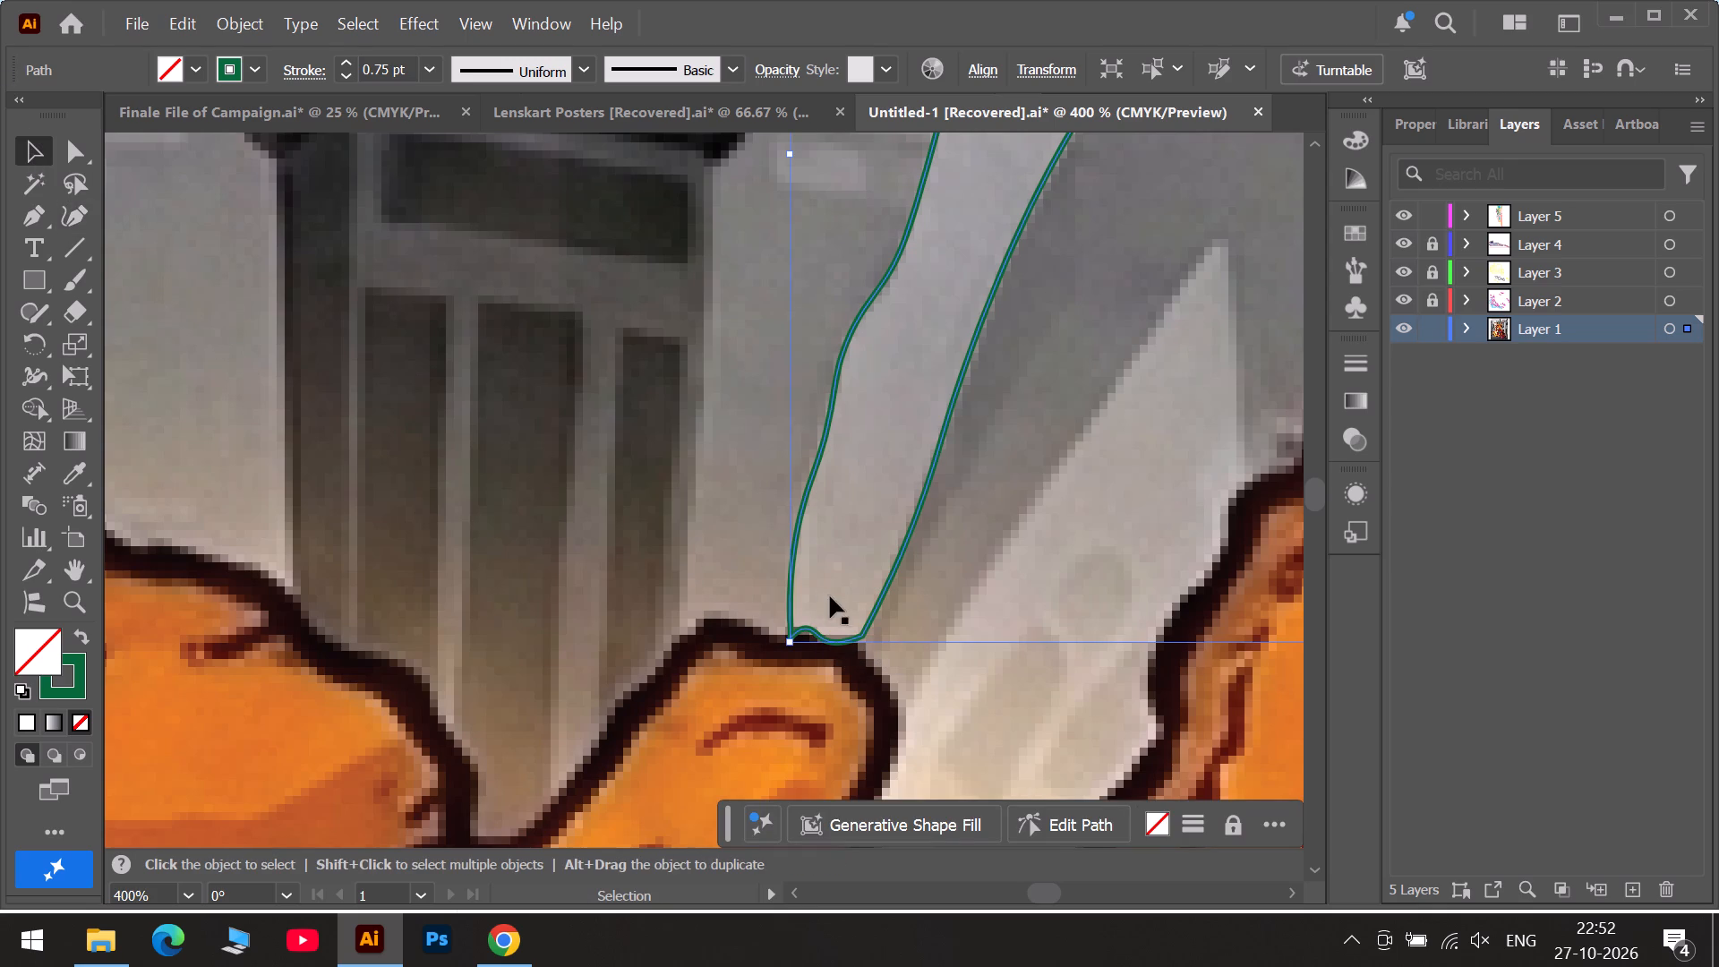
pyautogui.click(752, 519)
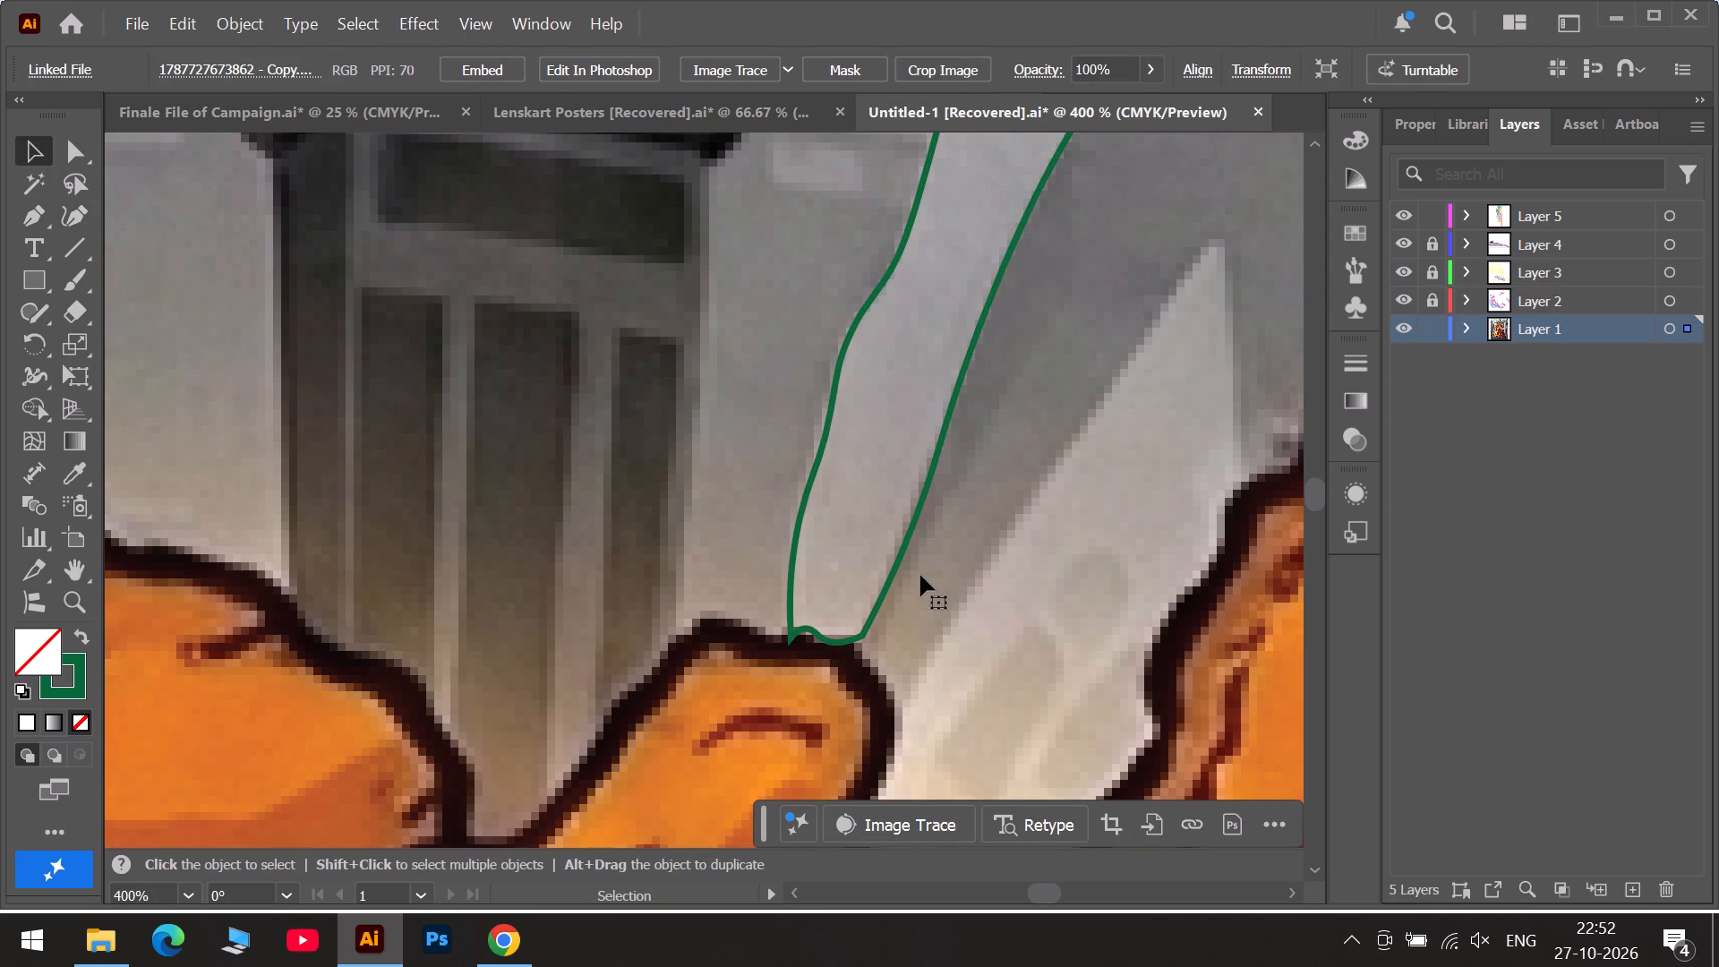
pyautogui.hotkey('ctrl', 'z')
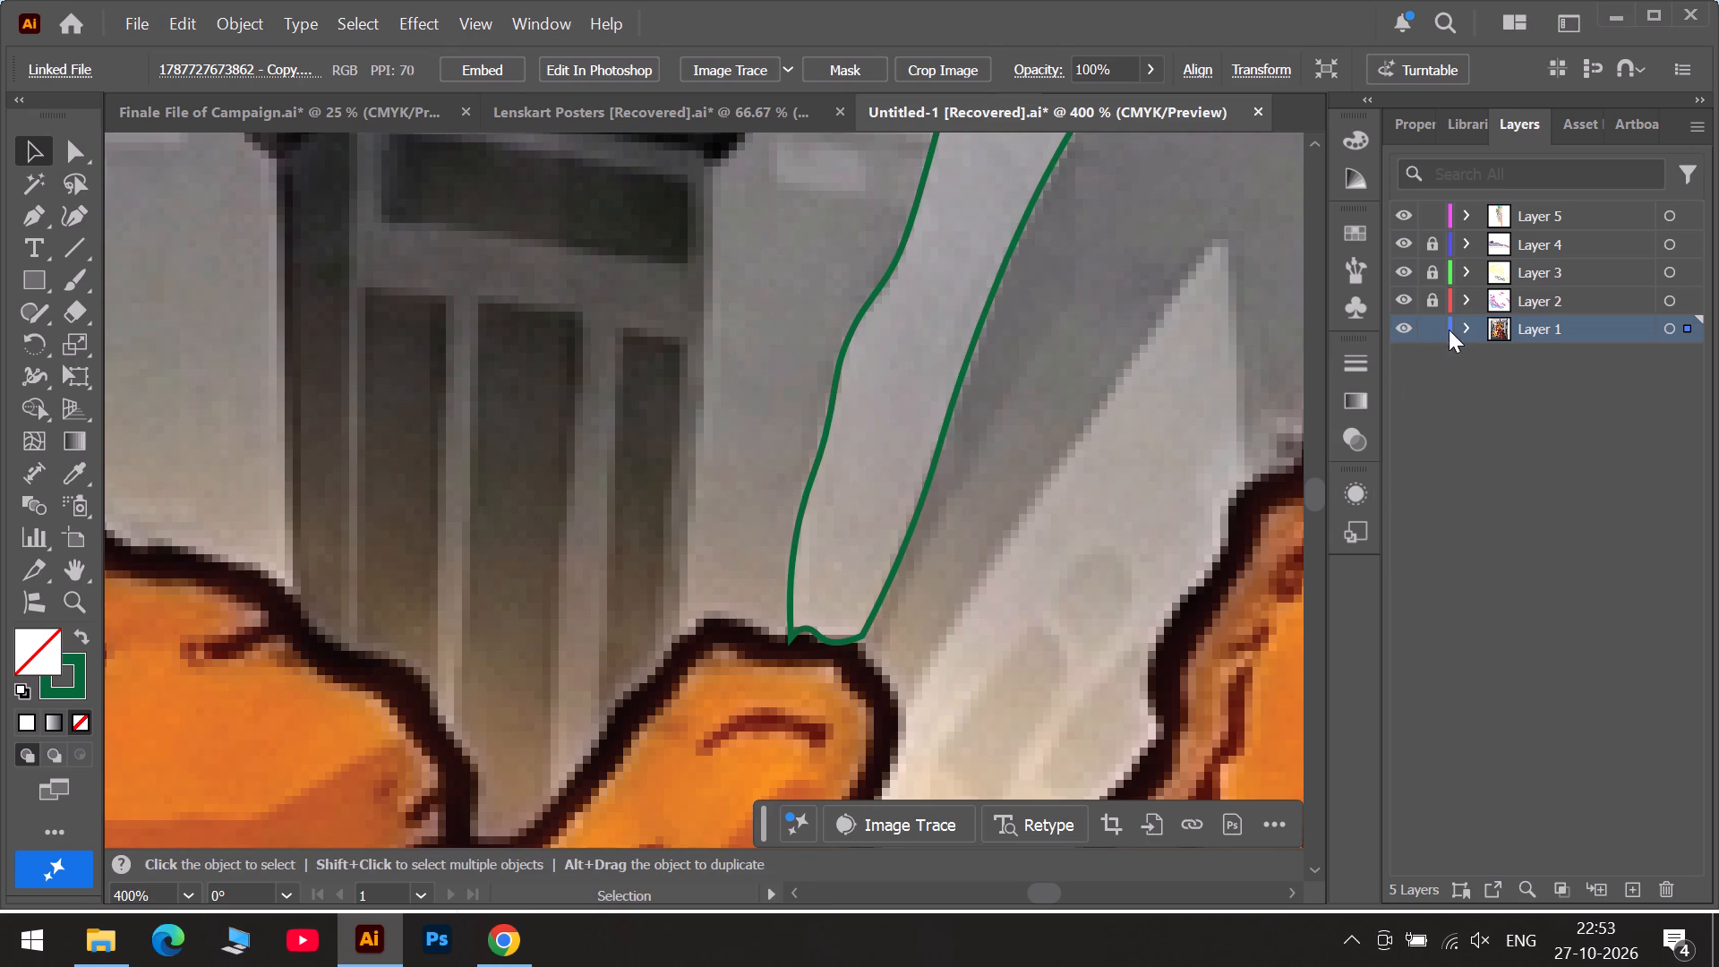
pyautogui.doubleClick(1435, 328)
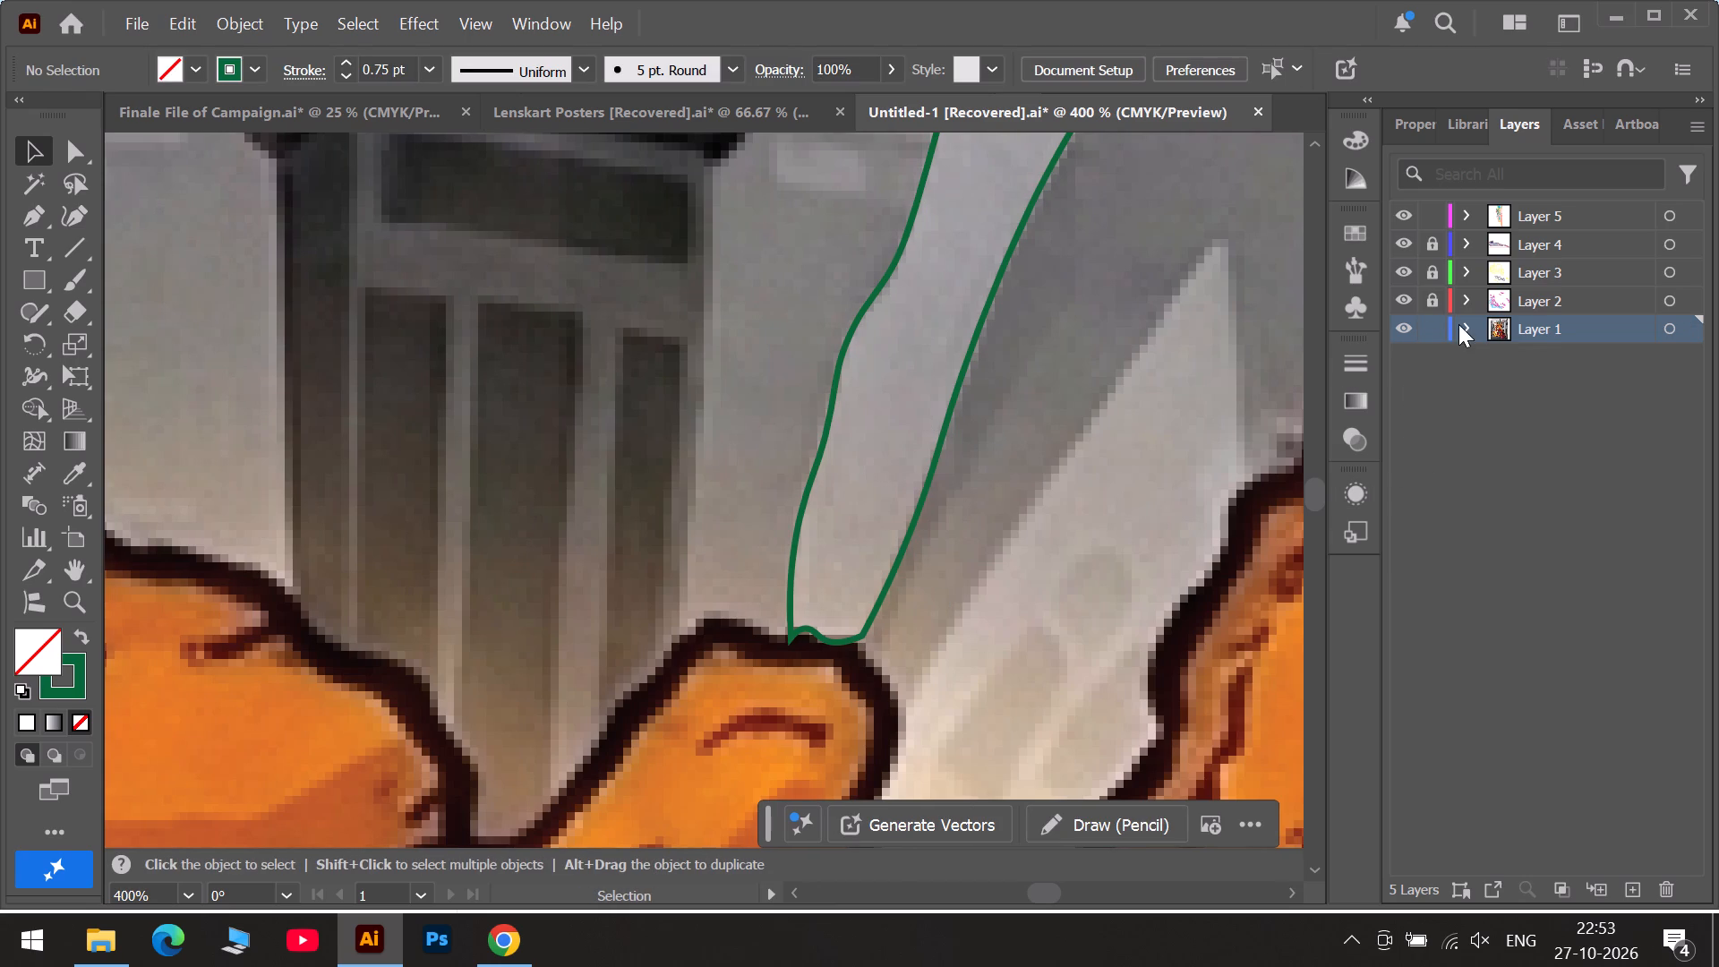
pyautogui.doubleClick(1438, 329)
pyautogui.click(1432, 331)
# Examine the traced wall outlines against the poster around the chicken pile and background building.
pyautogui.press('space')
pyautogui.scroll(-2, 1060, 392)
pyautogui.press('space')
pyautogui.scroll(-1, 1064, 396)
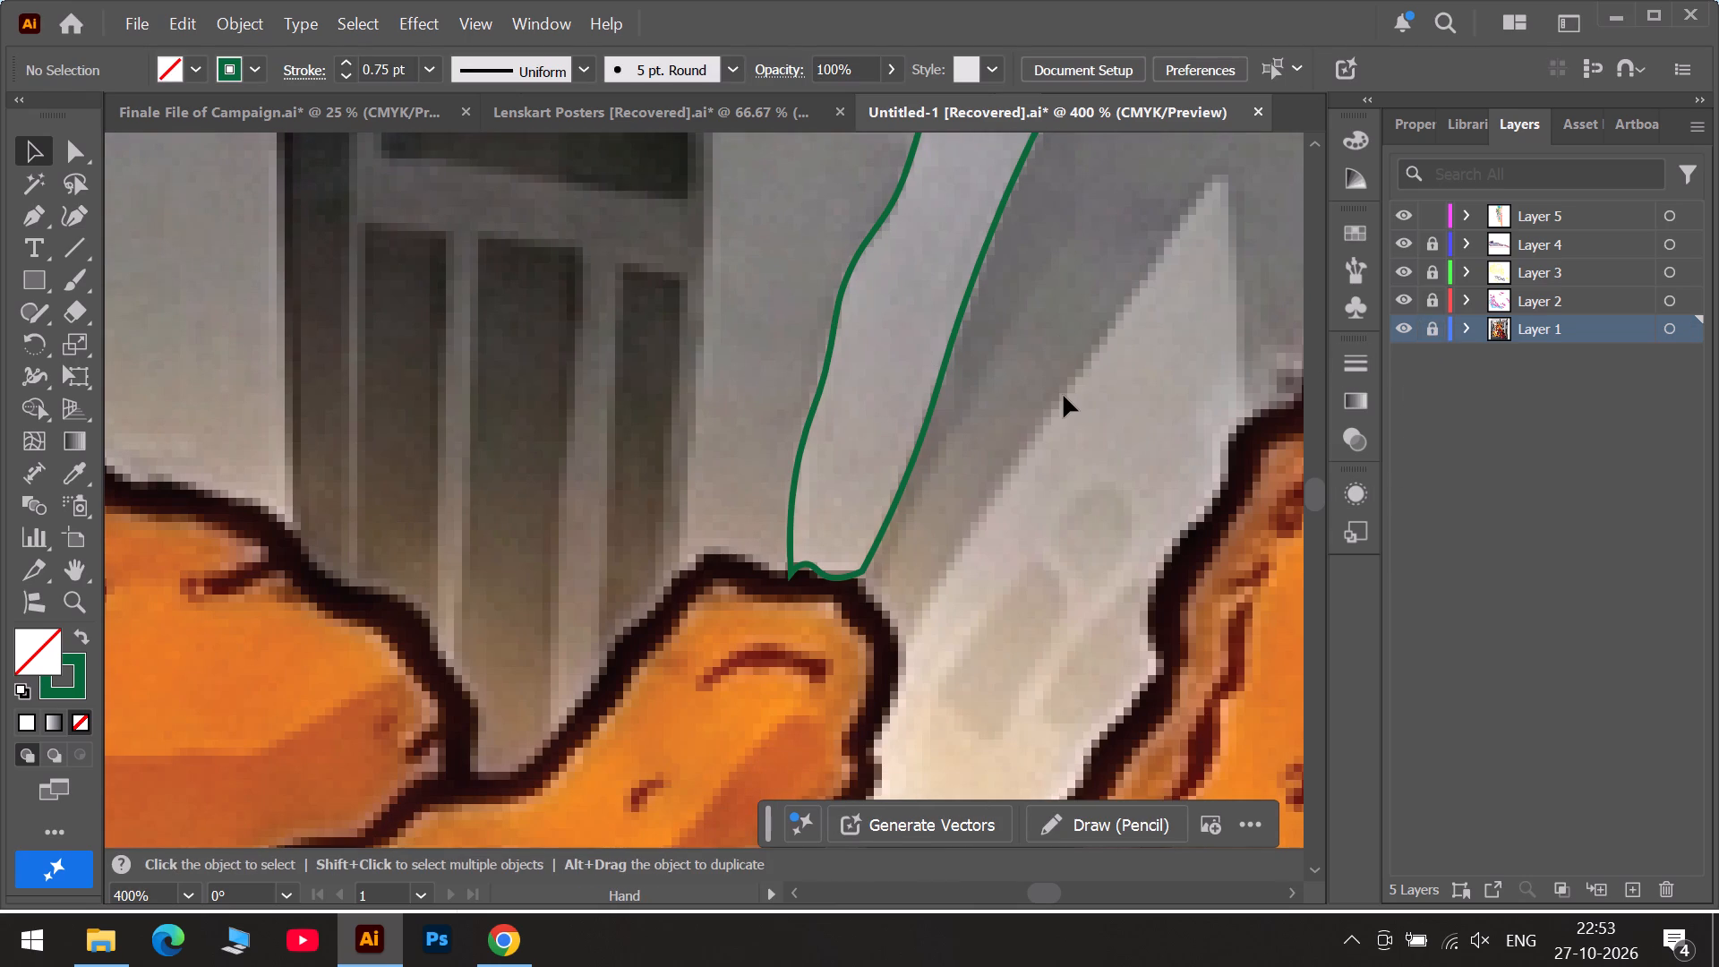
pyautogui.scroll(-1, 1065, 396)
pyautogui.keyDown('alt'); pyautogui.scroll(-2, 1065, 396); pyautogui.keyUp('alt')
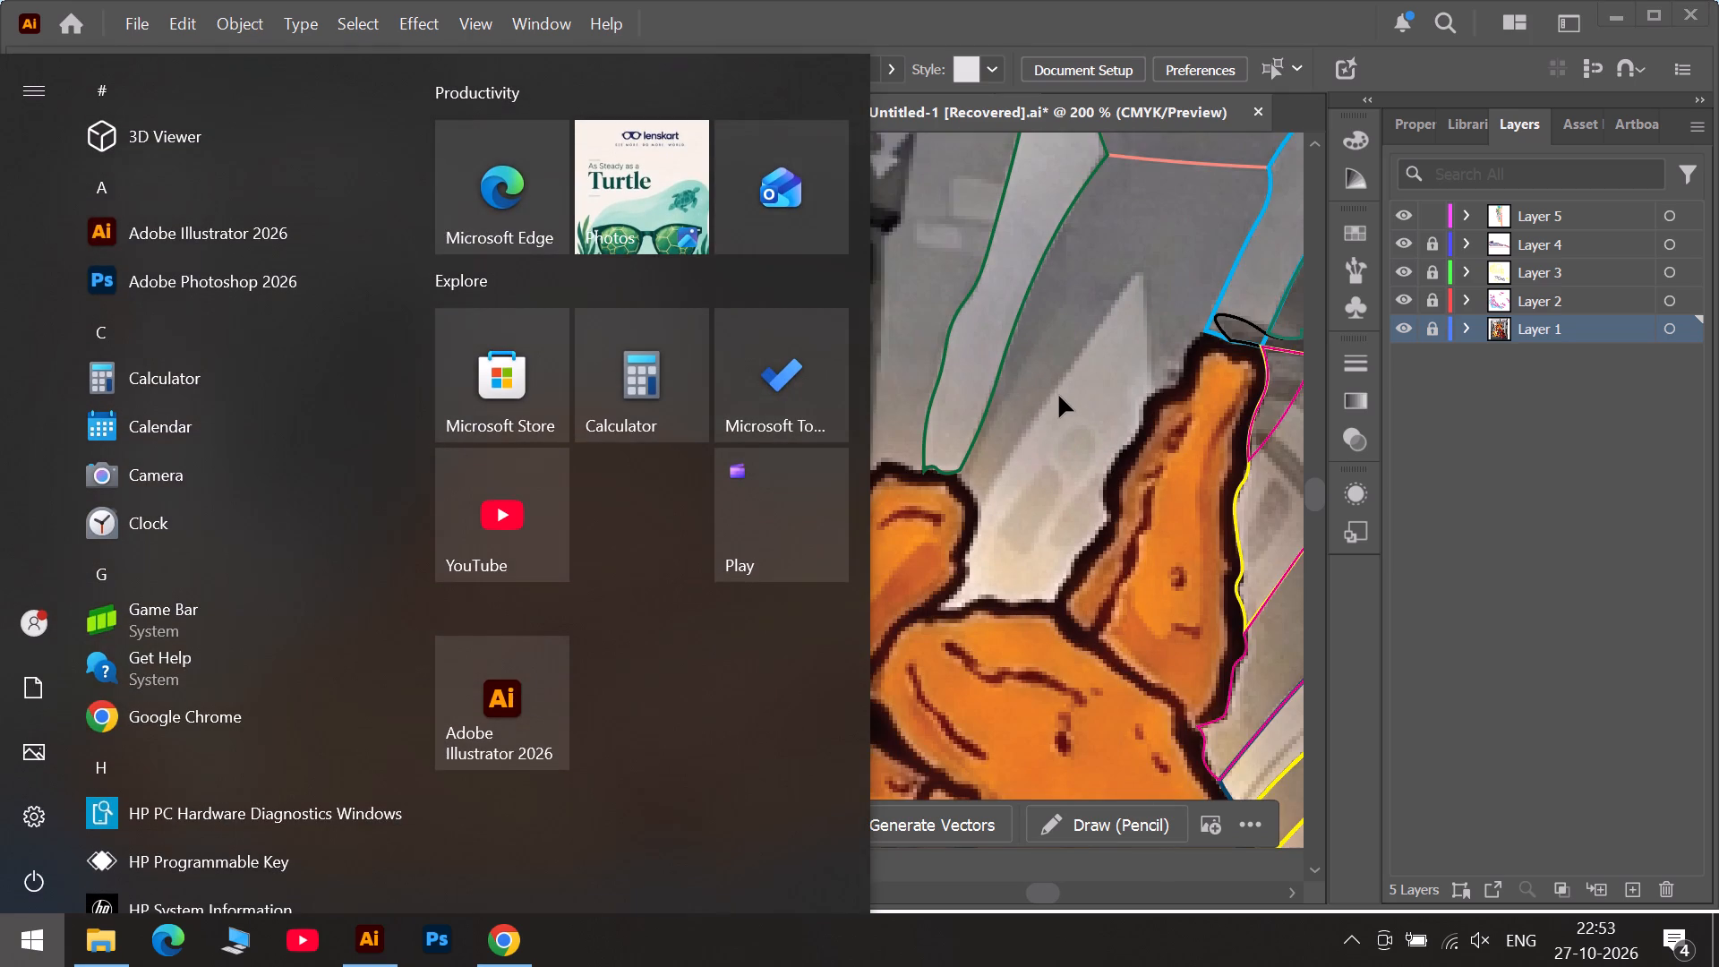
pyautogui.click(1044, 396)
pyautogui.keyDown('alt'); pyautogui.scroll(-2, 1075, 381); pyautogui.keyUp('alt')
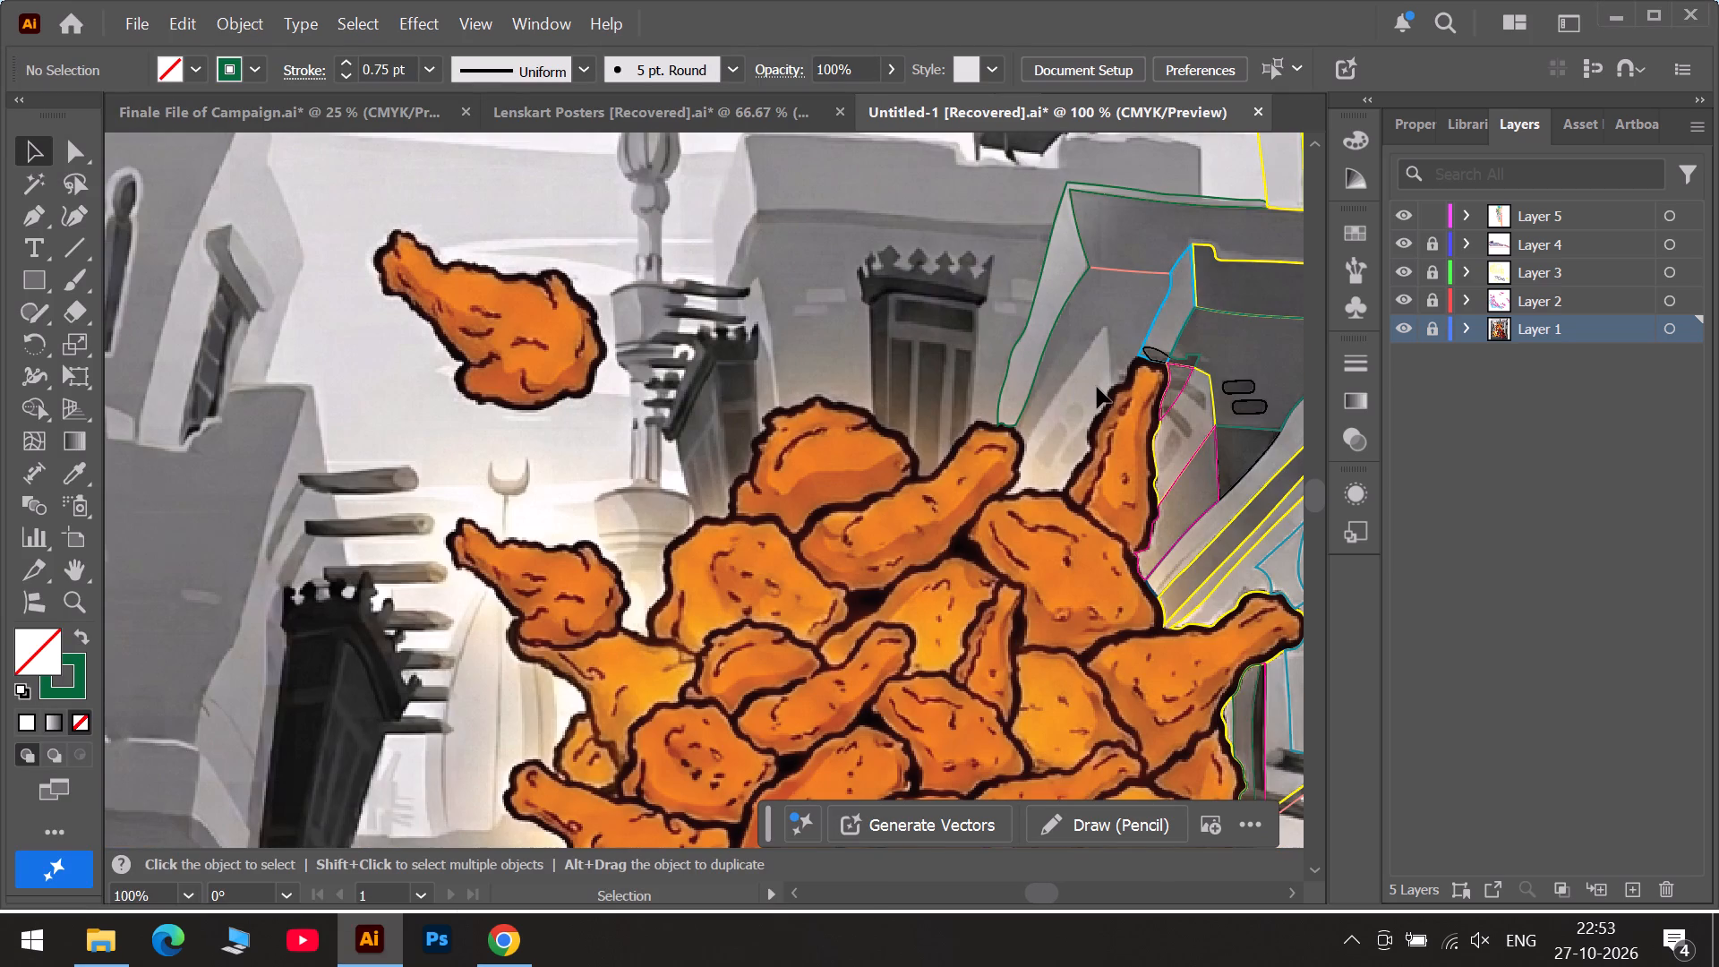
pyautogui.keyDown('alt'); pyautogui.scroll(2, 1097, 387); pyautogui.keyUp('alt')
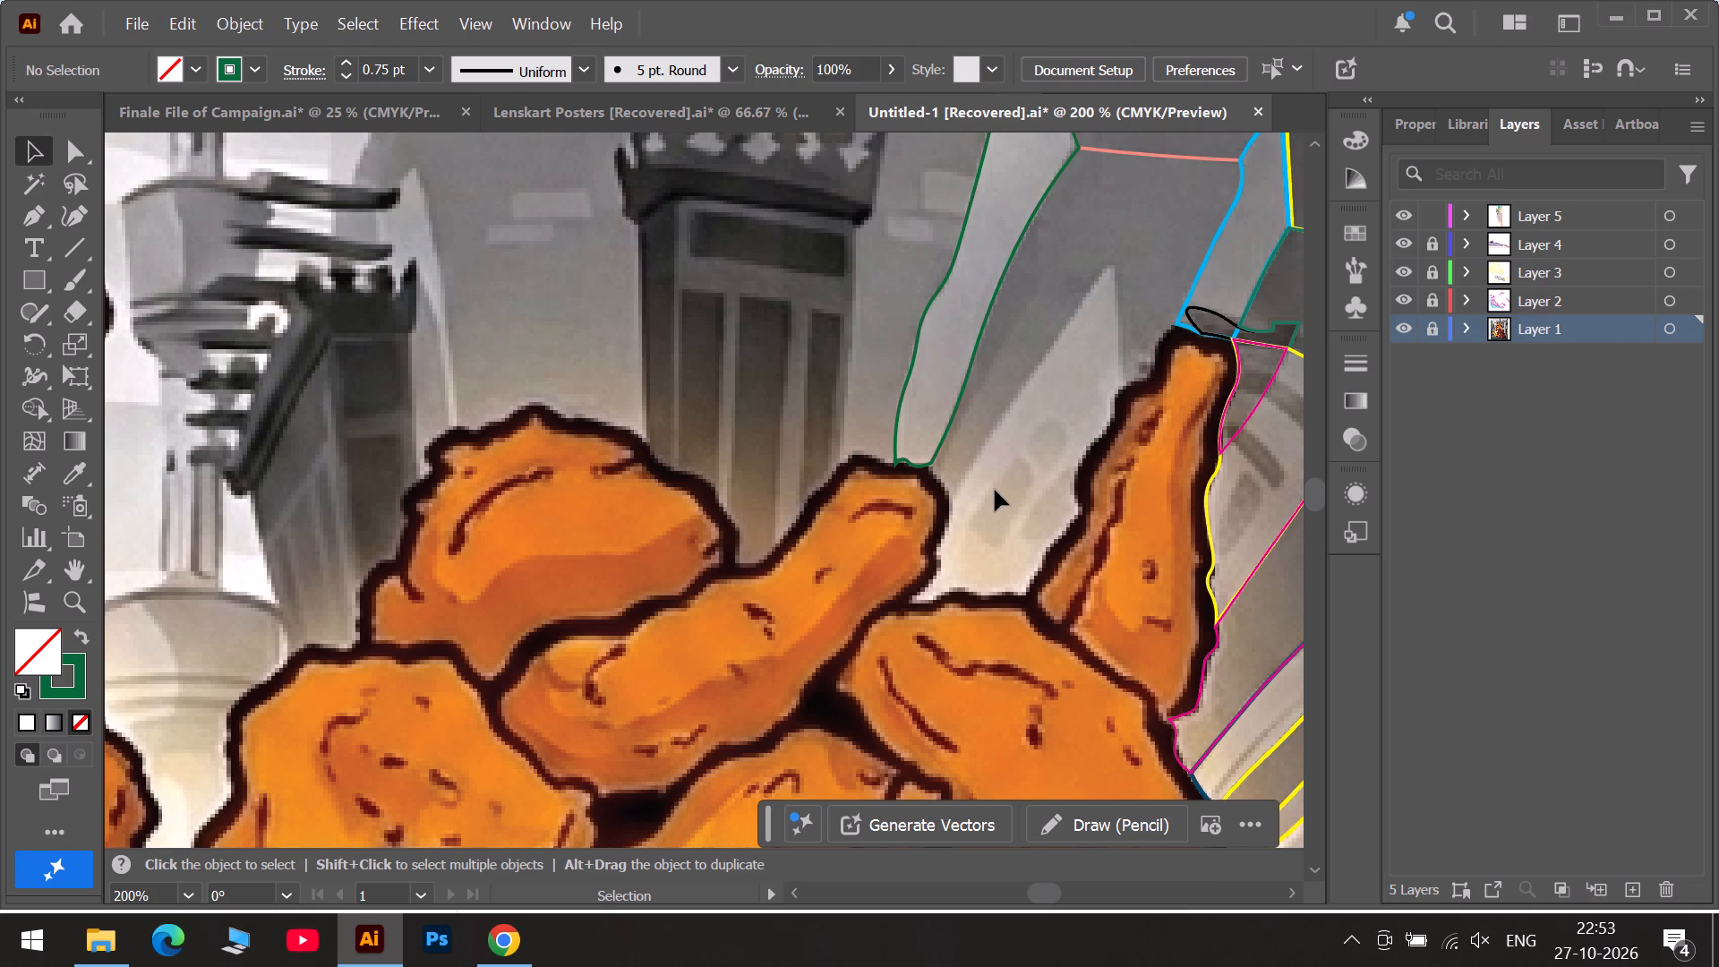
pyautogui.scroll(1, 989, 491)
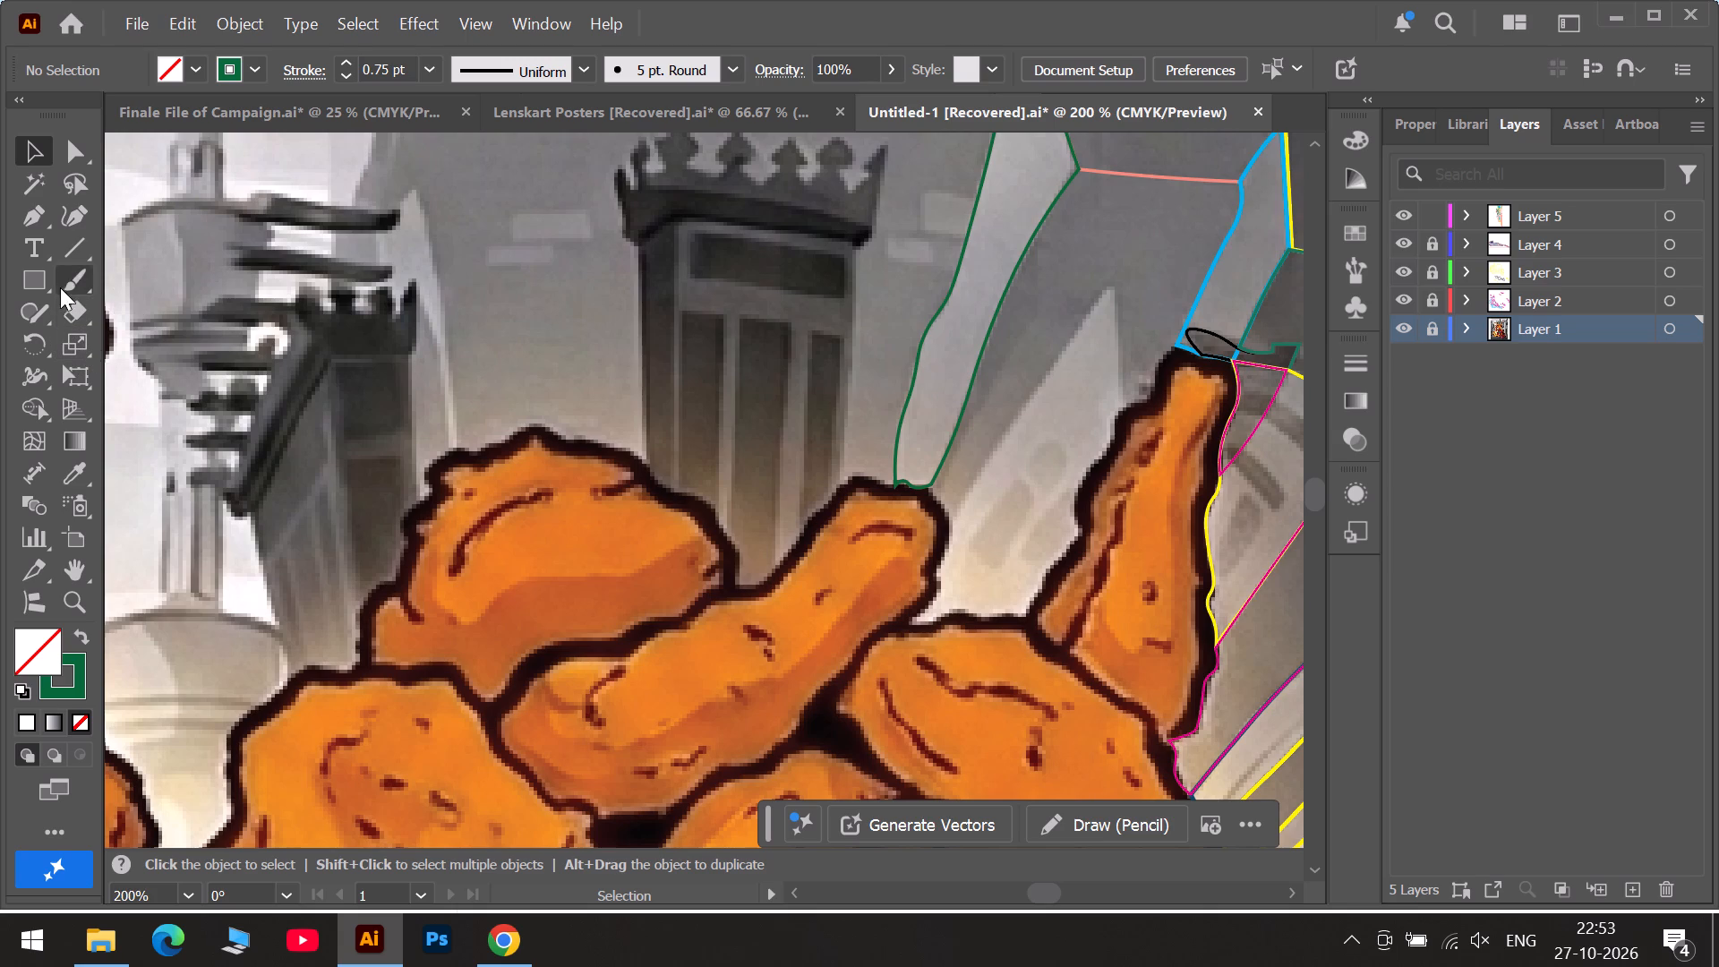
# Make Layer 5 the active layer for tracing with the Curvature tool.
pyautogui.click(69, 214)
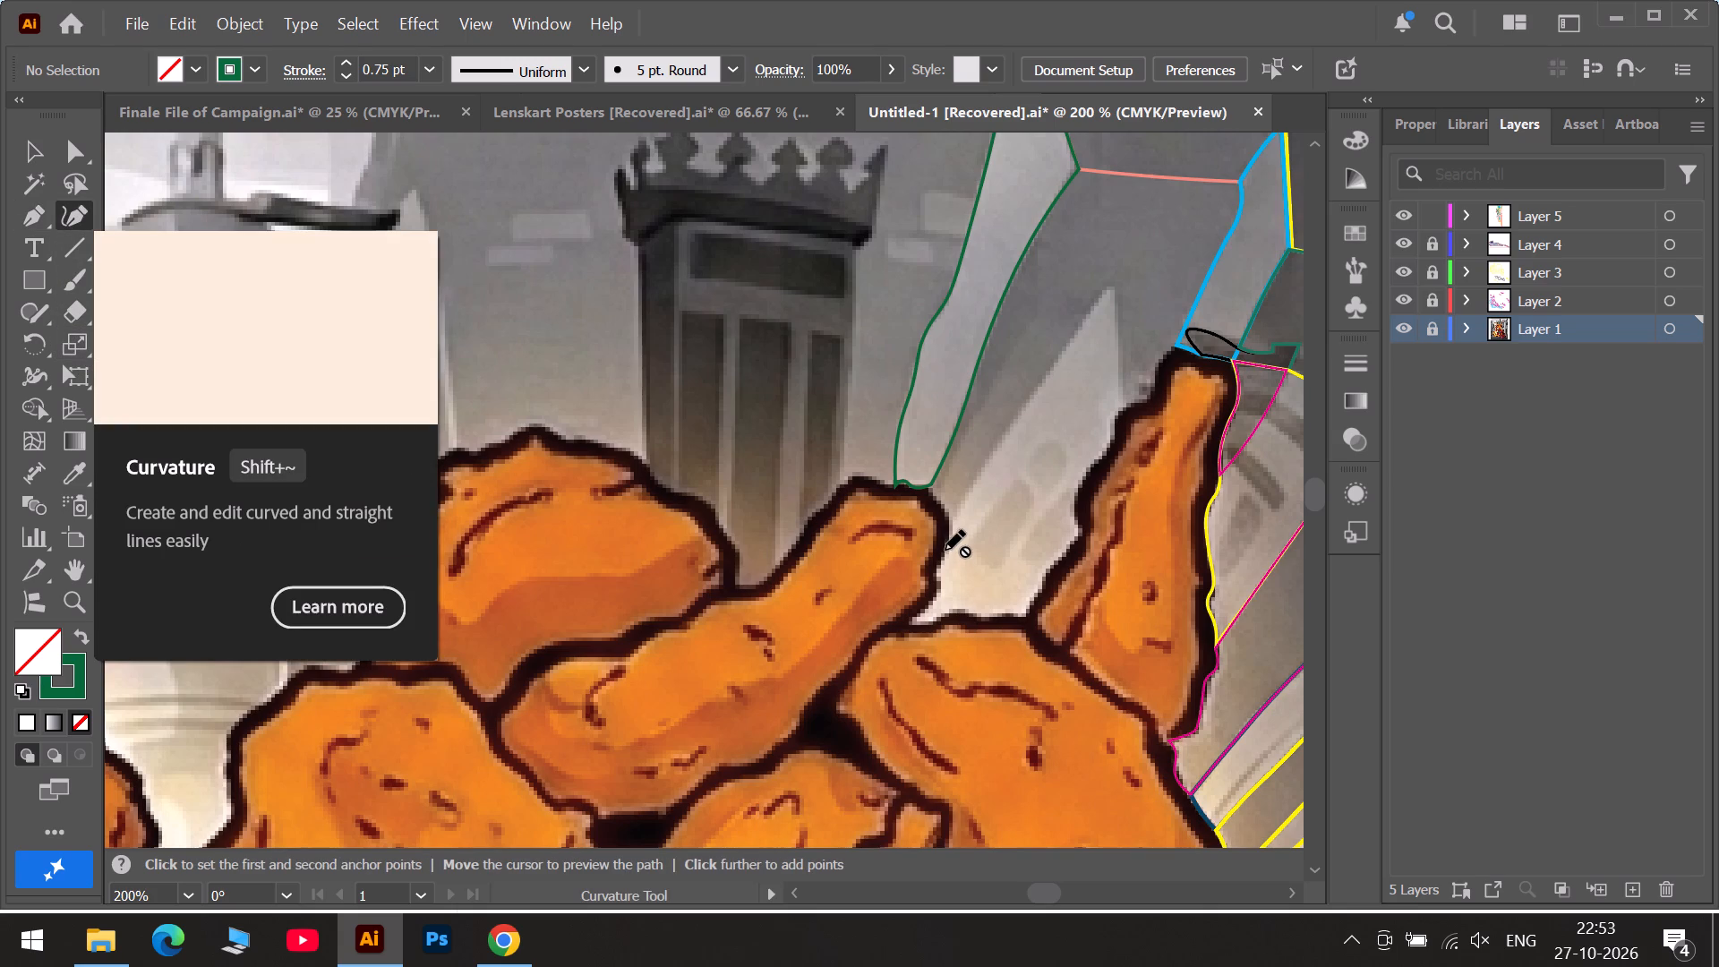
pyautogui.click(1476, 208)
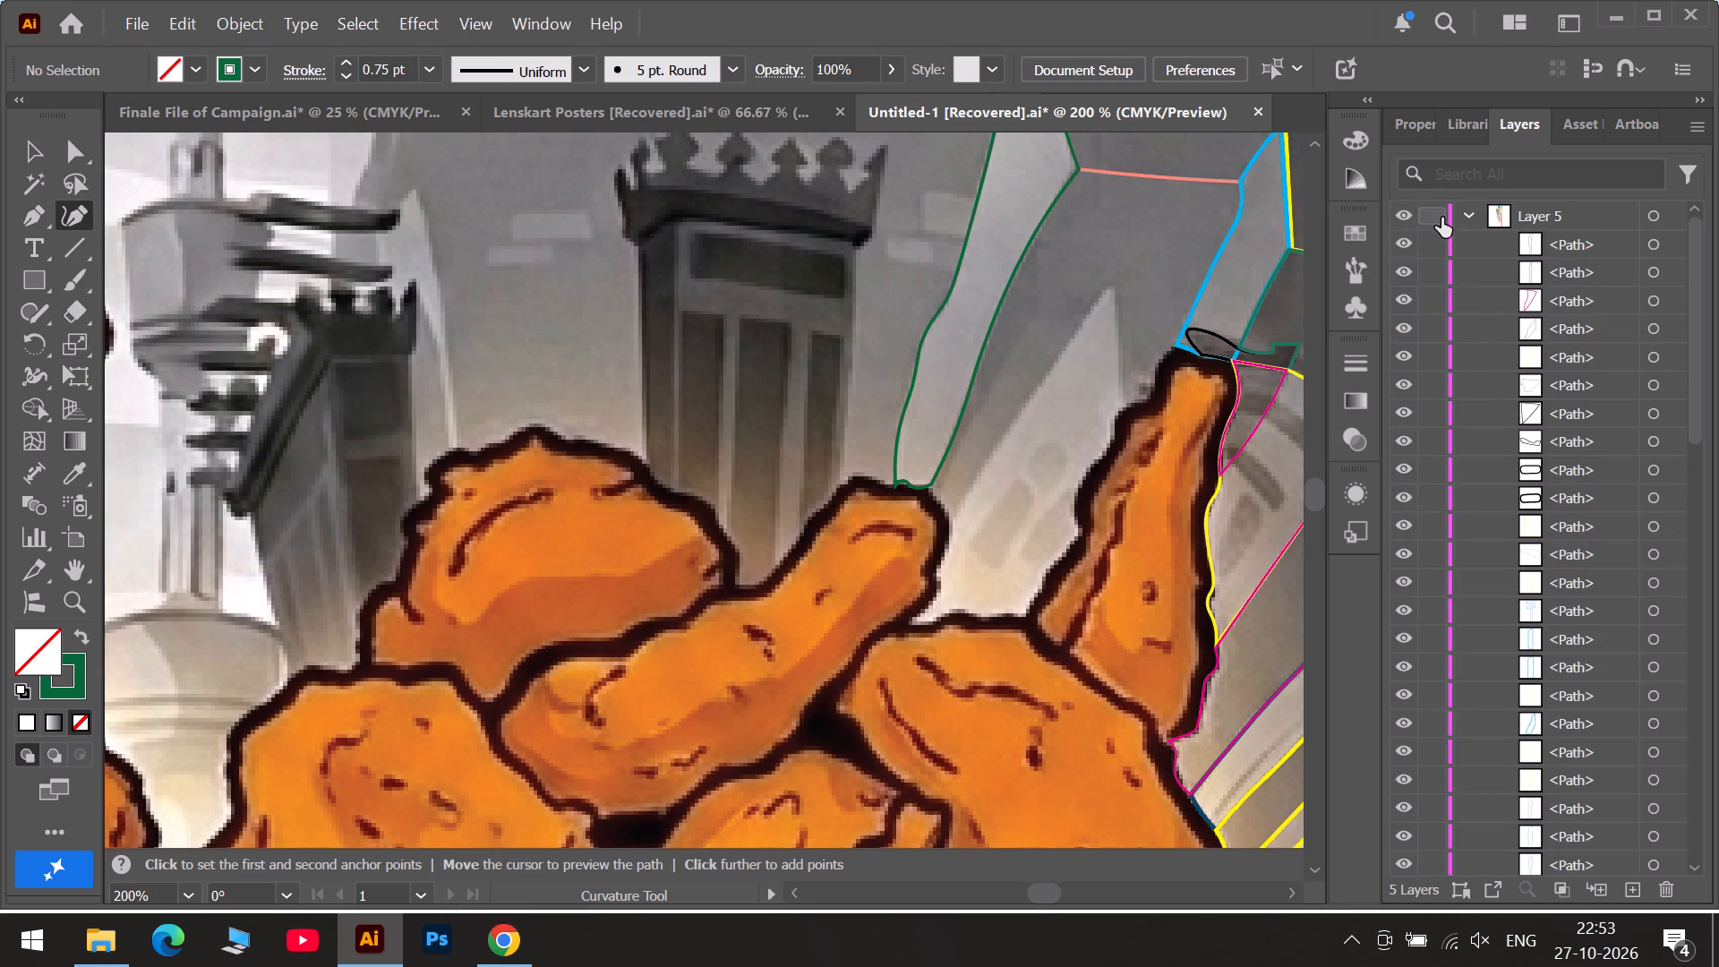
pyautogui.scroll(-6, 1441, 406)
pyautogui.scroll(6, 1433, 226)
pyautogui.click(1470, 216)
pyautogui.click(1534, 212)
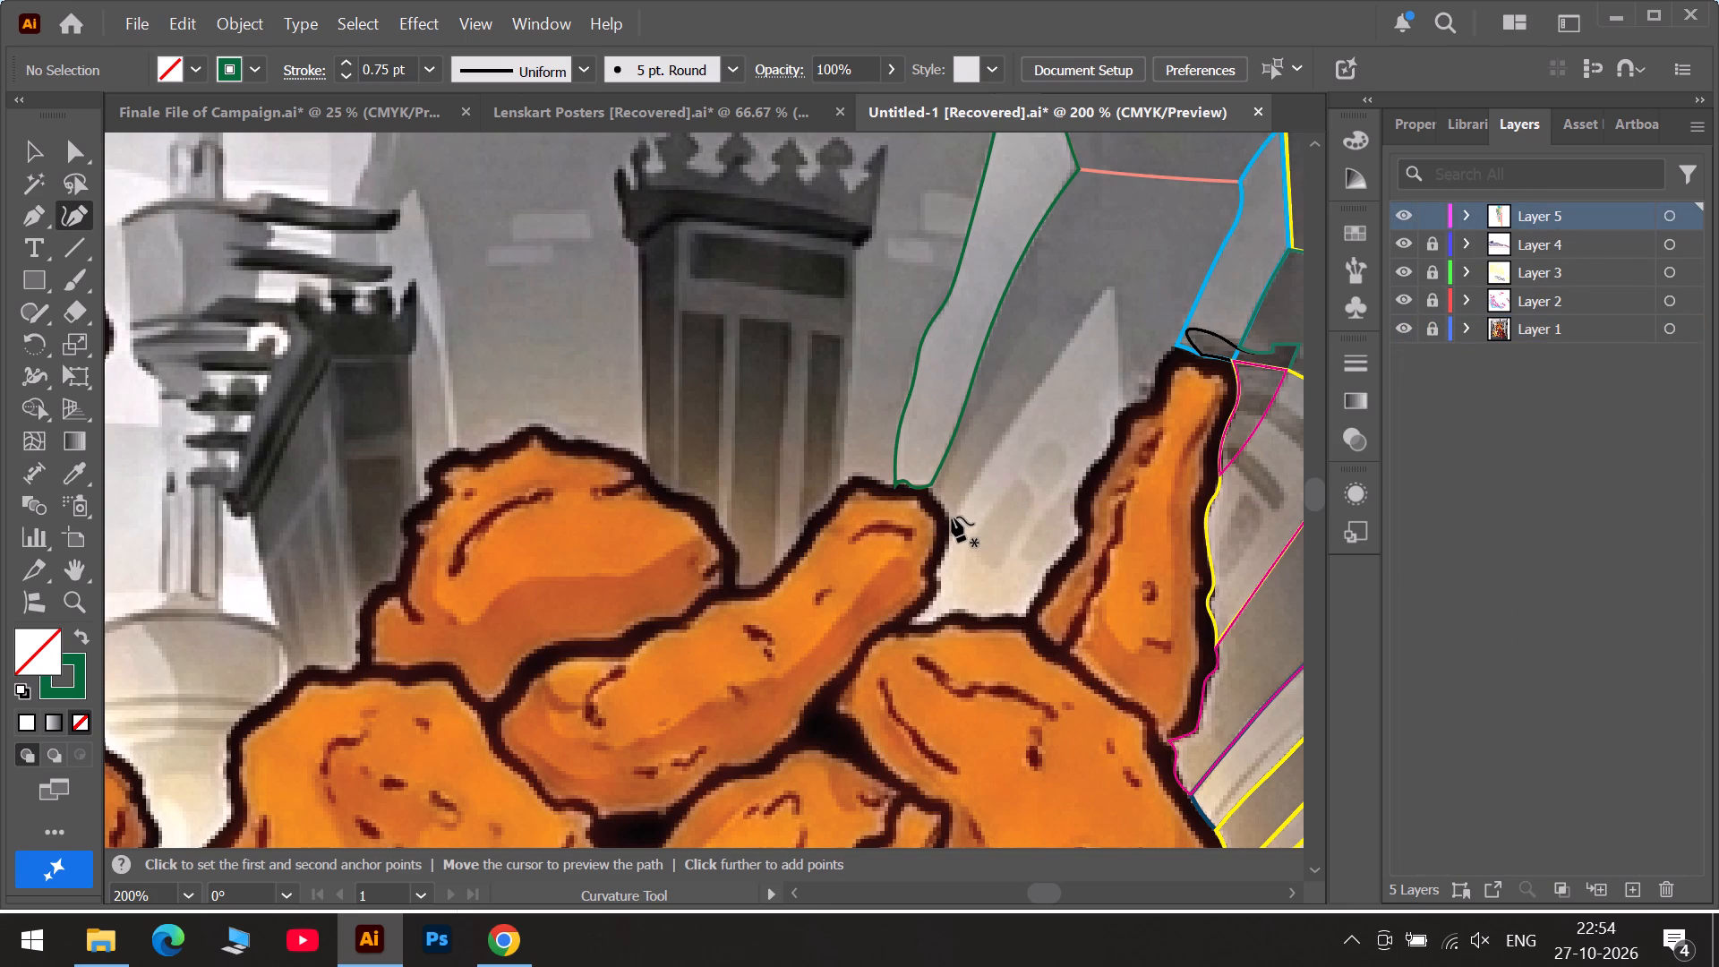
# Start a new outline at the drumstick's edge, tracing the pale wall's slanted edge up to its peak and adjusting the middle anchor to fit.
pyautogui.keyDown('alt'); pyautogui.scroll(3, 951, 517); pyautogui.keyUp('alt')
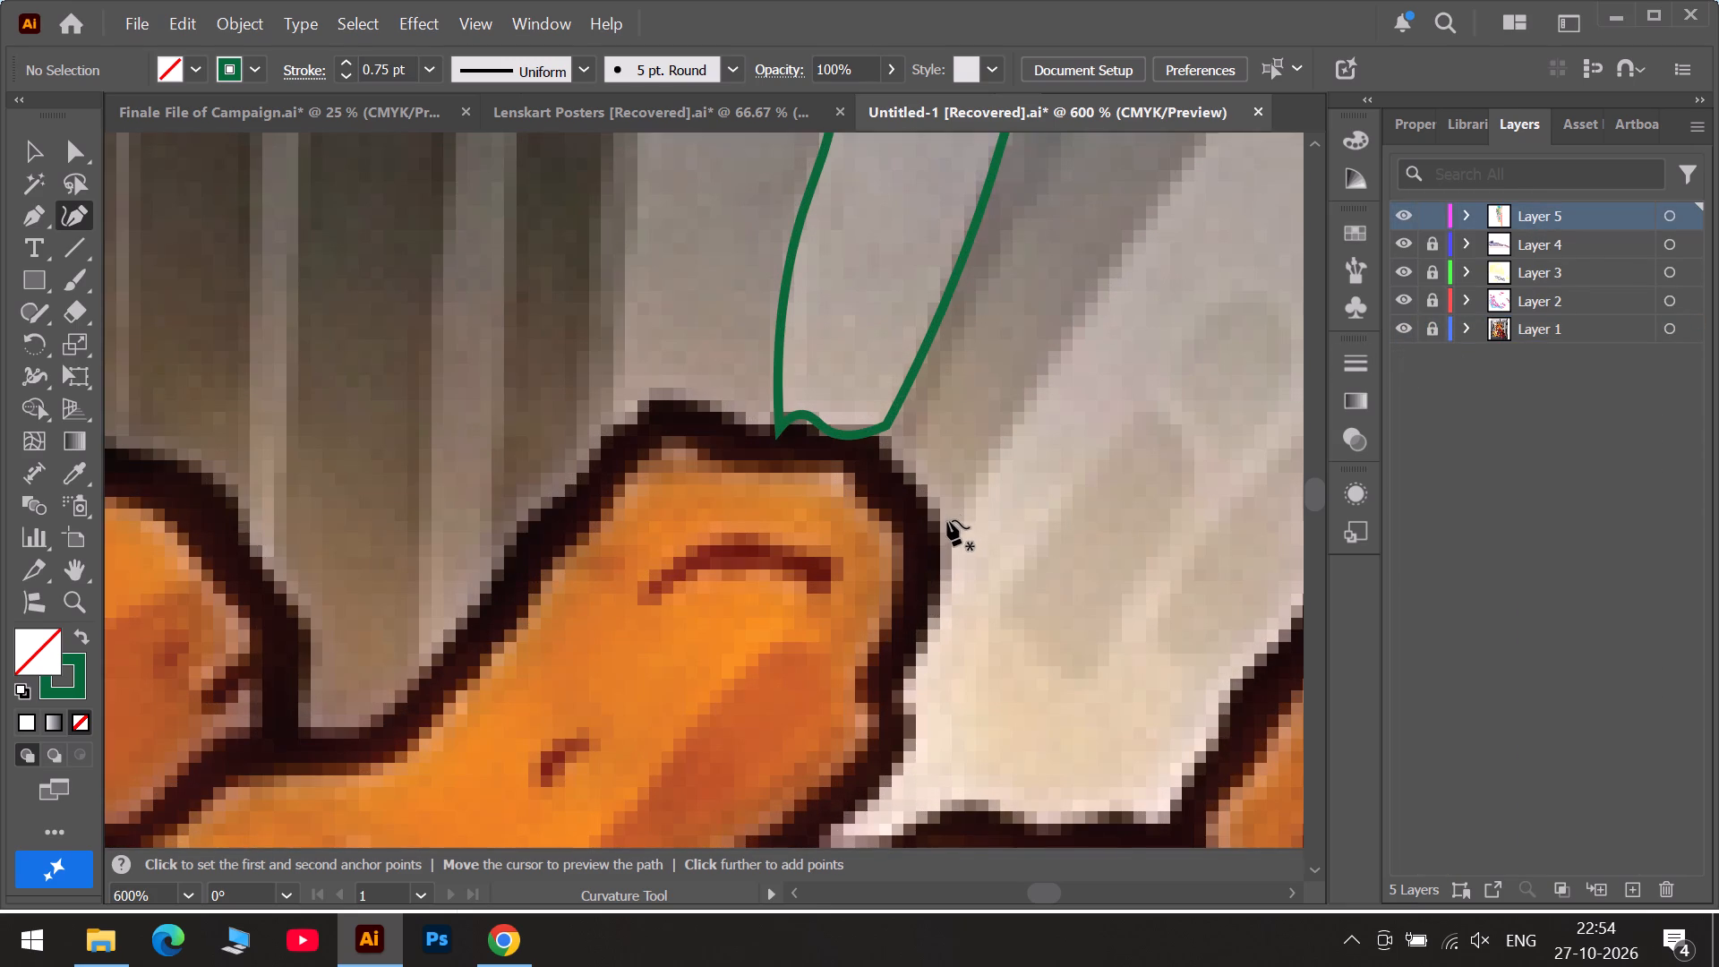
pyautogui.click(947, 518)
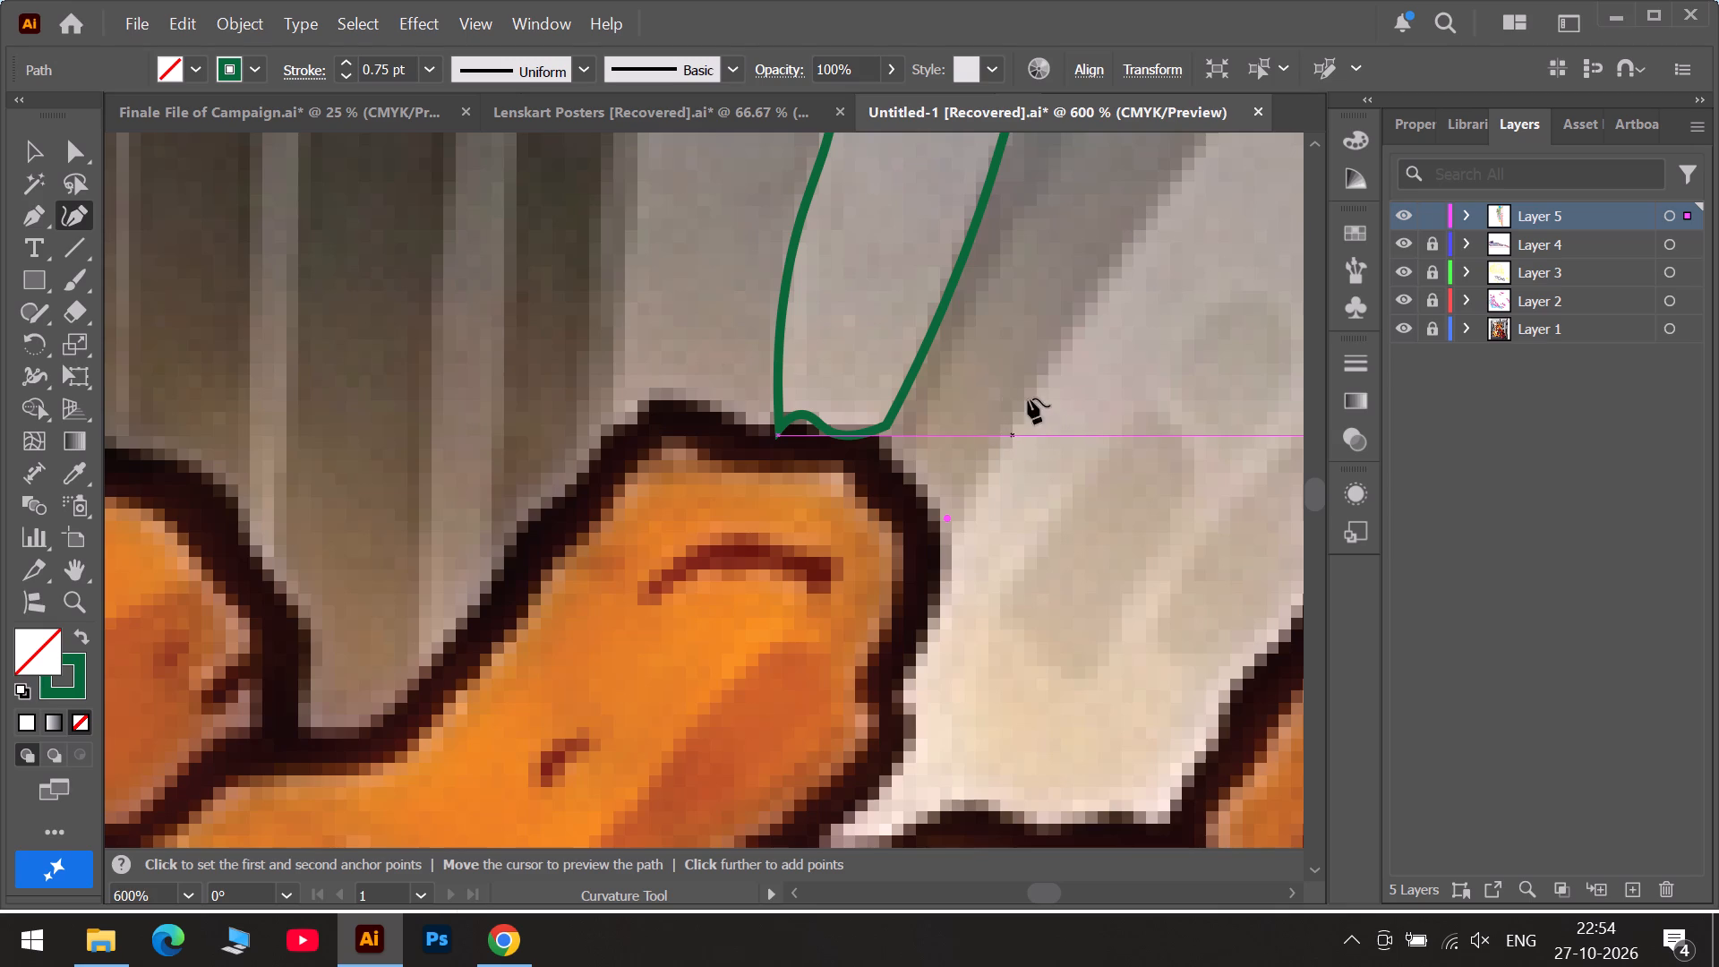
pyautogui.click(1053, 364)
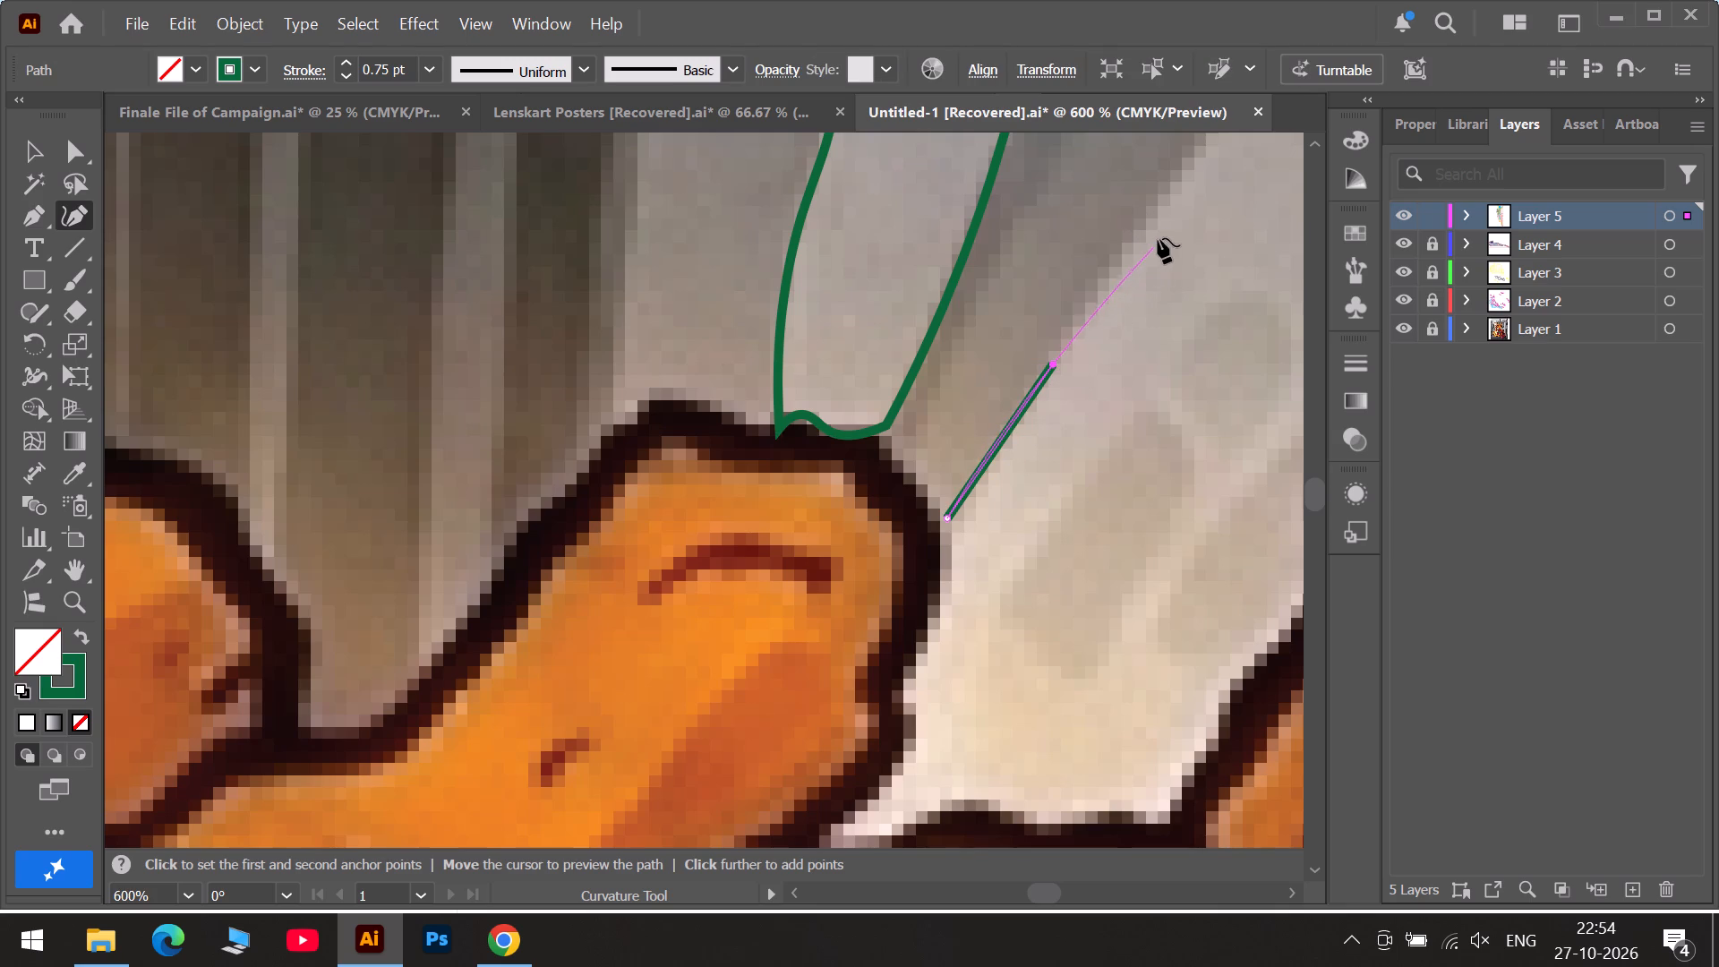
pyautogui.click(1186, 170)
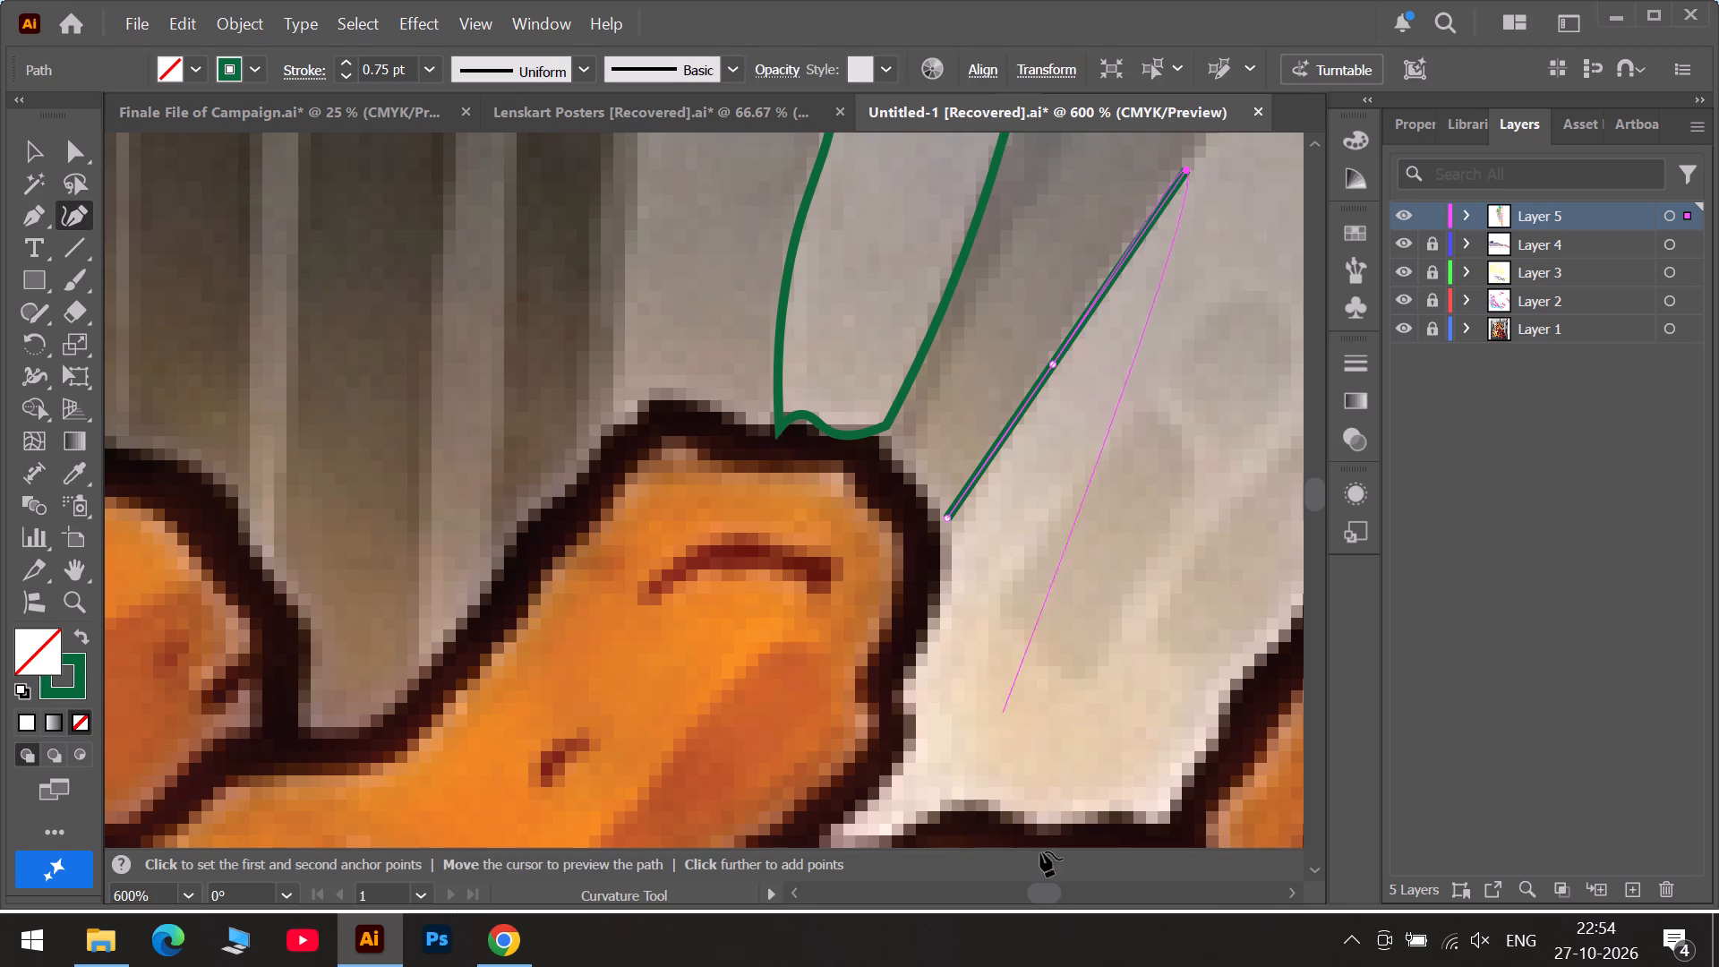
pyautogui.click(1097, 897)
pyautogui.scroll(6, 657, 298)
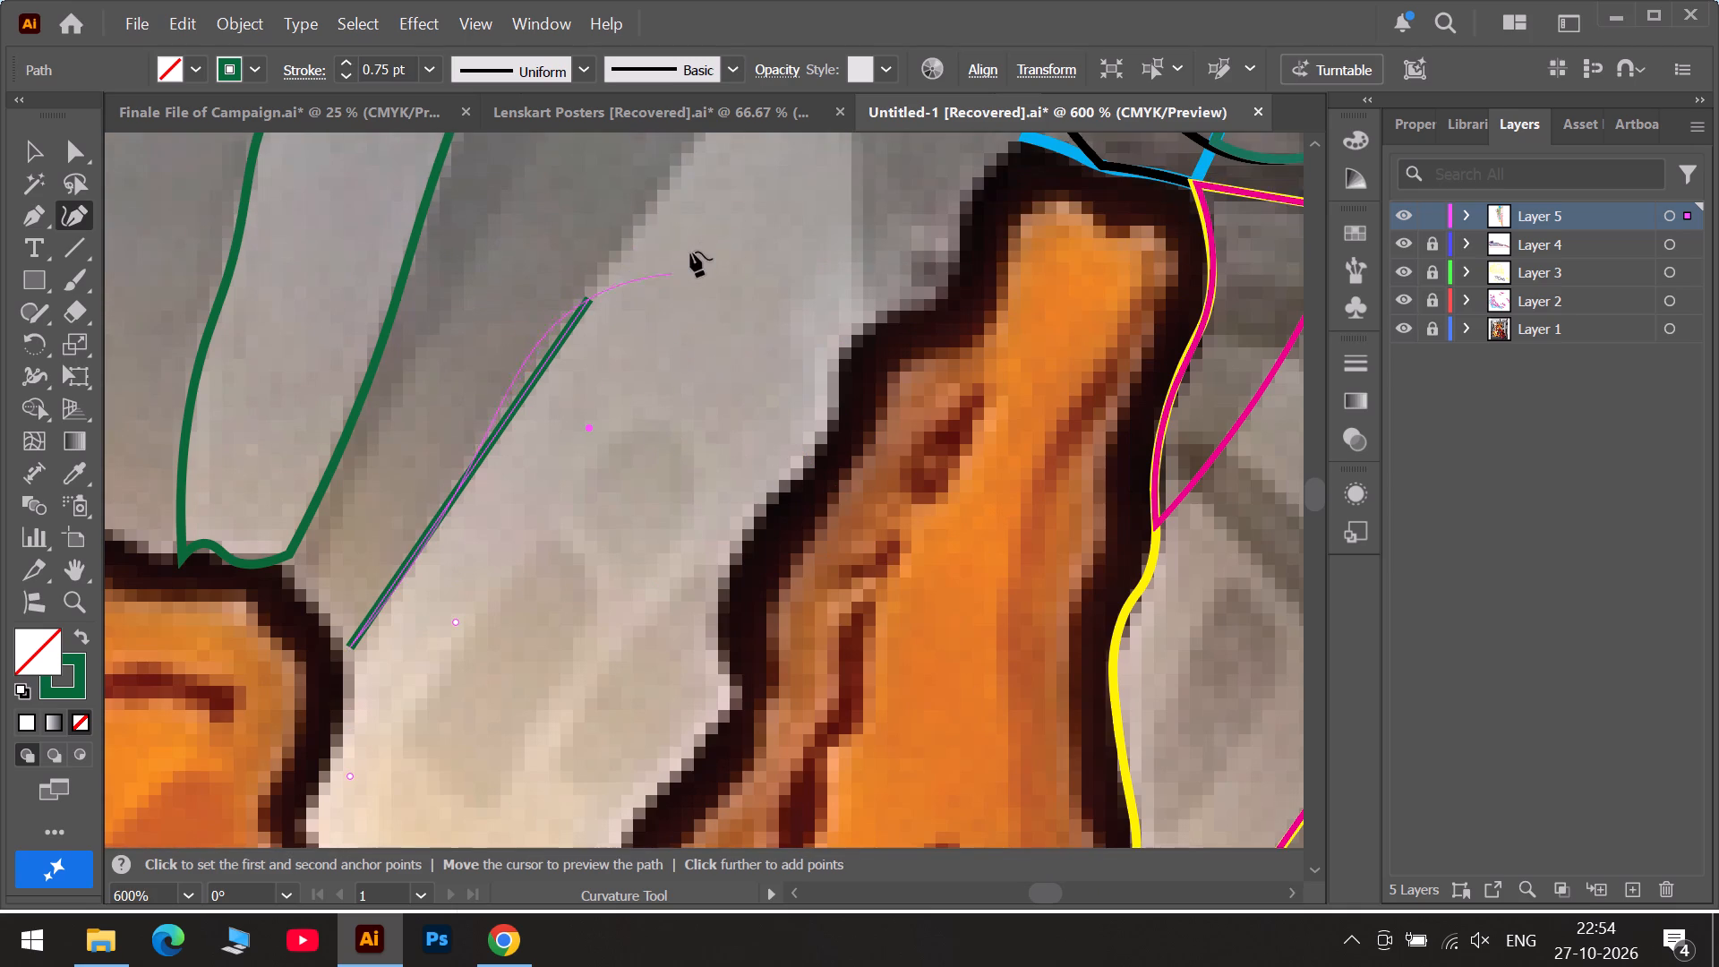
pyautogui.scroll(11, 731, 180)
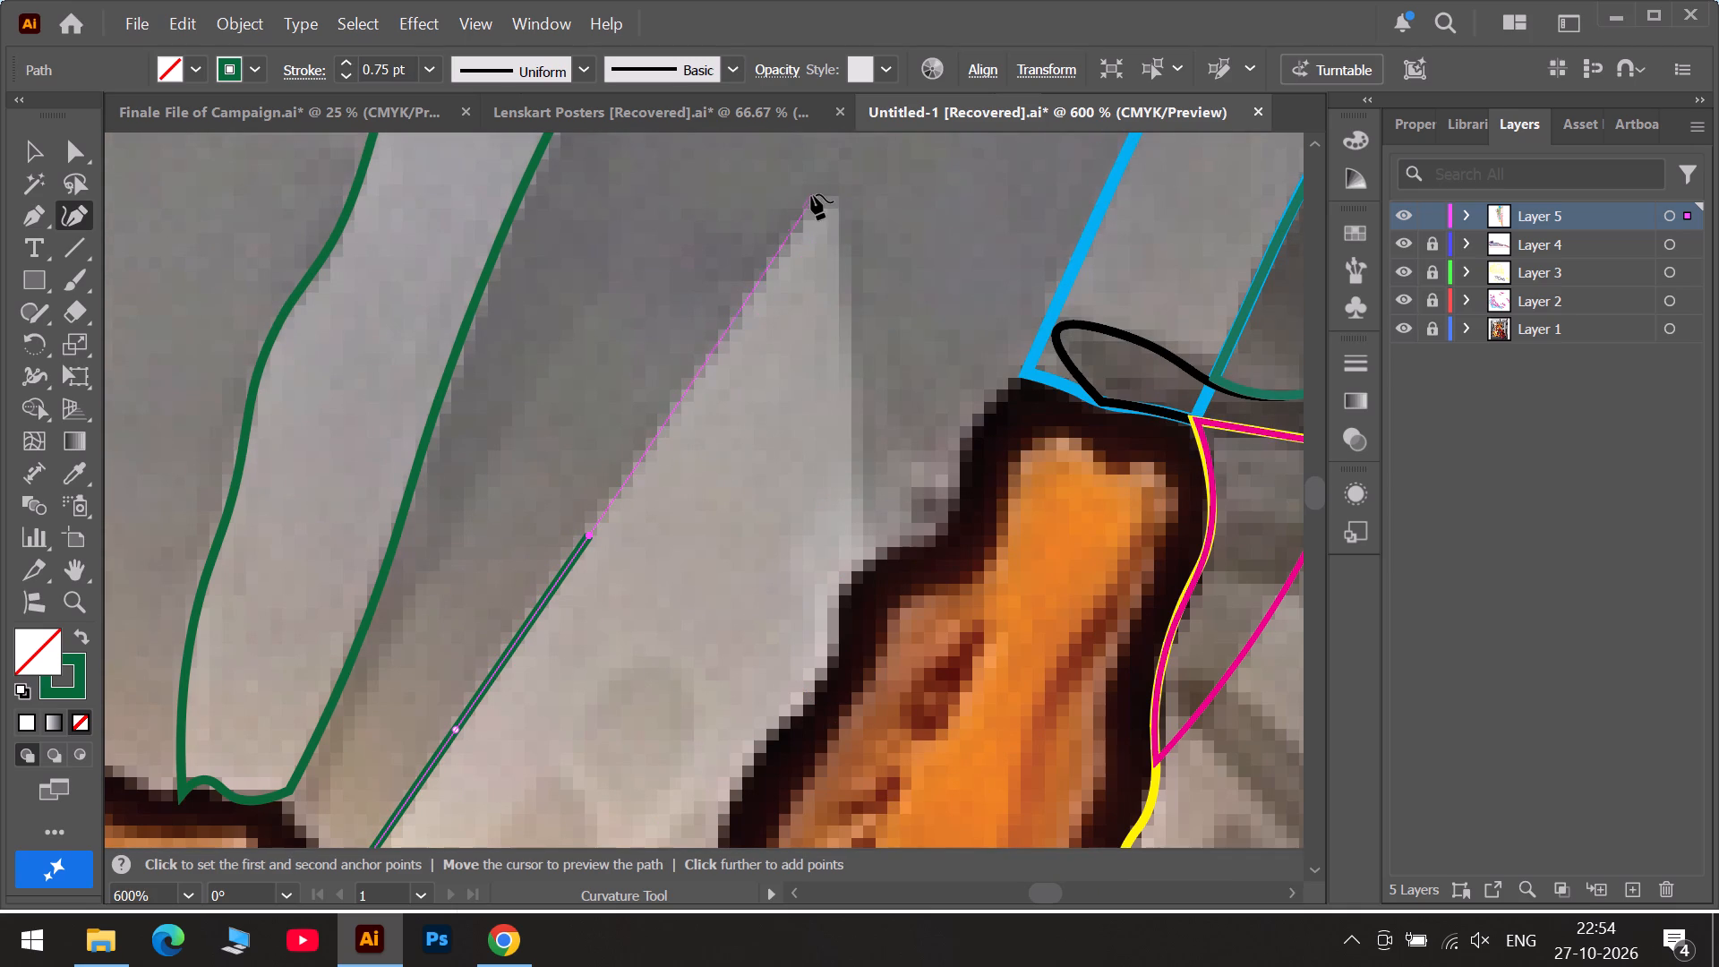
pyautogui.click(825, 200)
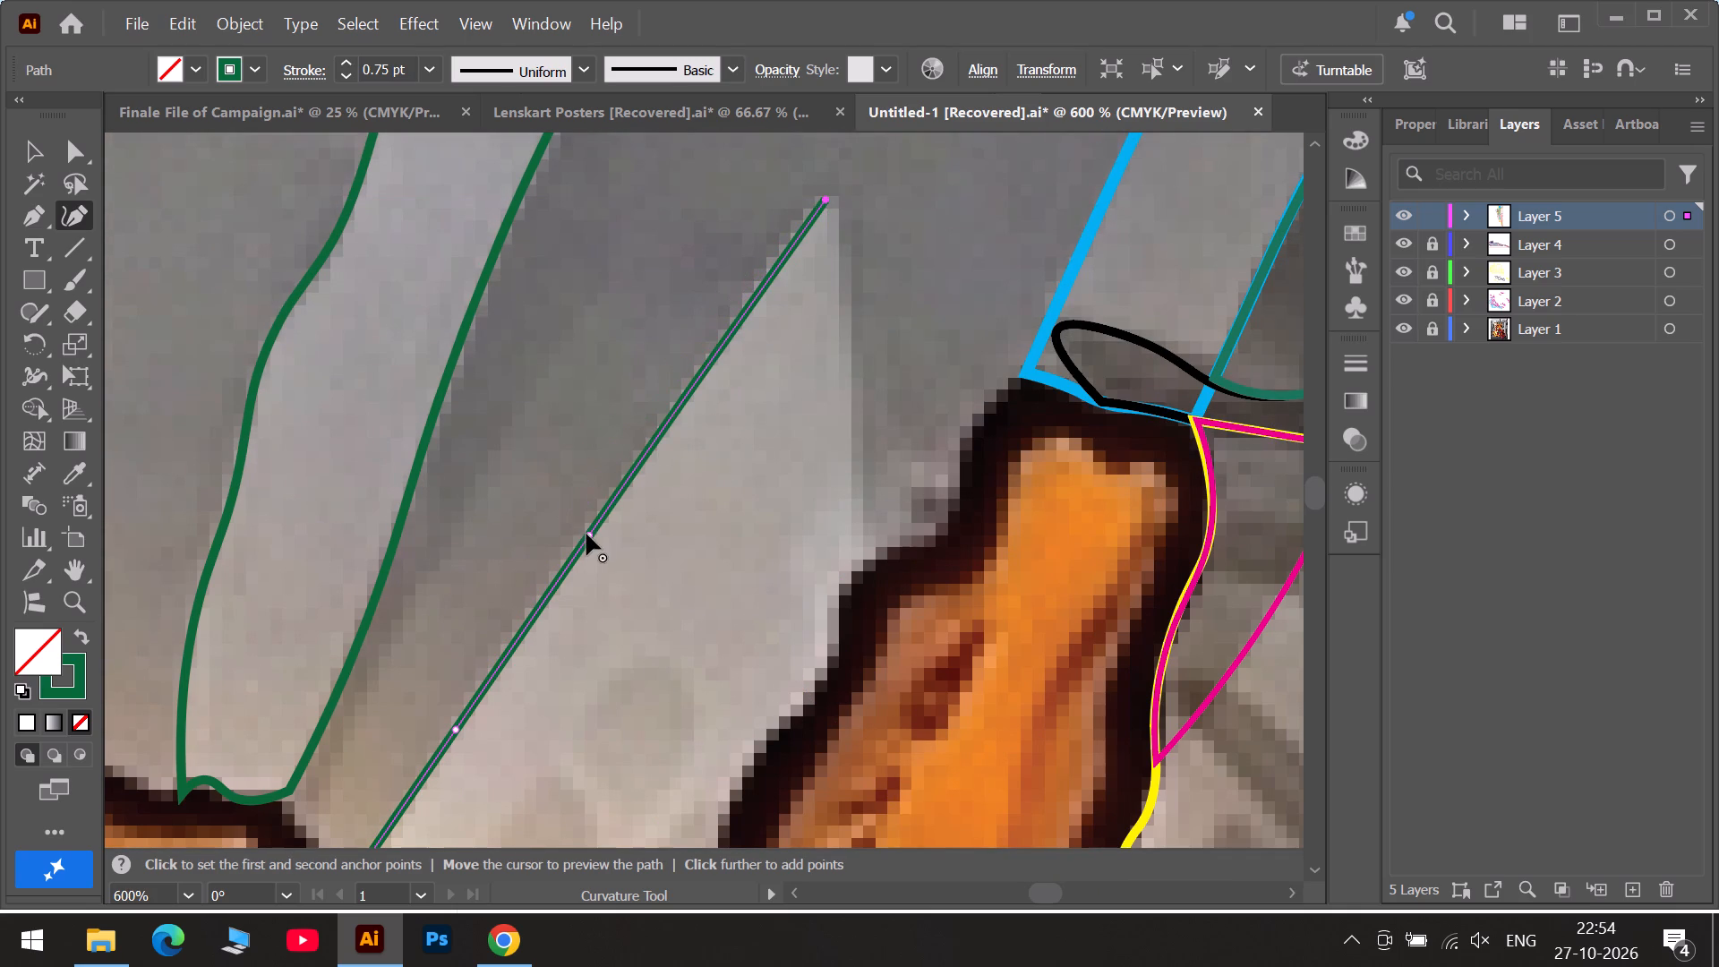
pyautogui.moveTo(590, 539); pyautogui.dragTo(620, 497)
pyautogui.moveTo(620, 497); pyautogui.dragTo(631, 473)
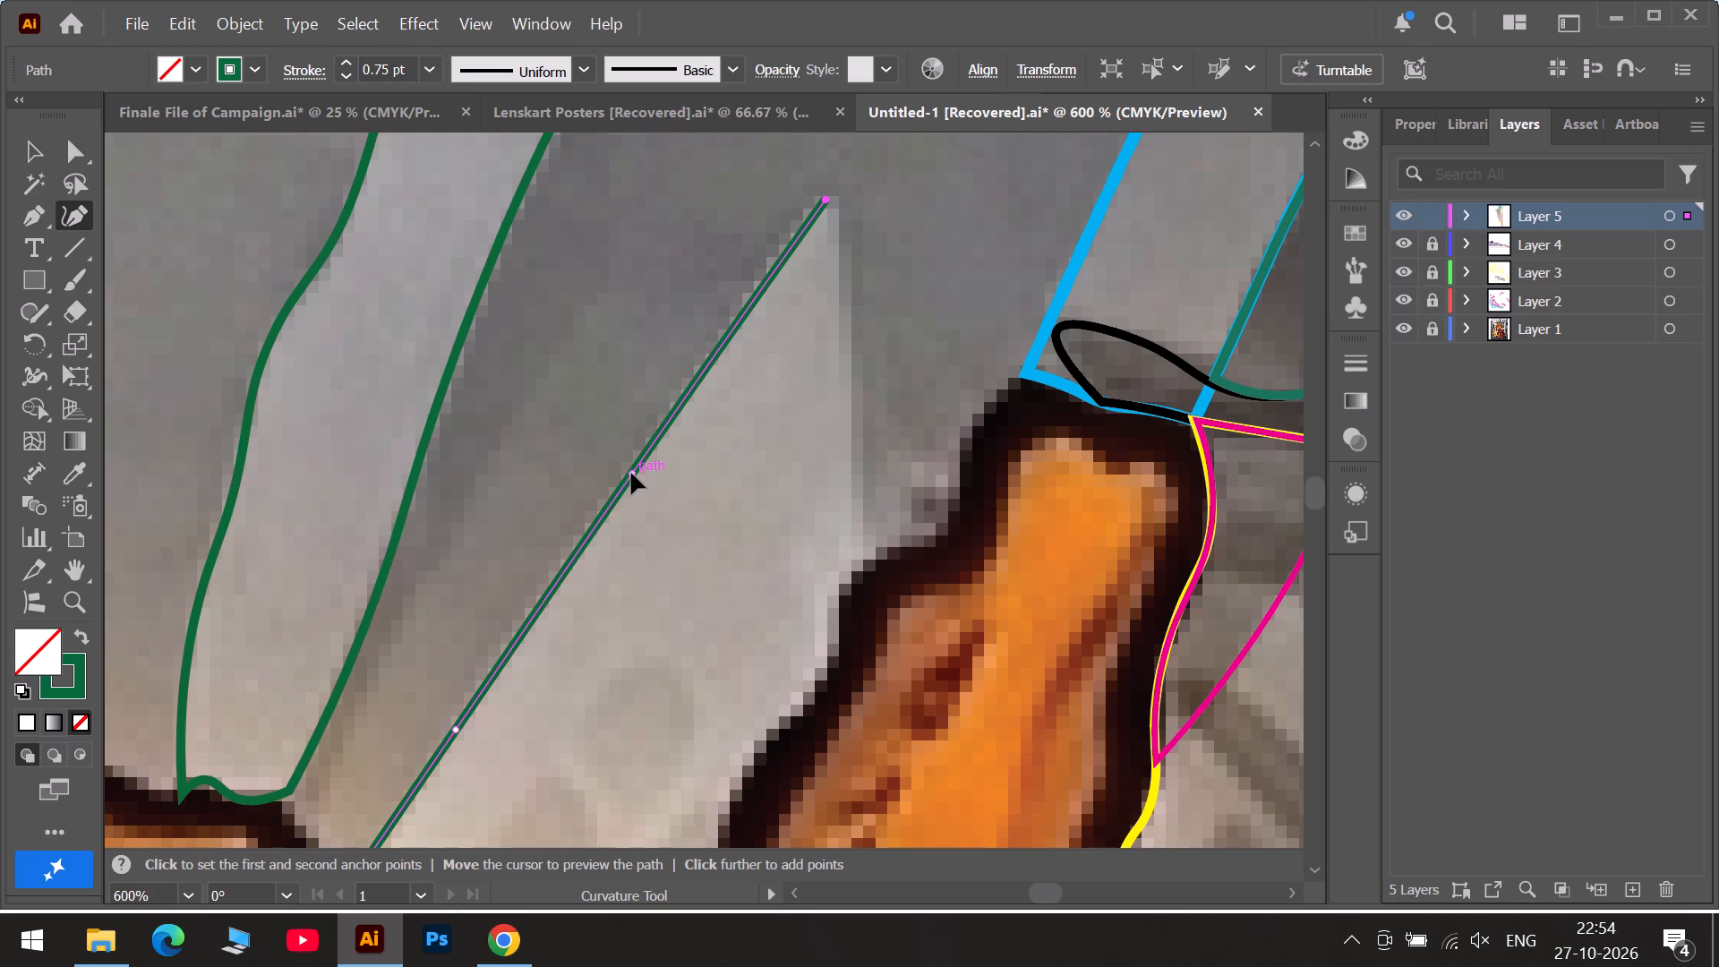
pyautogui.moveTo(631, 473); pyautogui.dragTo(611, 492)
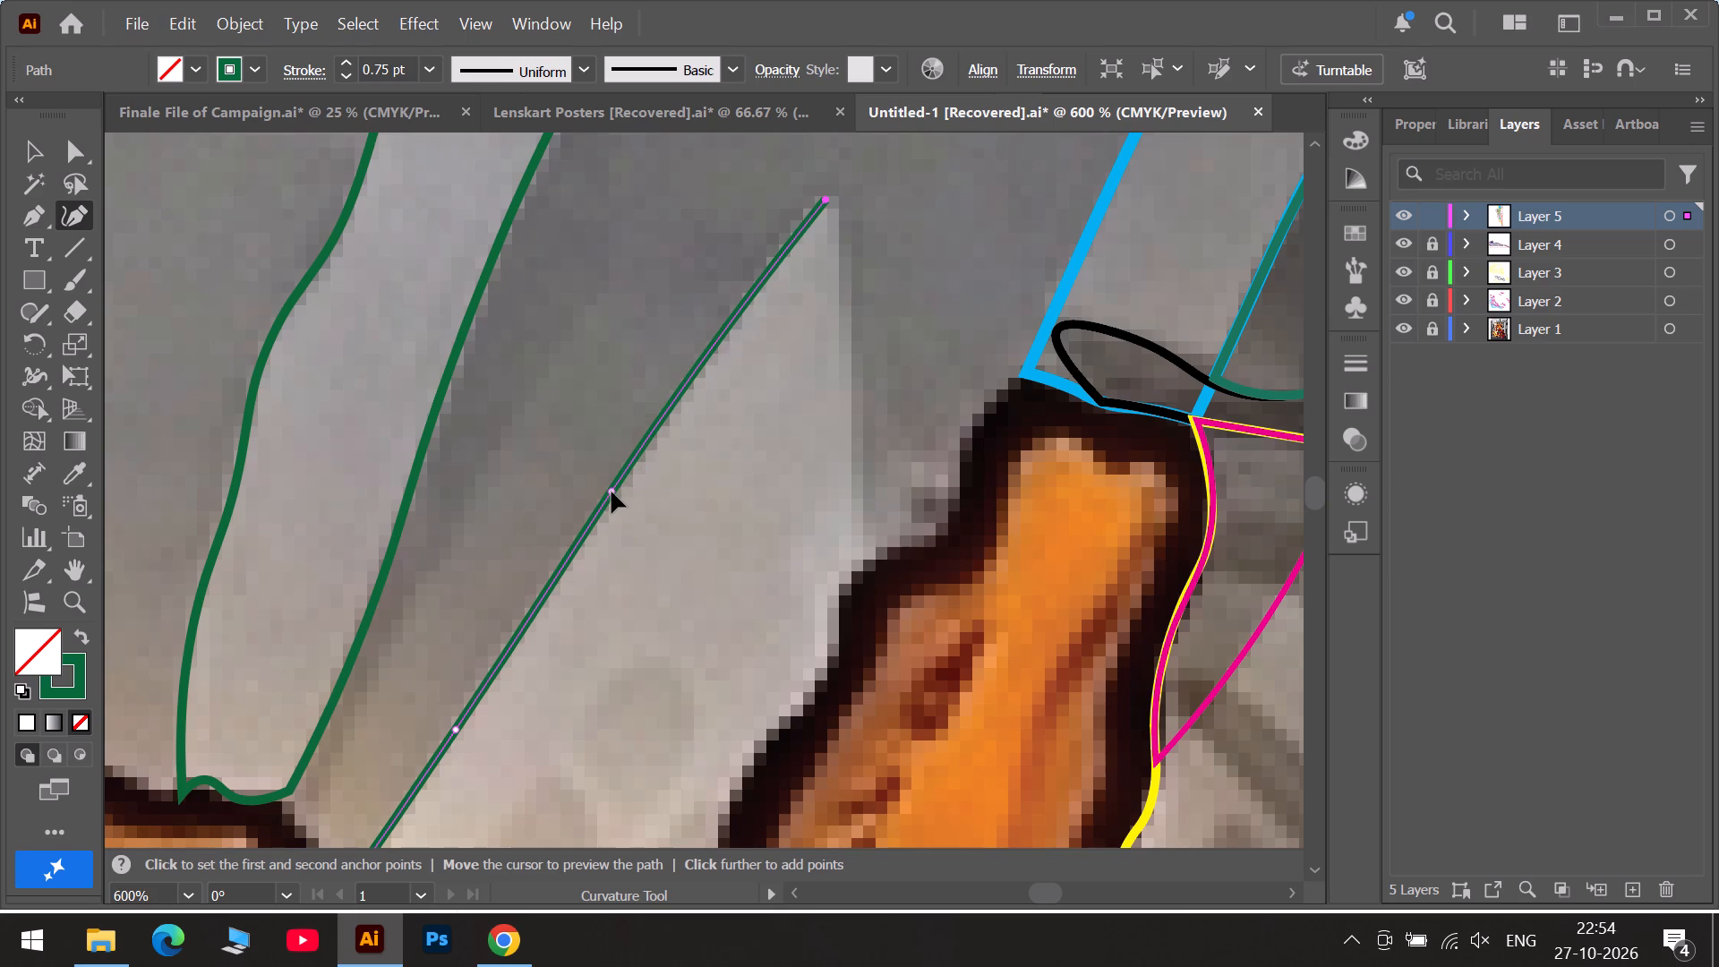
pyautogui.moveTo(611, 492); pyautogui.dragTo(612, 497)
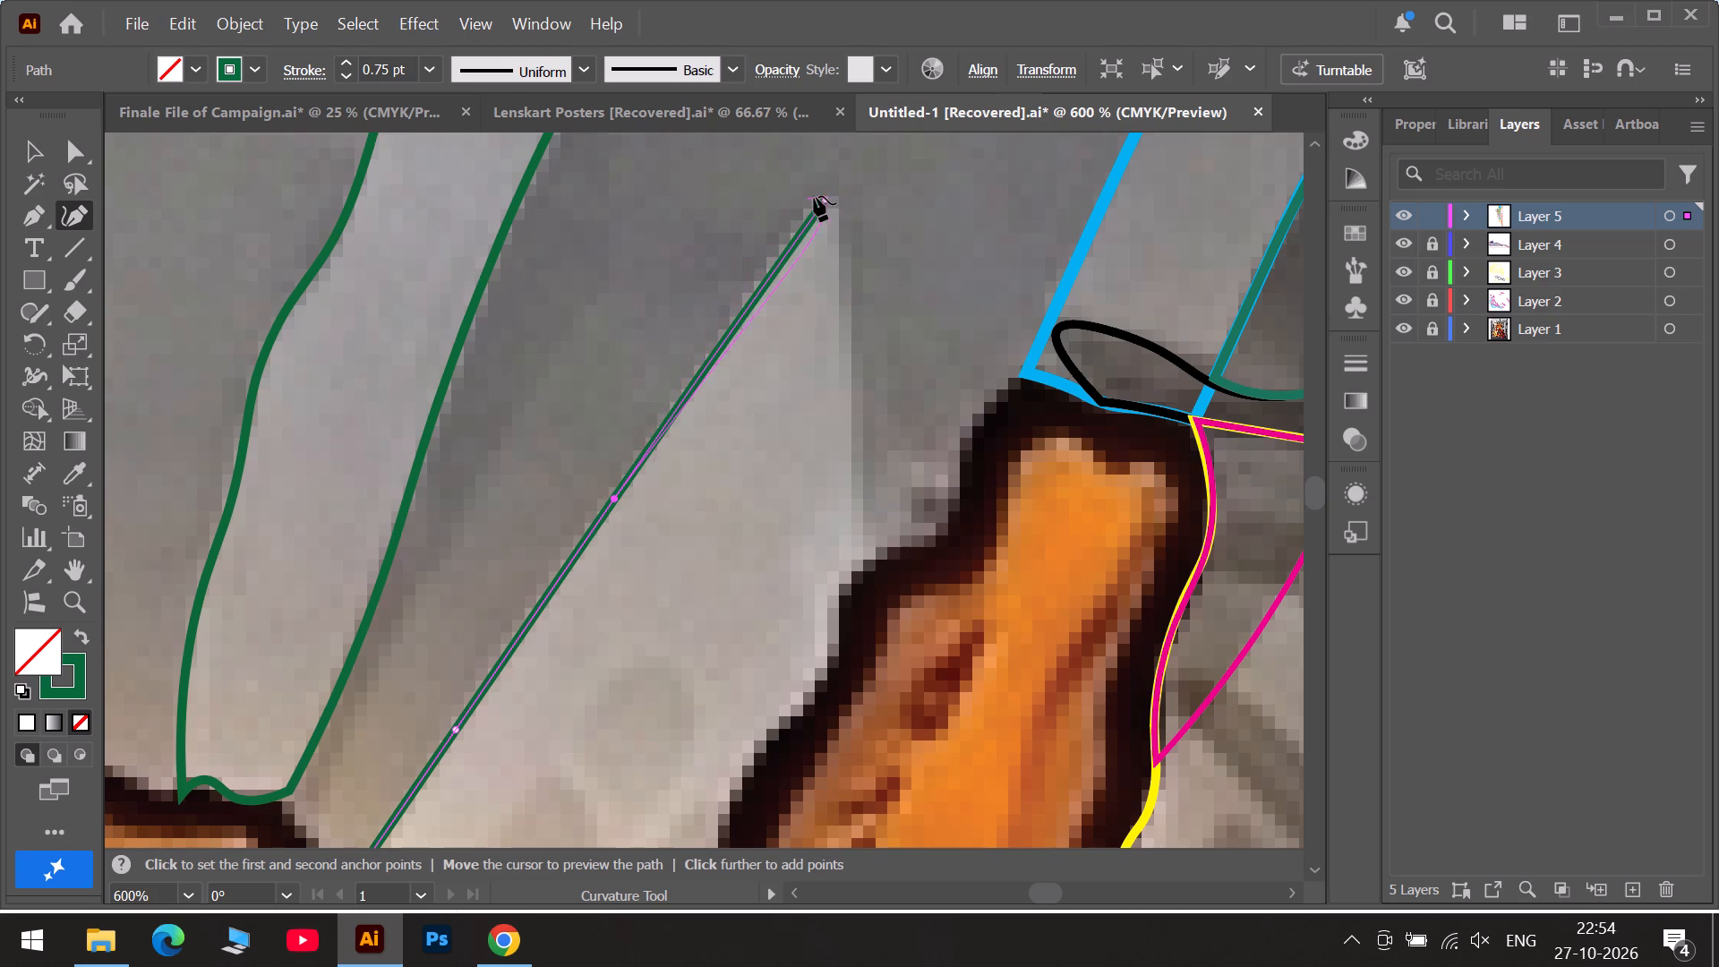
# Trace the wall's steep edge from the peak down to the upright chicken leg, with a rounded peak and extra anchors fitted along both sides.
pyautogui.doubleClick(826, 198)
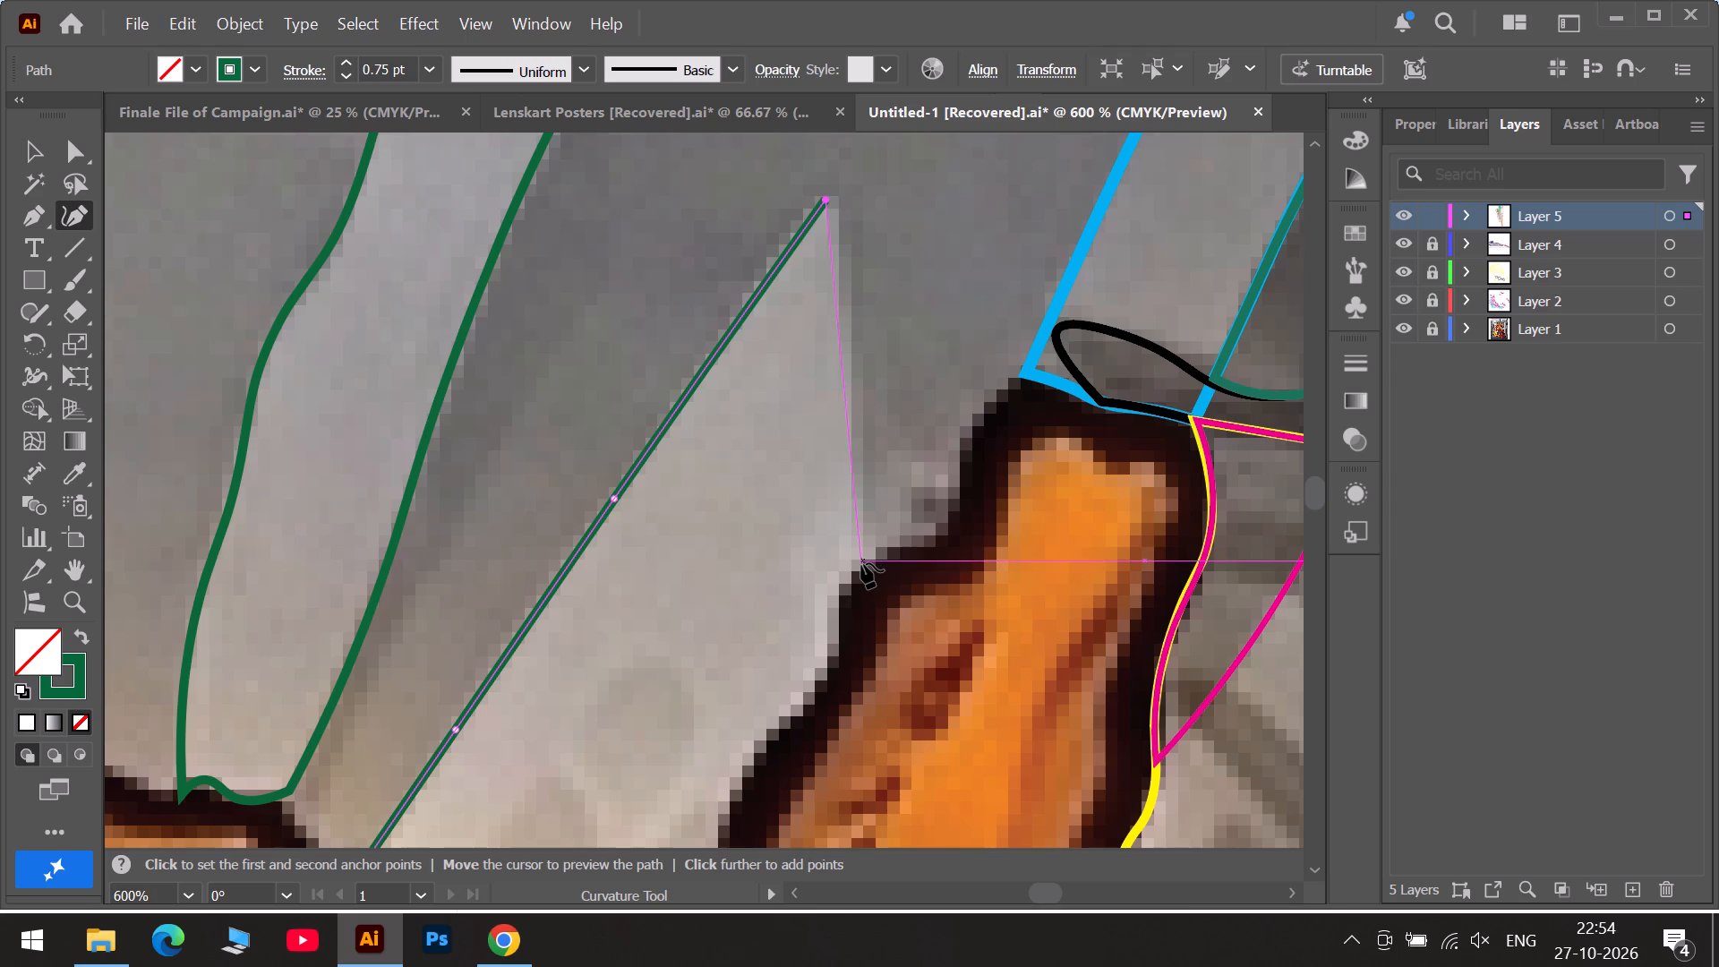
pyautogui.click(861, 563)
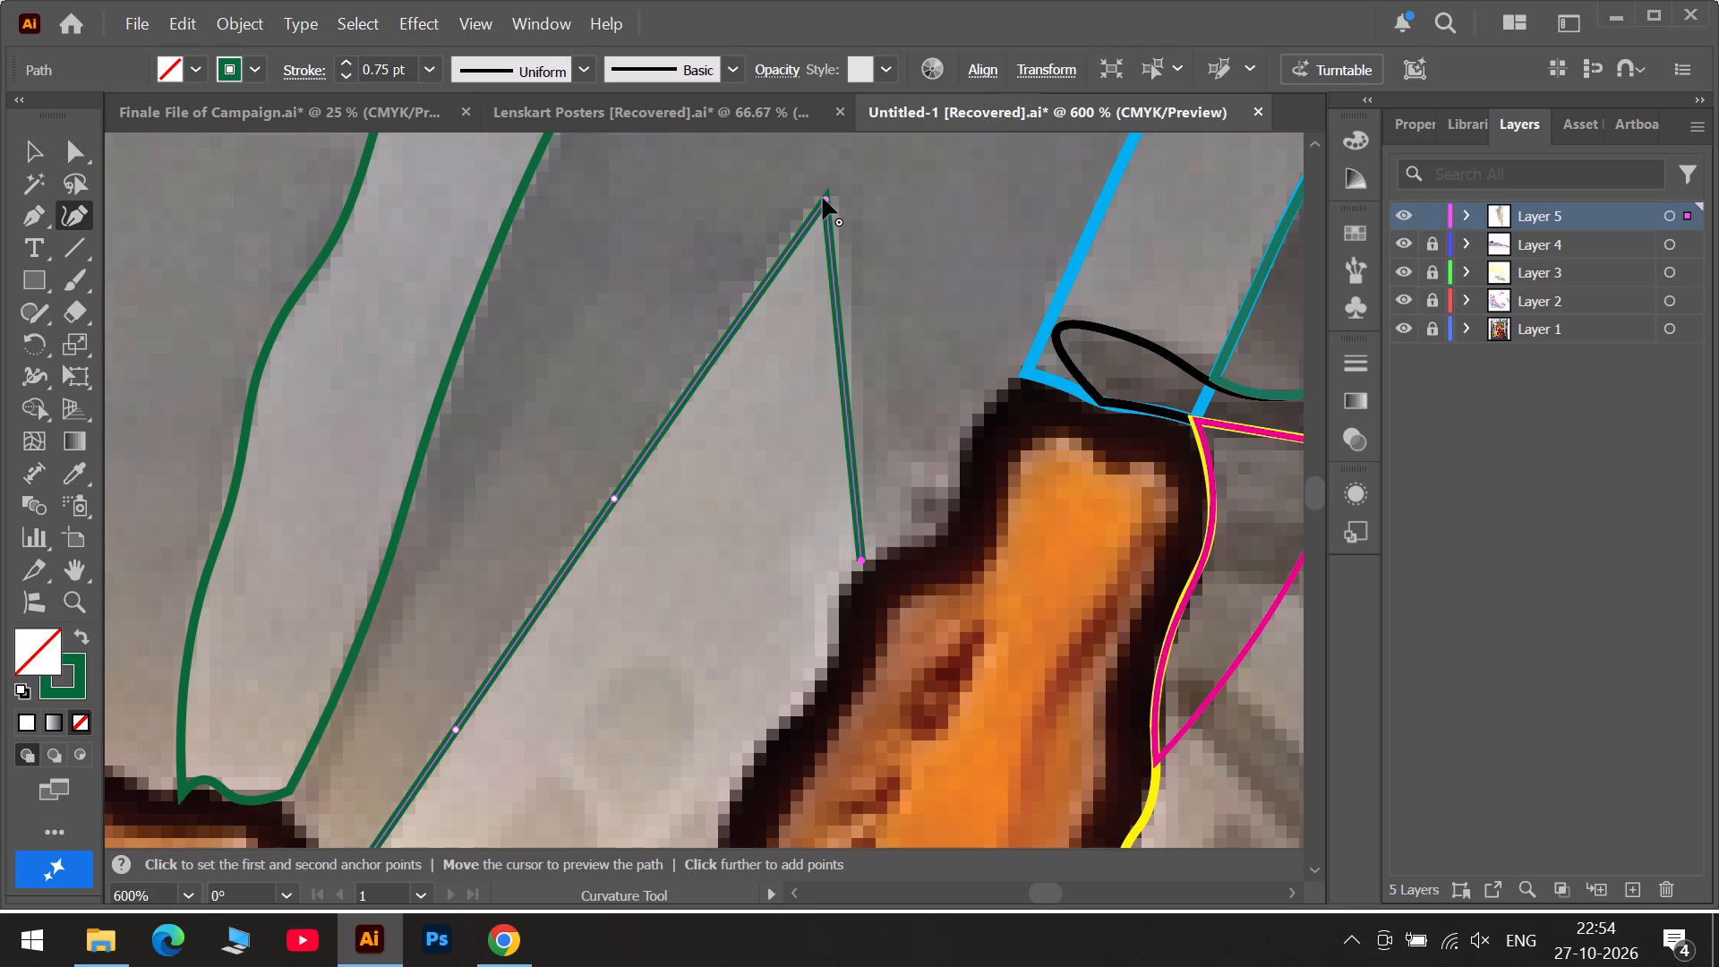
pyautogui.doubleClick(826, 198)
pyautogui.doubleClick(826, 198)
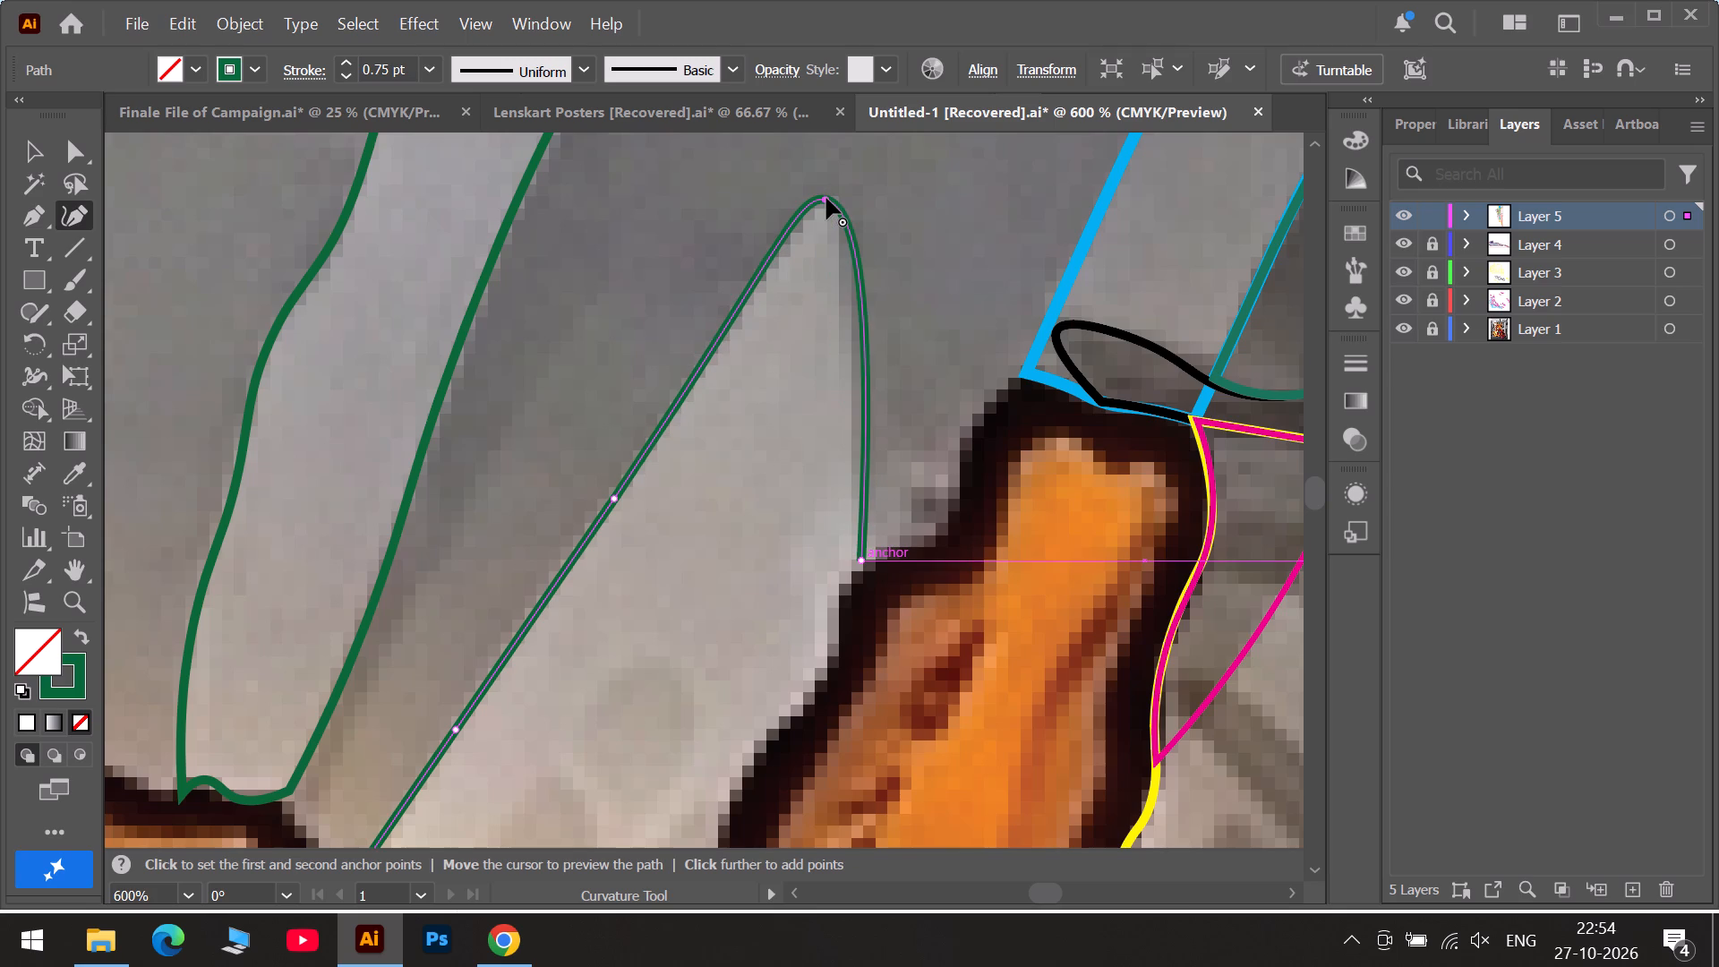
pyautogui.doubleClick(826, 198)
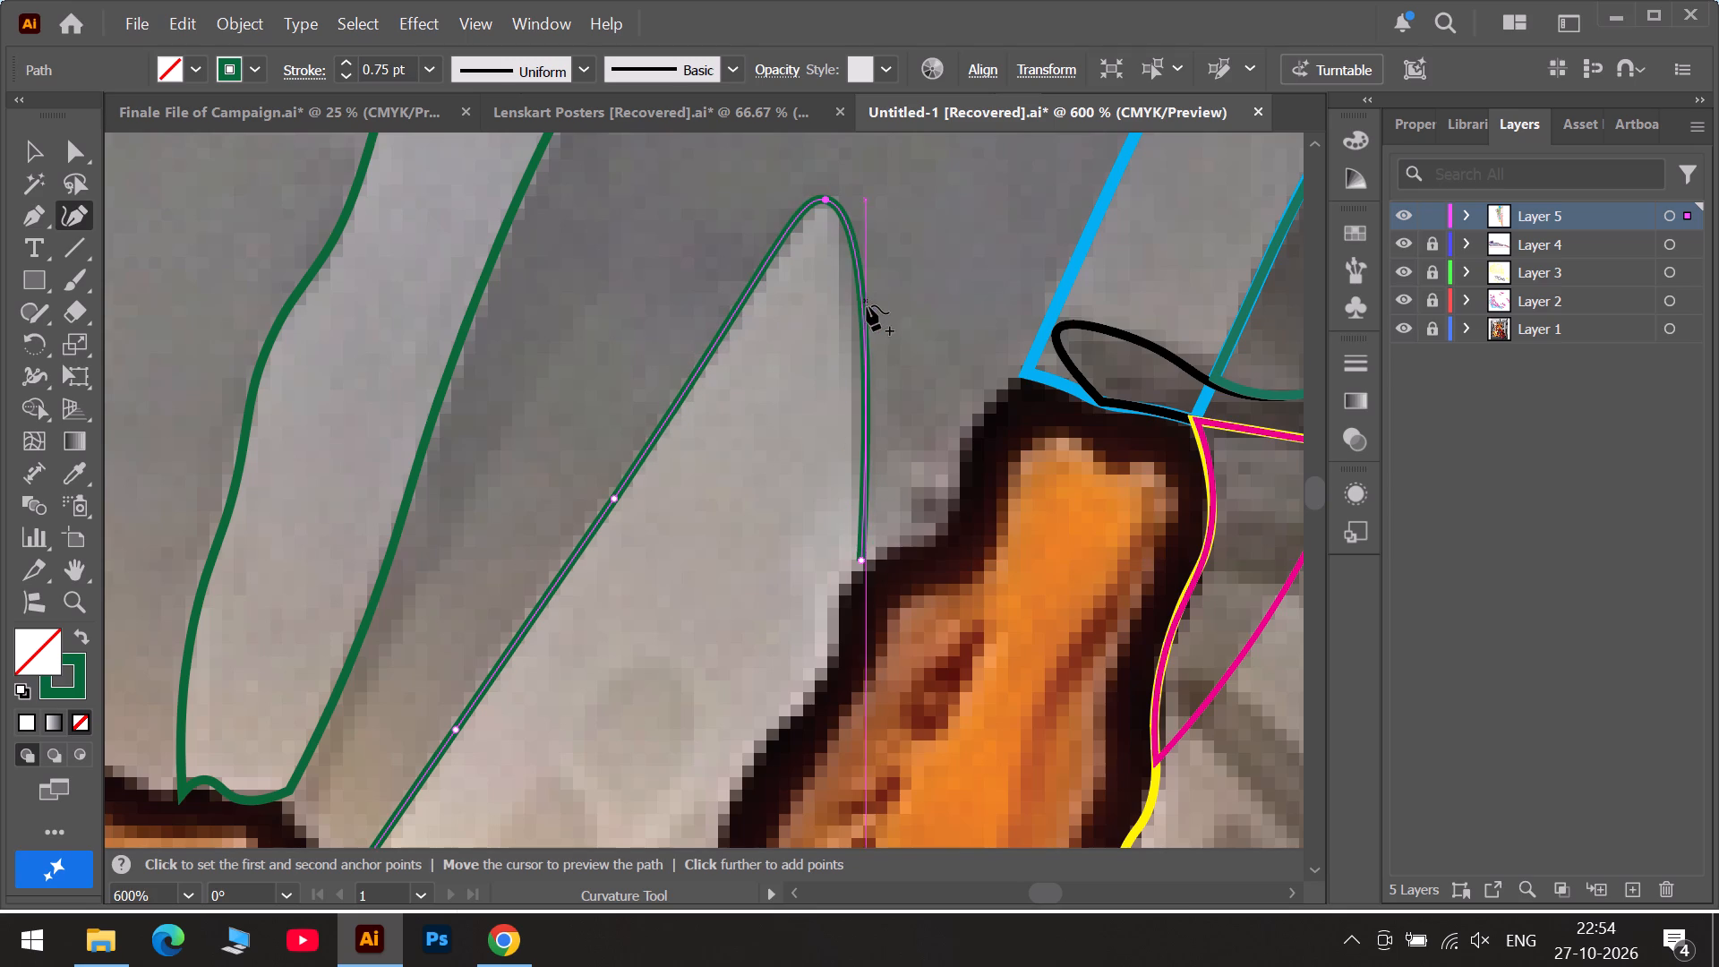
pyautogui.moveTo(861, 328); pyautogui.dragTo(843, 361)
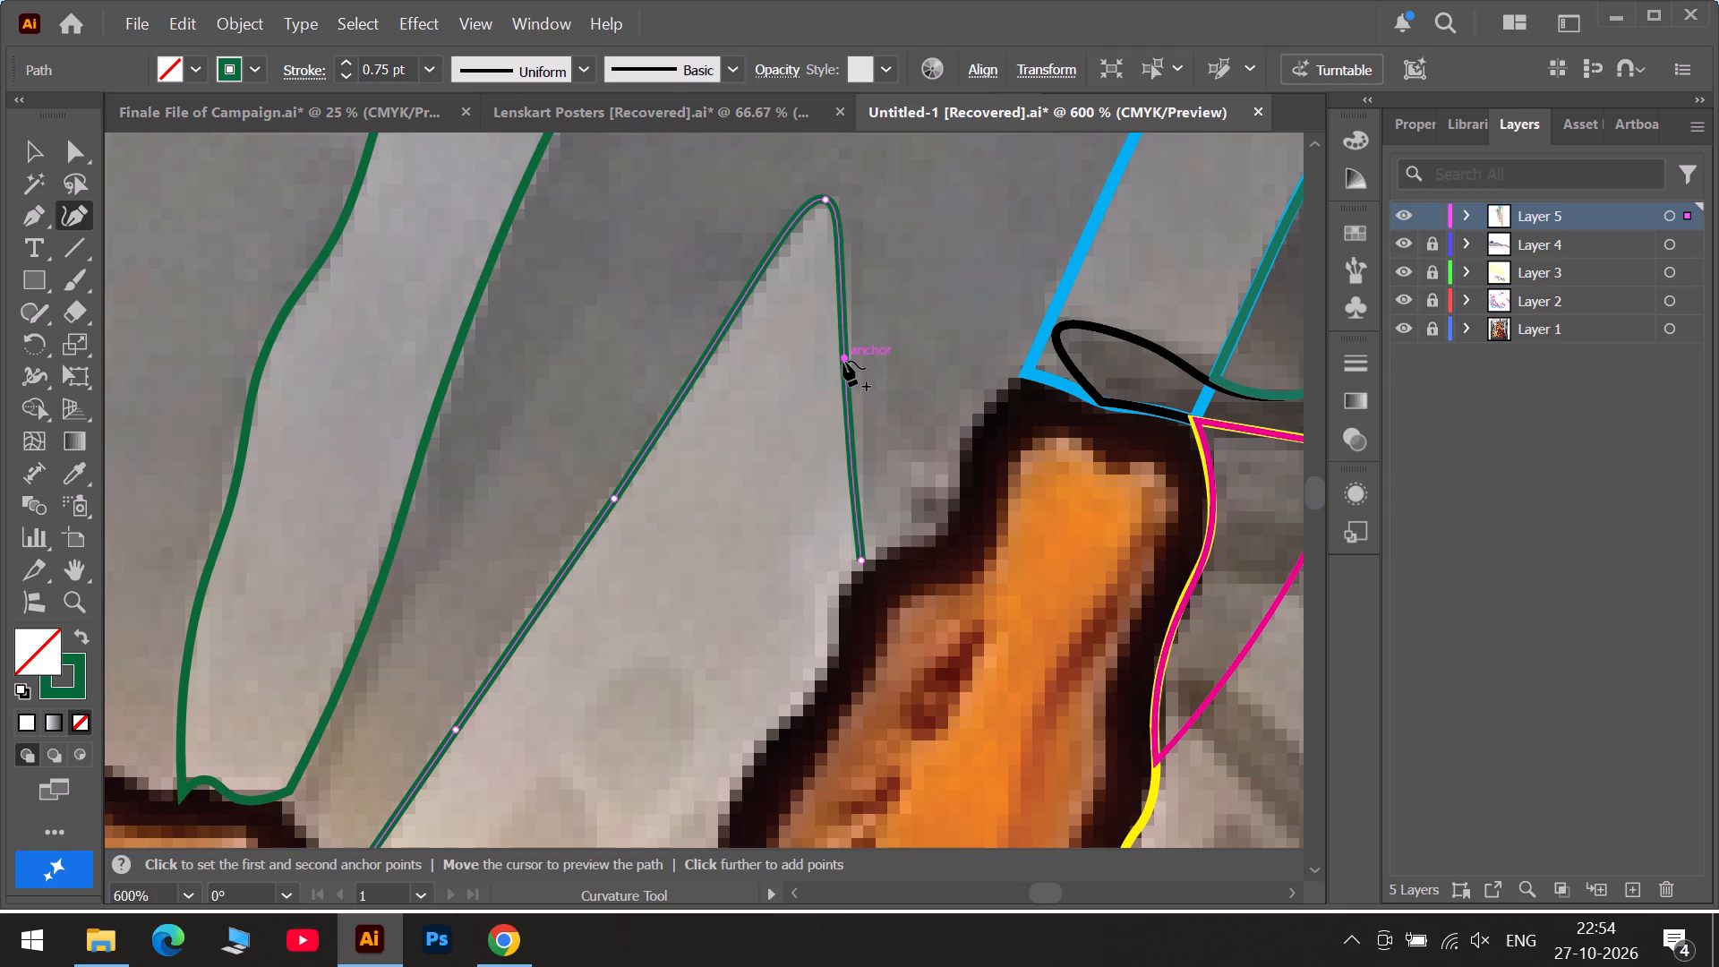
pyautogui.moveTo(843, 361); pyautogui.dragTo(851, 376)
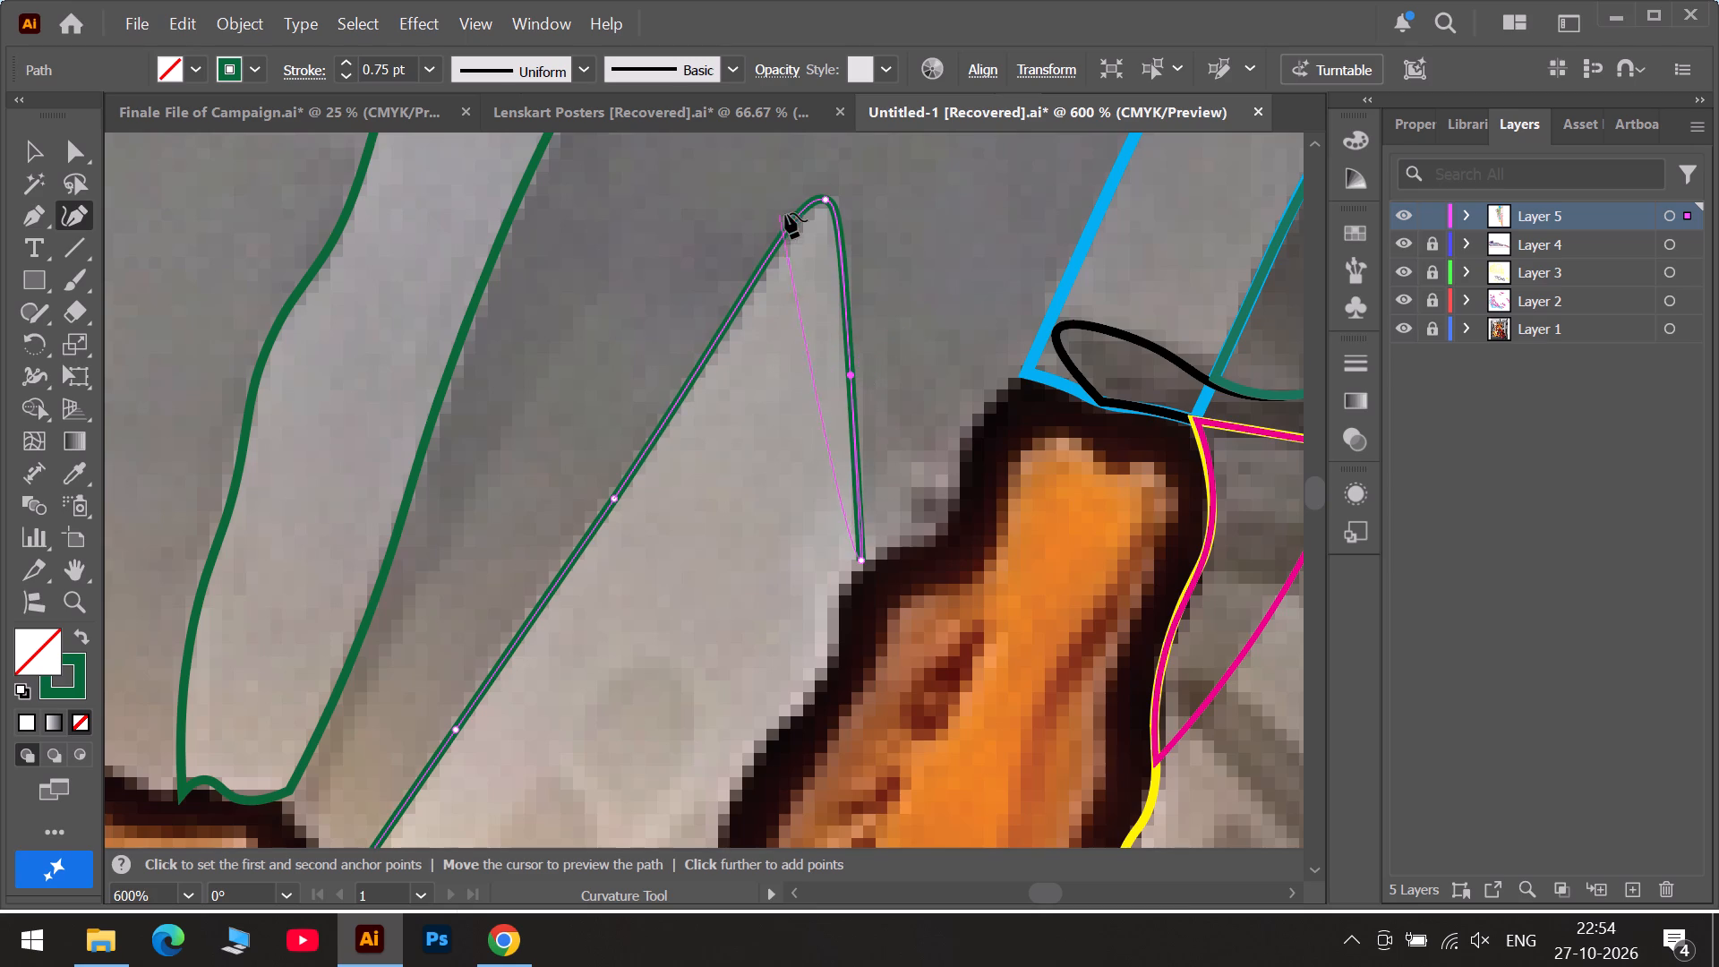
pyautogui.moveTo(798, 217); pyautogui.dragTo(781, 252)
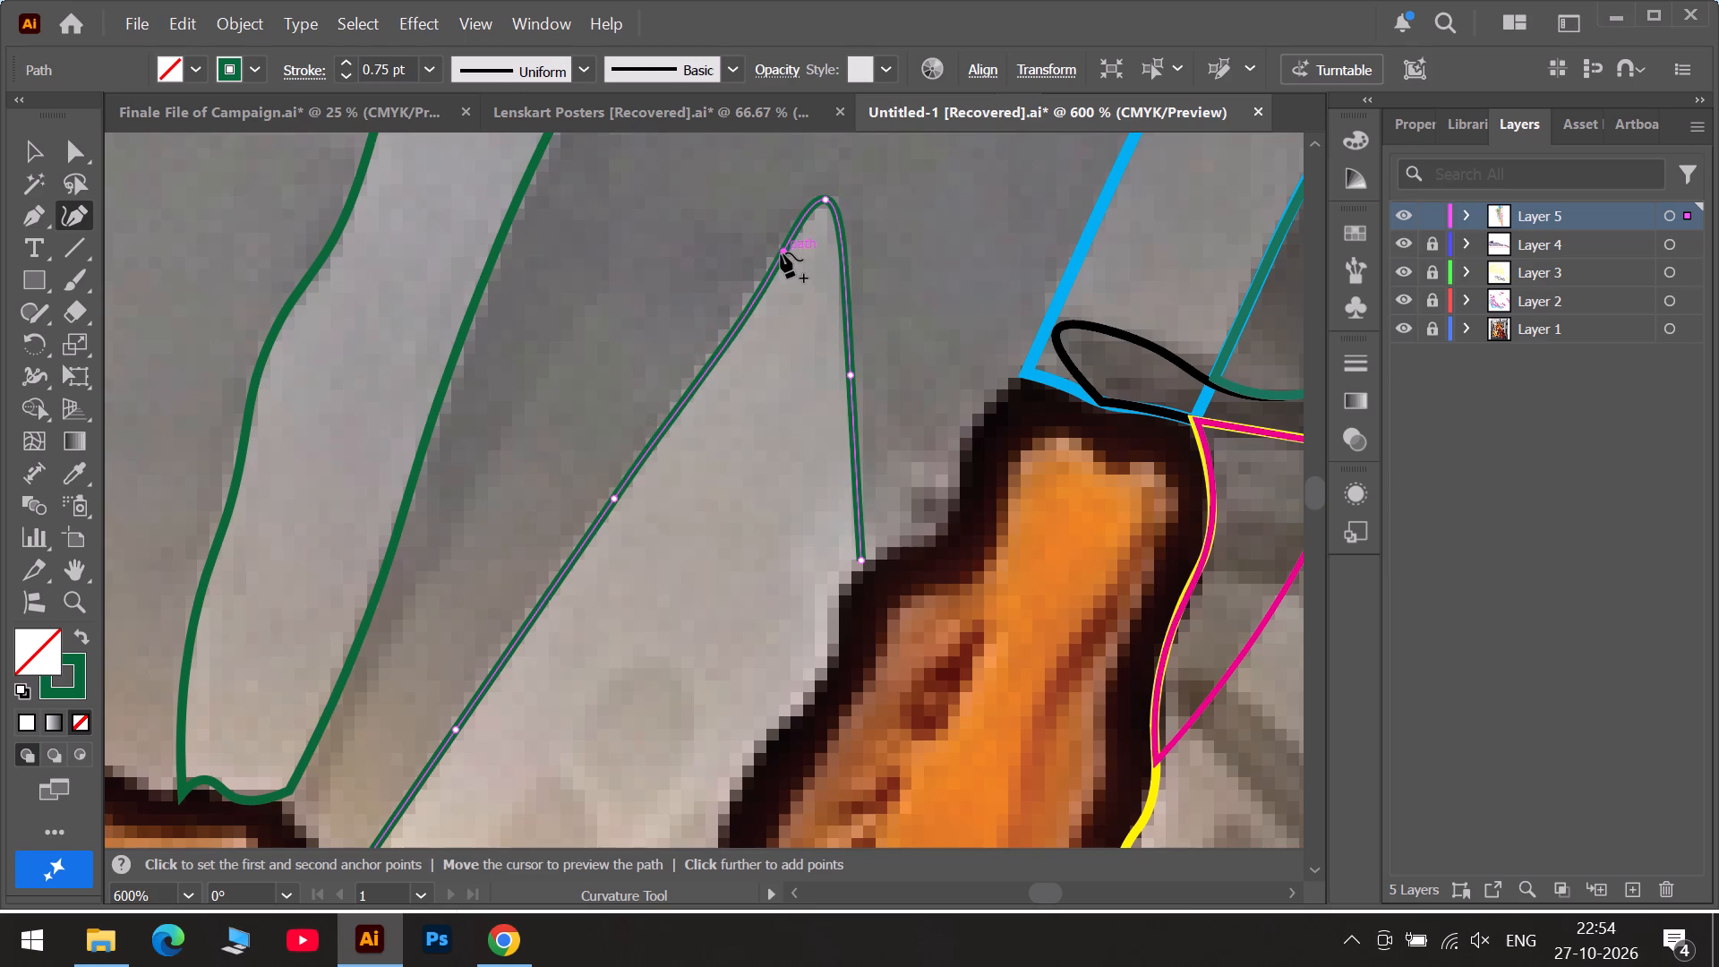
pyautogui.moveTo(781, 252); pyautogui.dragTo(772, 258)
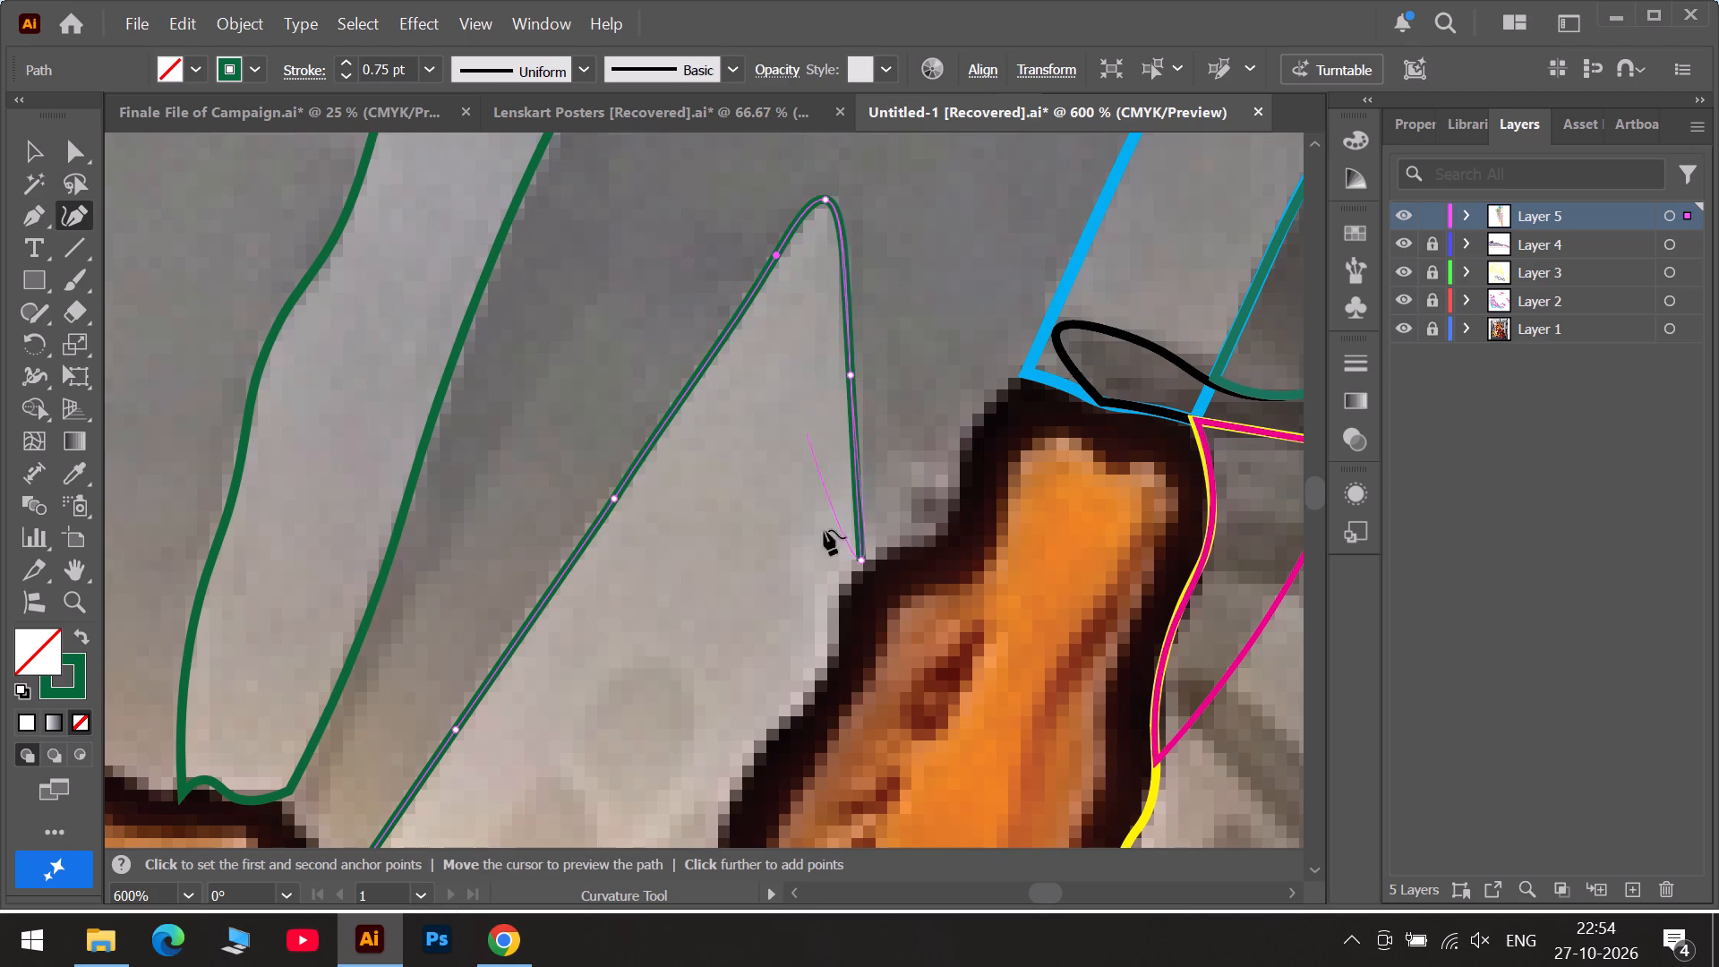
pyautogui.doubleClick(860, 561)
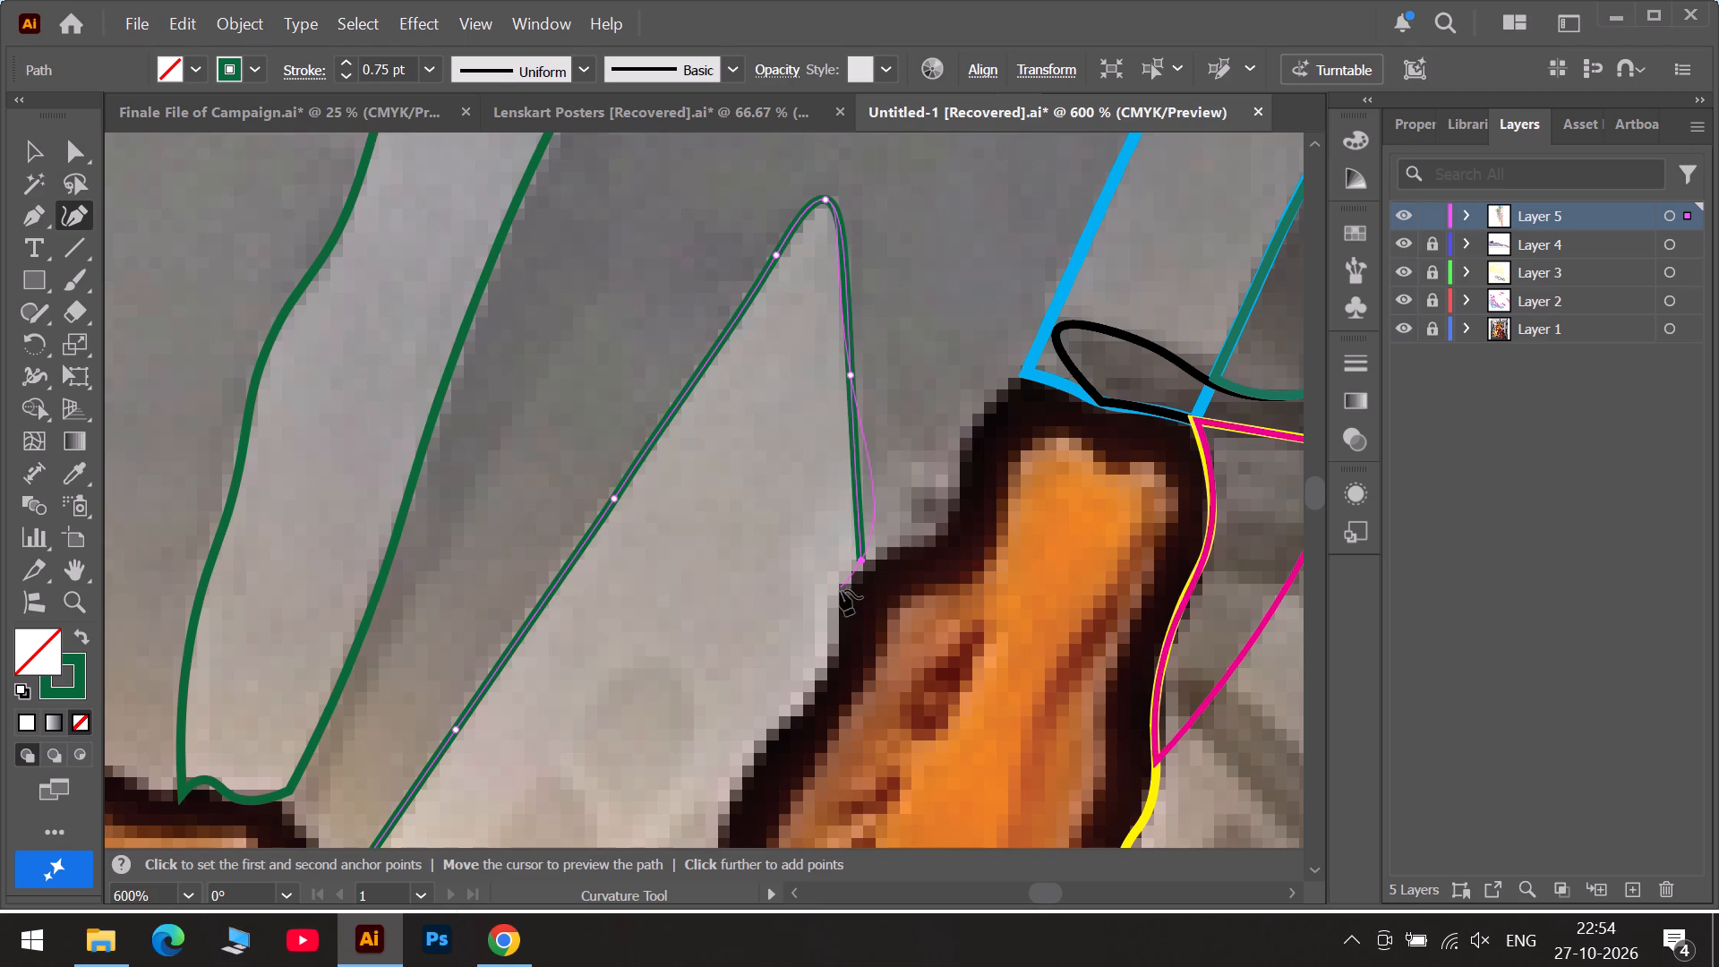
pyautogui.click(858, 481)
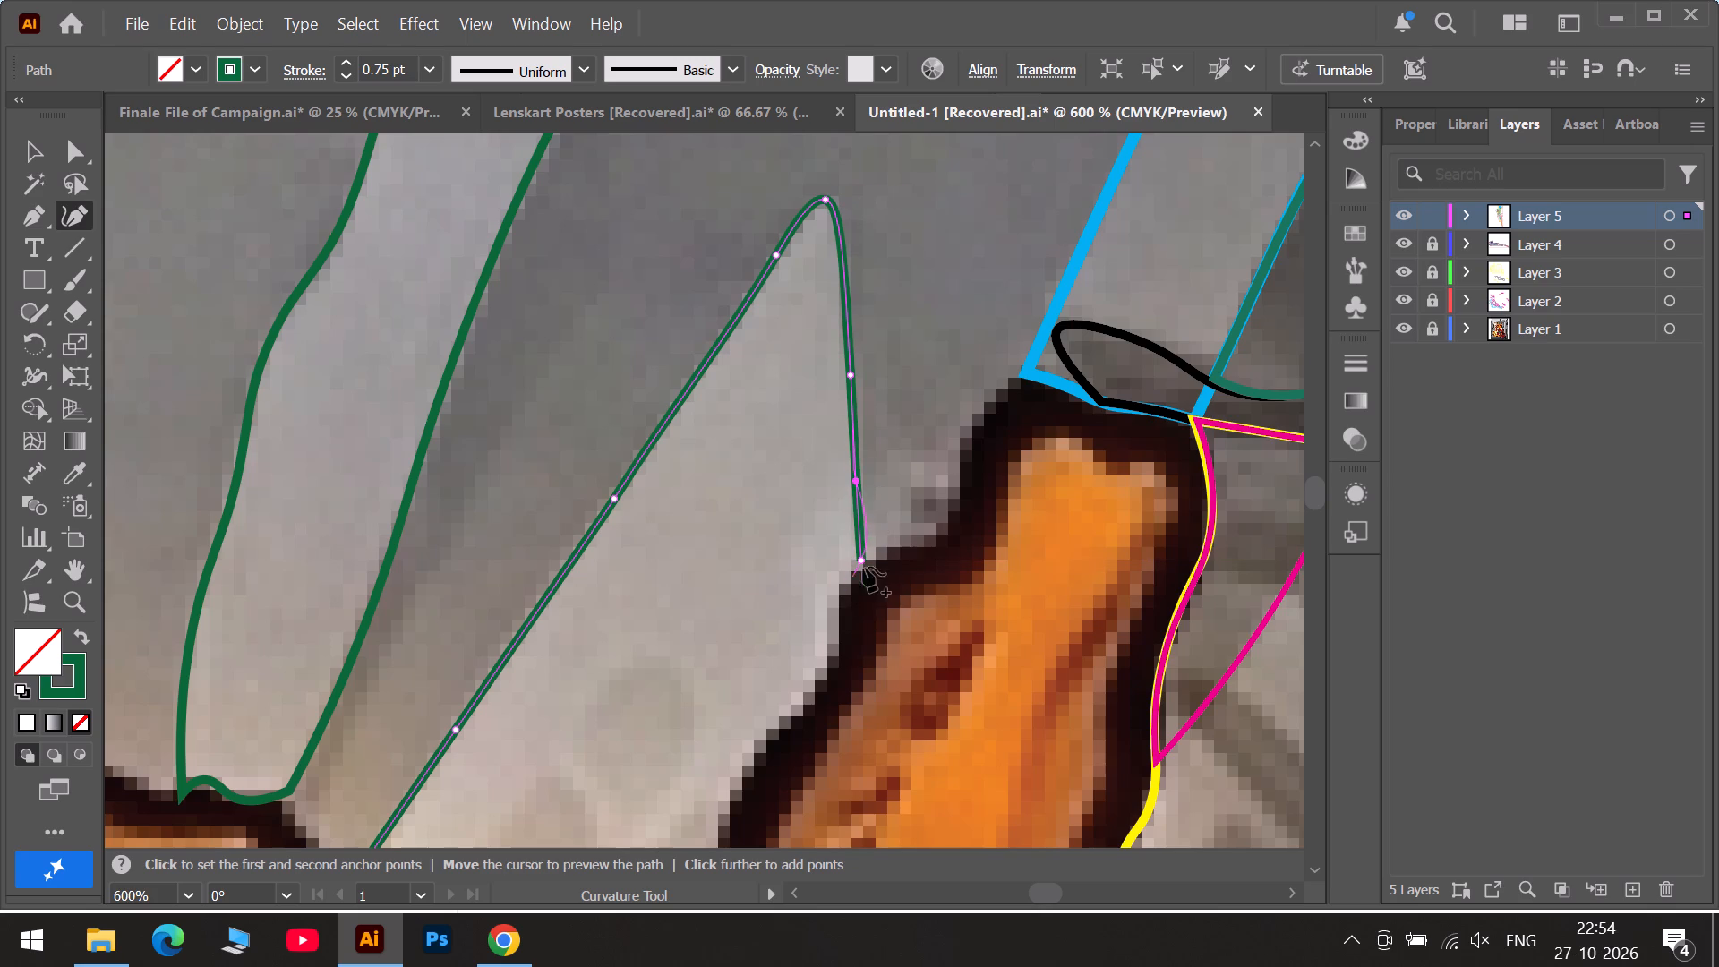
pyautogui.click(859, 529)
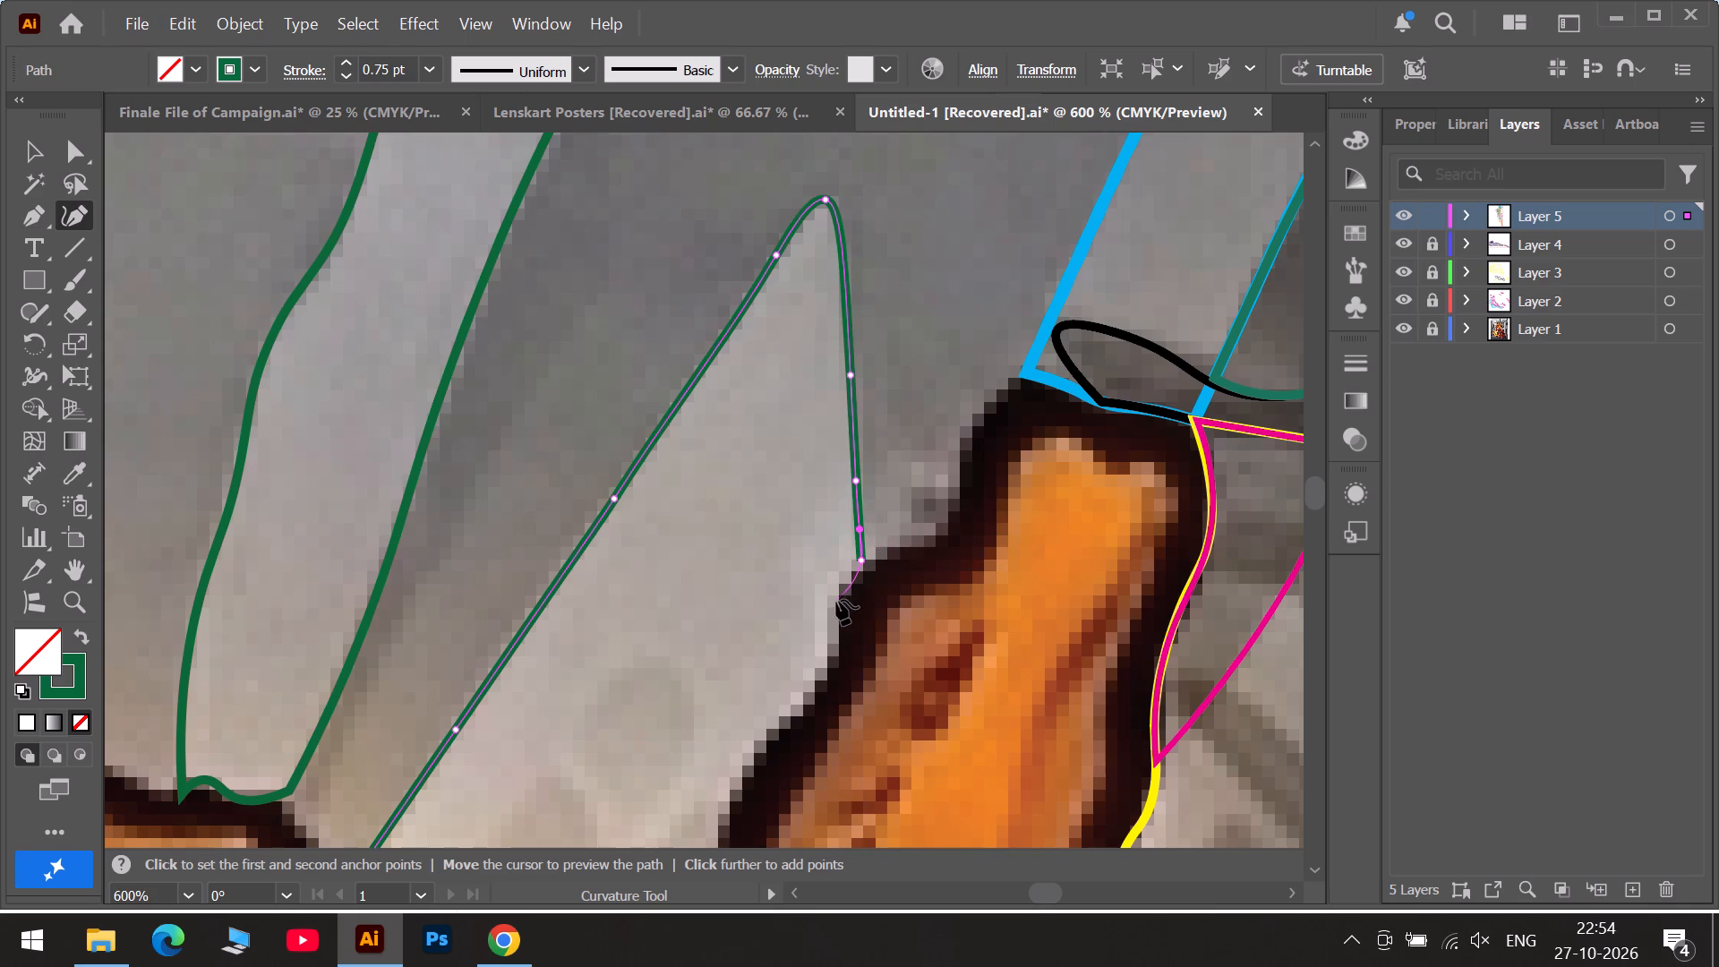
# Continue the outline down the upright chicken leg's bumpy dark edge to the outward bend at mid-leg, adding an anchor to shape the curve.
pyautogui.click(841, 603)
pyautogui.scroll(-2, 837, 651)
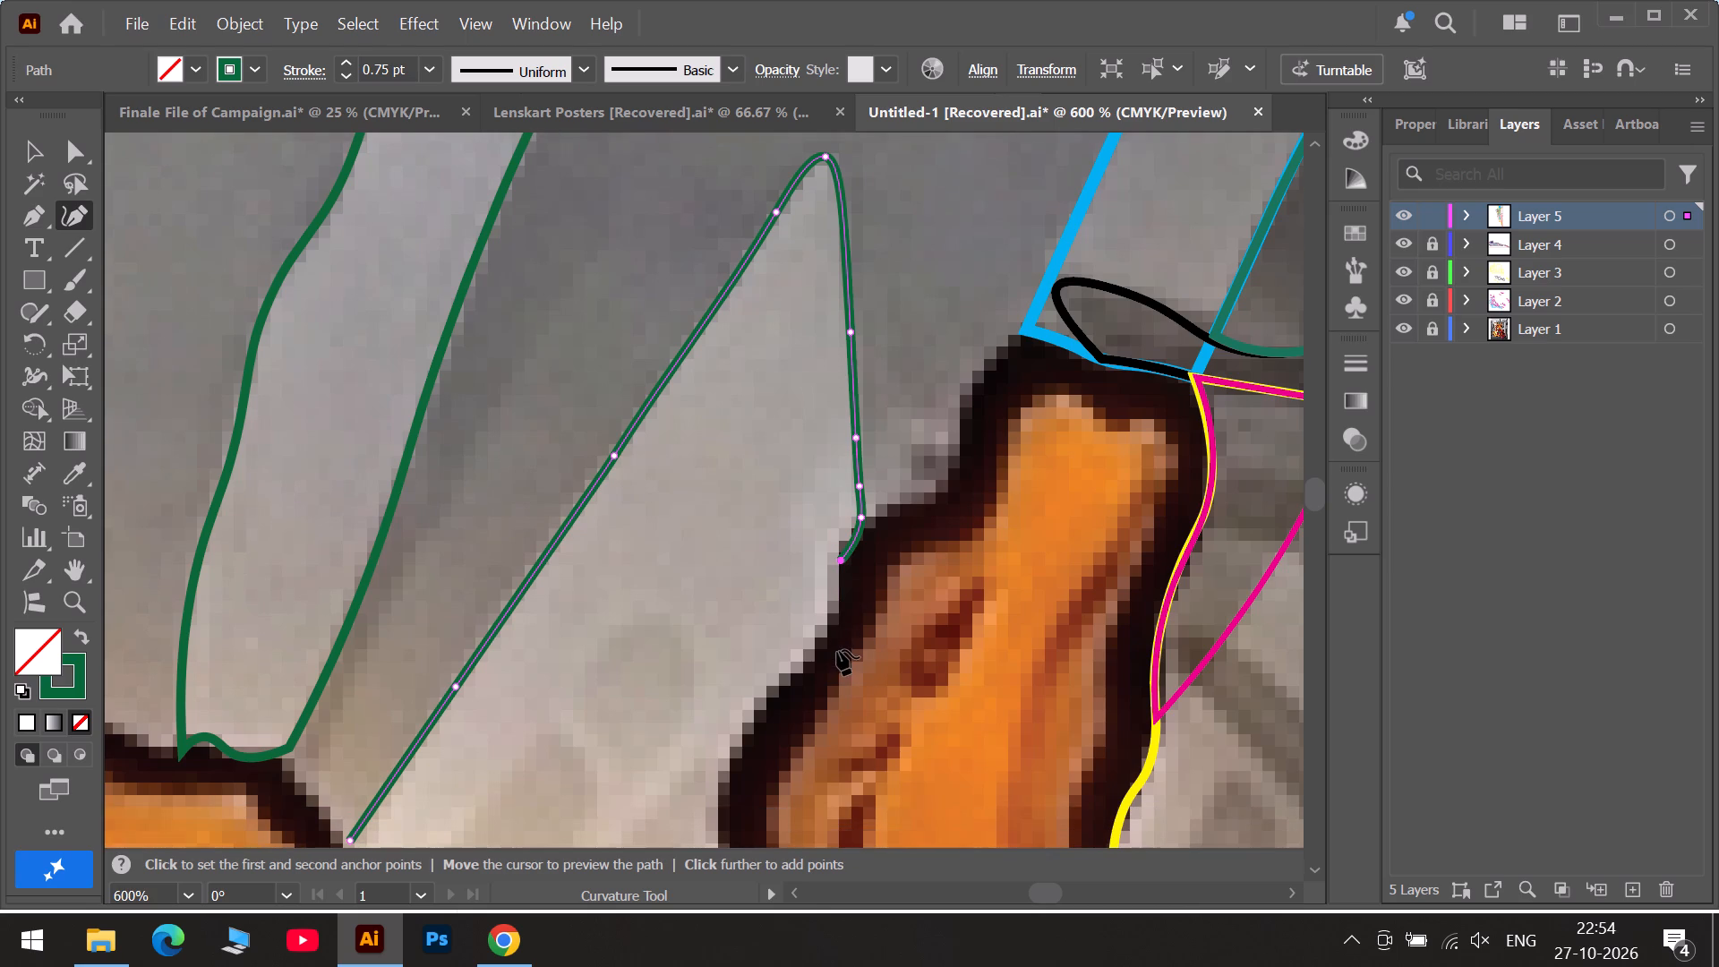
pyautogui.click(840, 606)
pyautogui.click(807, 656)
pyautogui.scroll(-3, 775, 694)
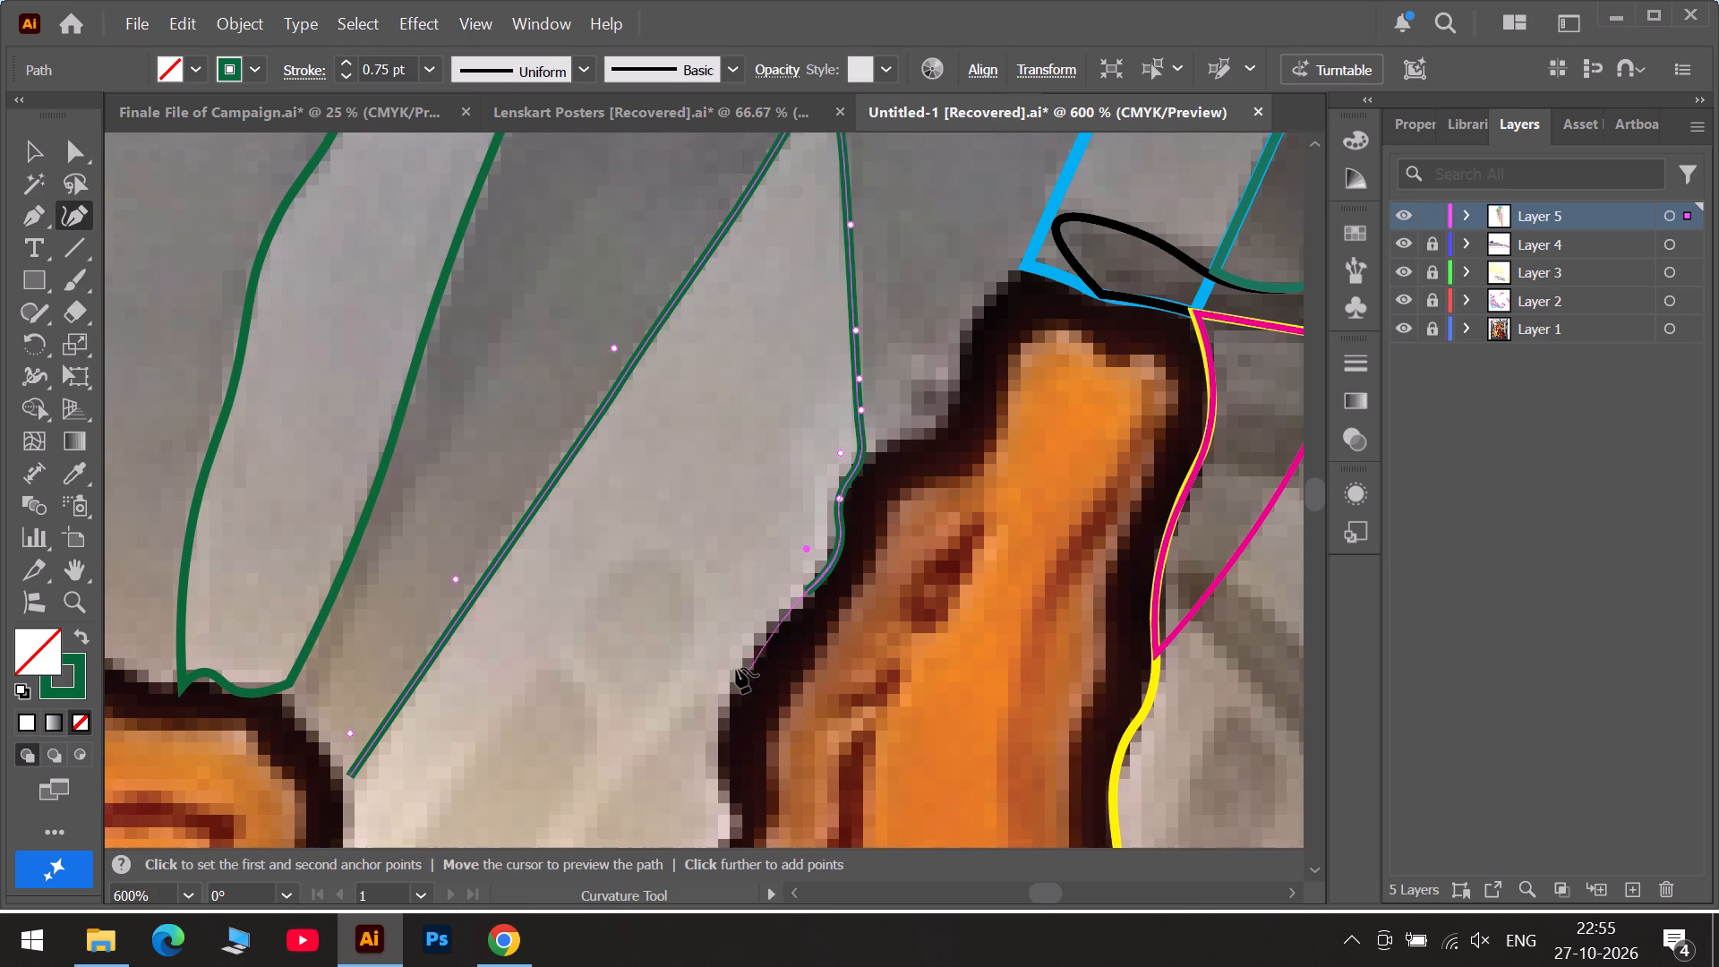
pyautogui.click(725, 700)
pyautogui.scroll(-2, 725, 700)
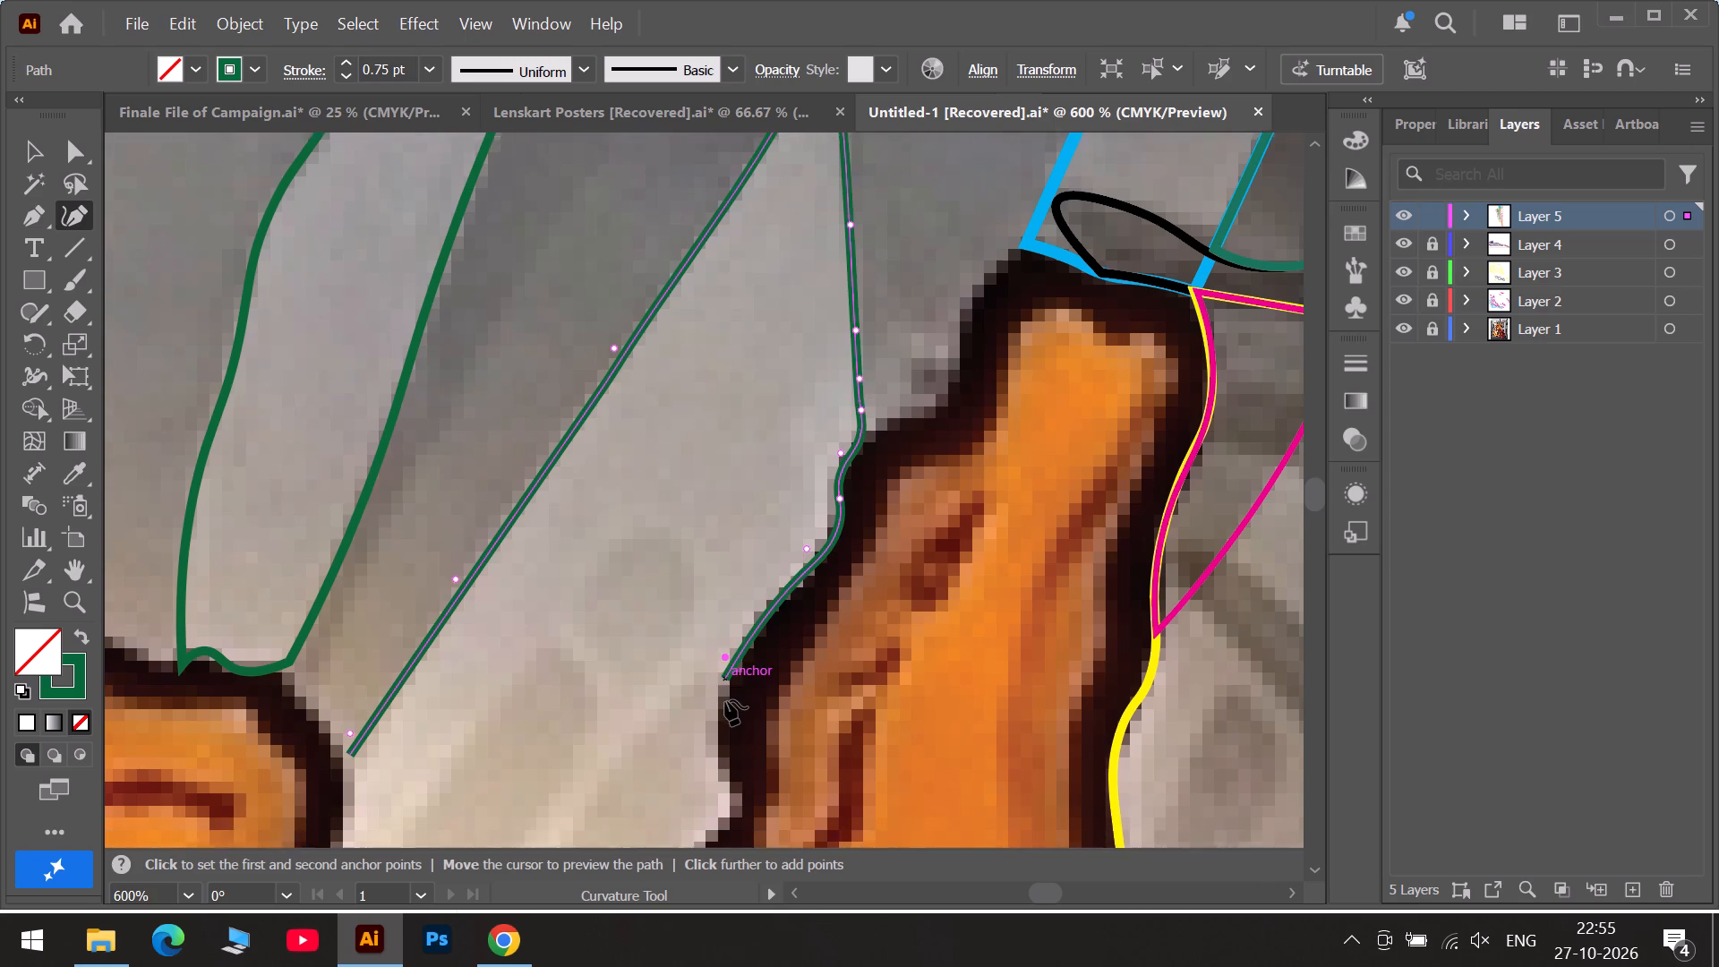
pyautogui.scroll(-4, 725, 700)
pyautogui.click(746, 684)
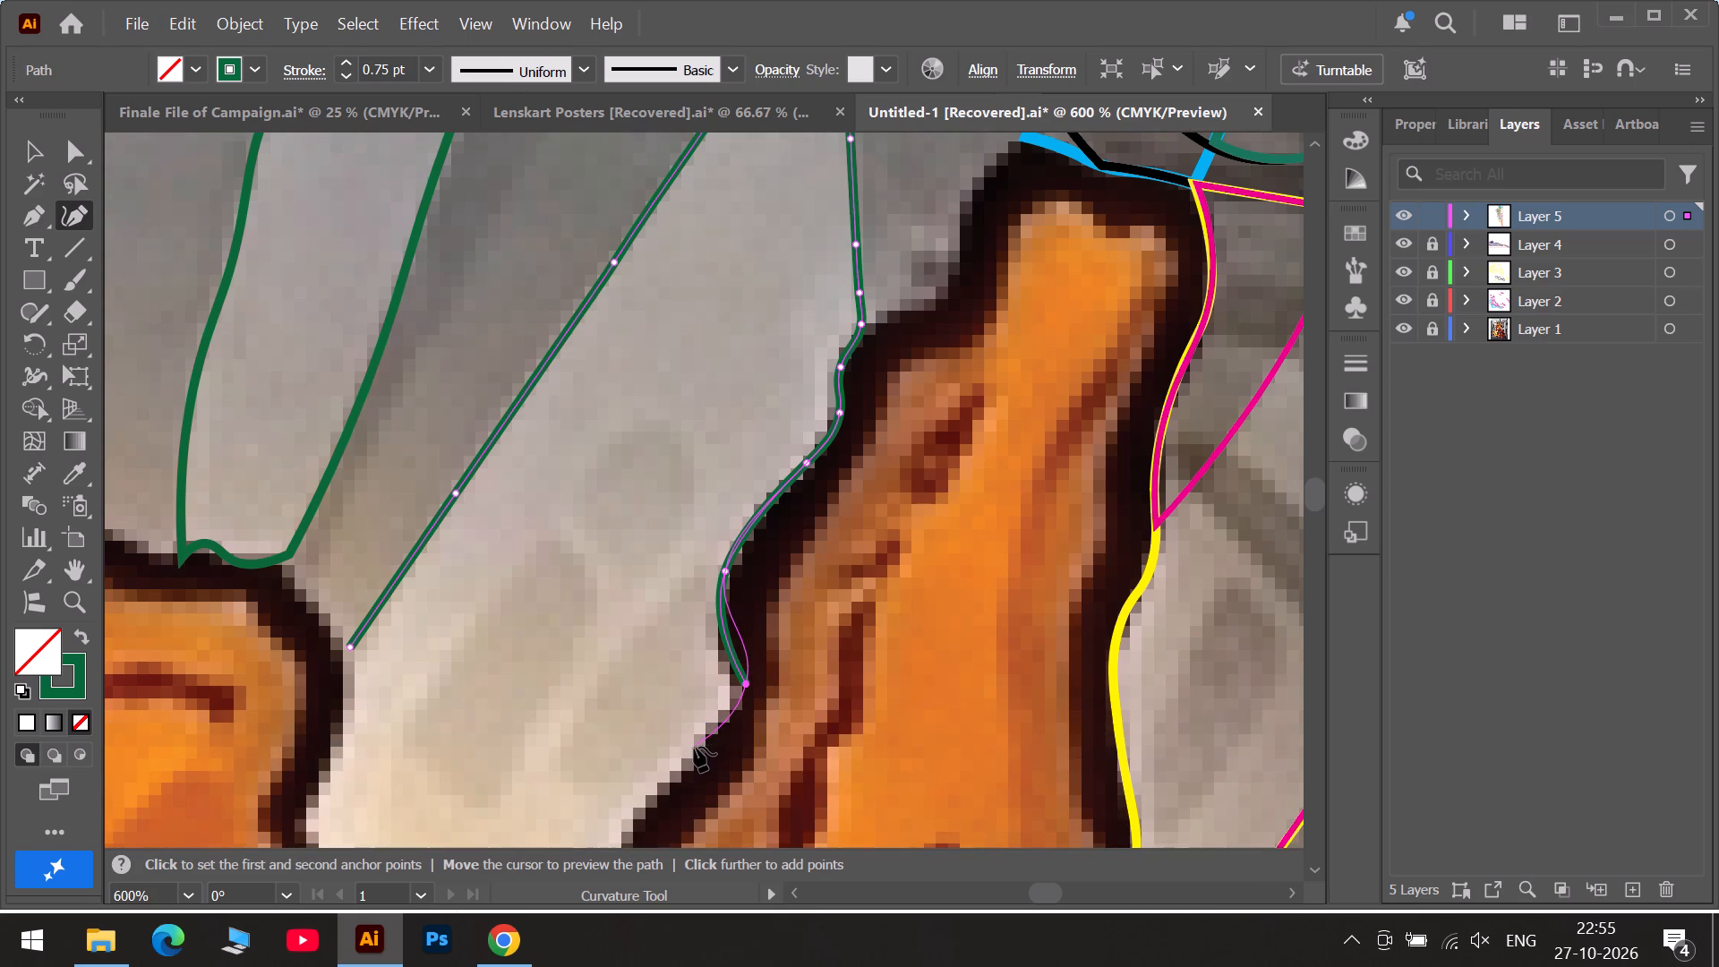
pyautogui.click(728, 638)
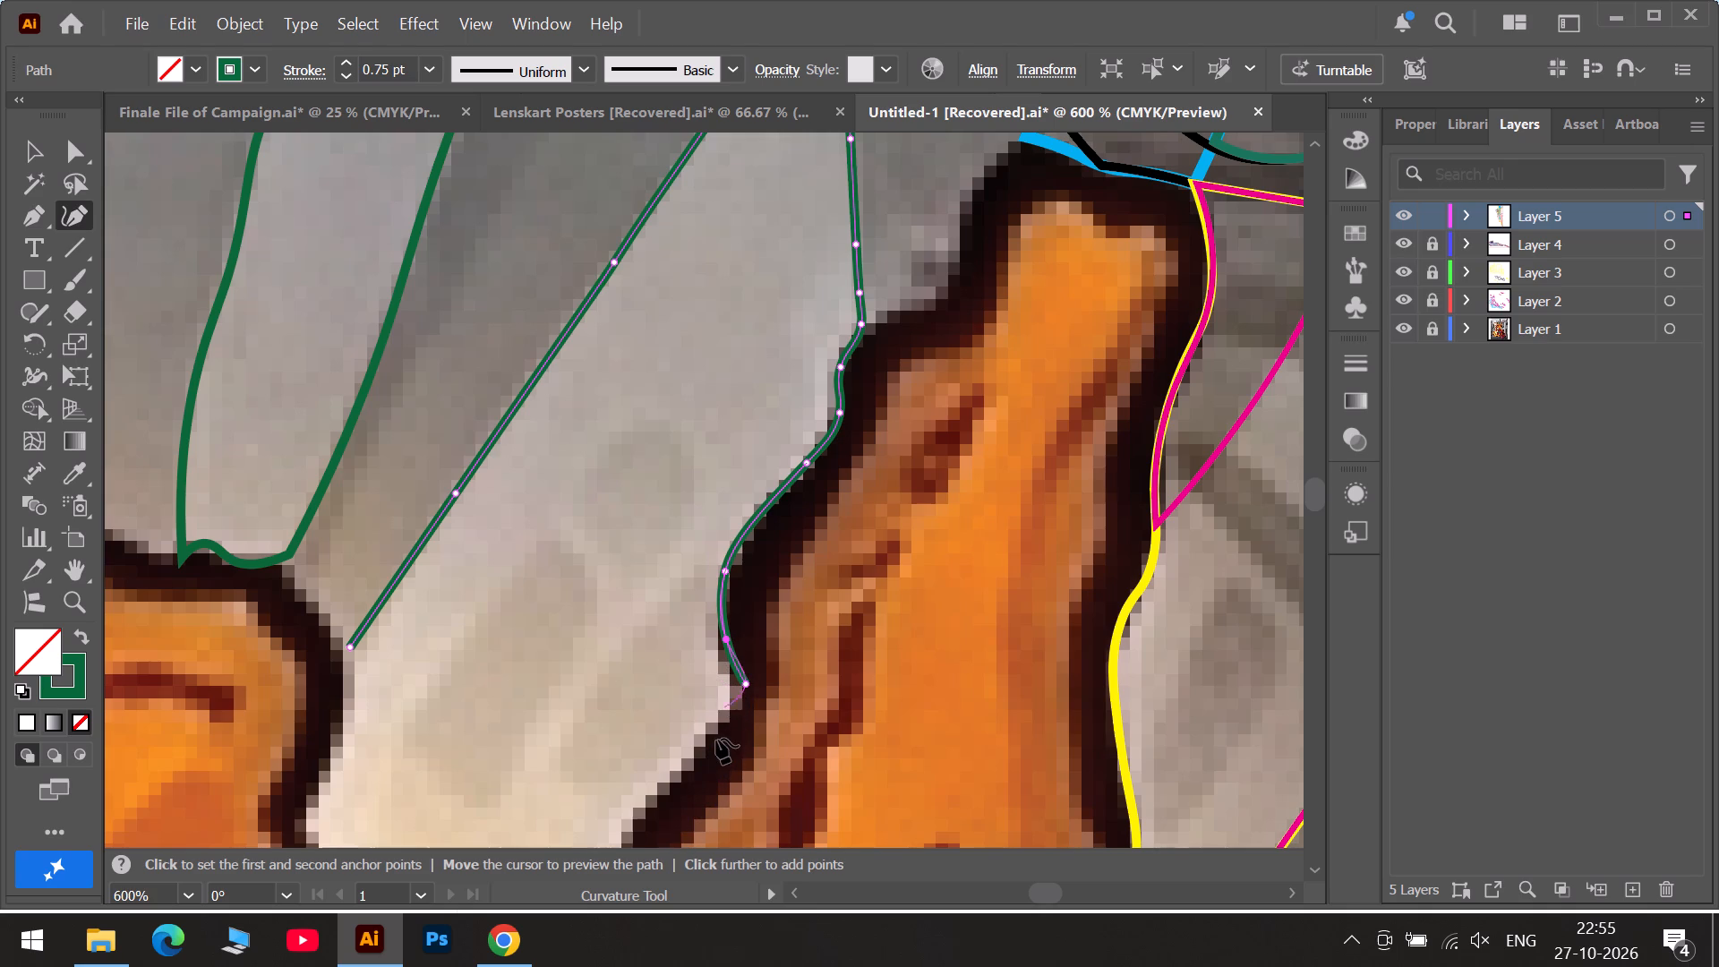
# Continue the outline down the upright chicken leg's lower edge to the wall's bottom corner, shifting one anchor to follow the dark border.
pyautogui.click(682, 754)
pyautogui.scroll(-5, 671, 761)
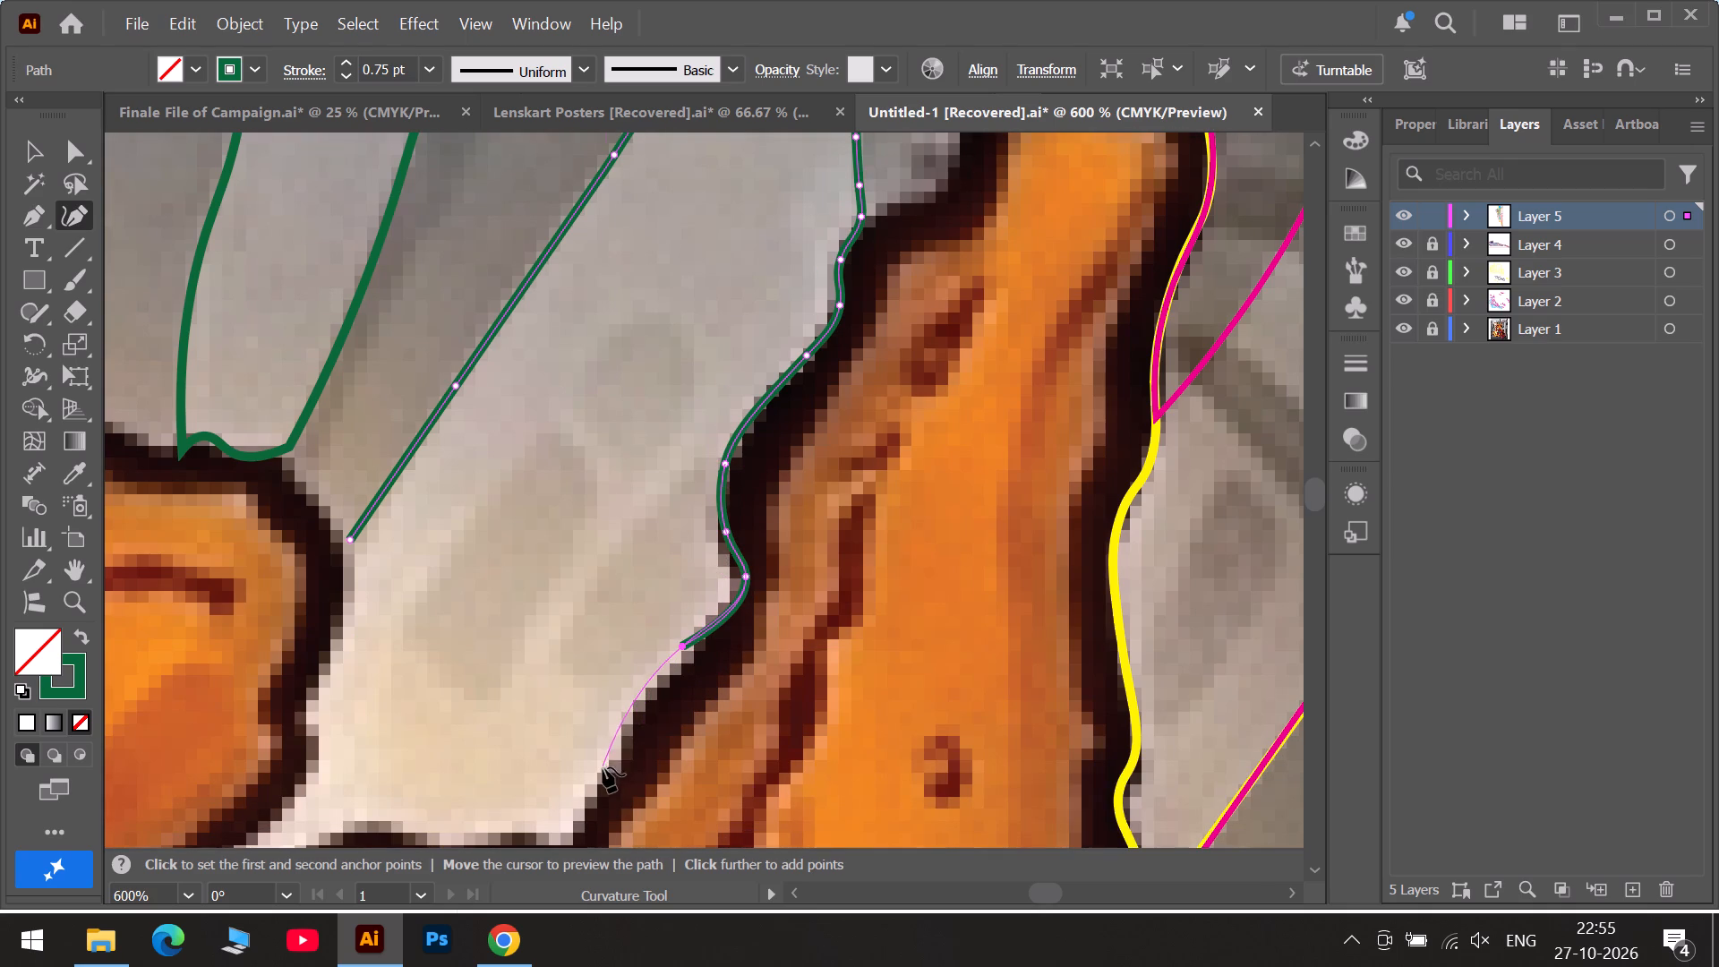
pyautogui.click(620, 755)
pyautogui.moveTo(683, 646); pyautogui.dragTo(682, 648)
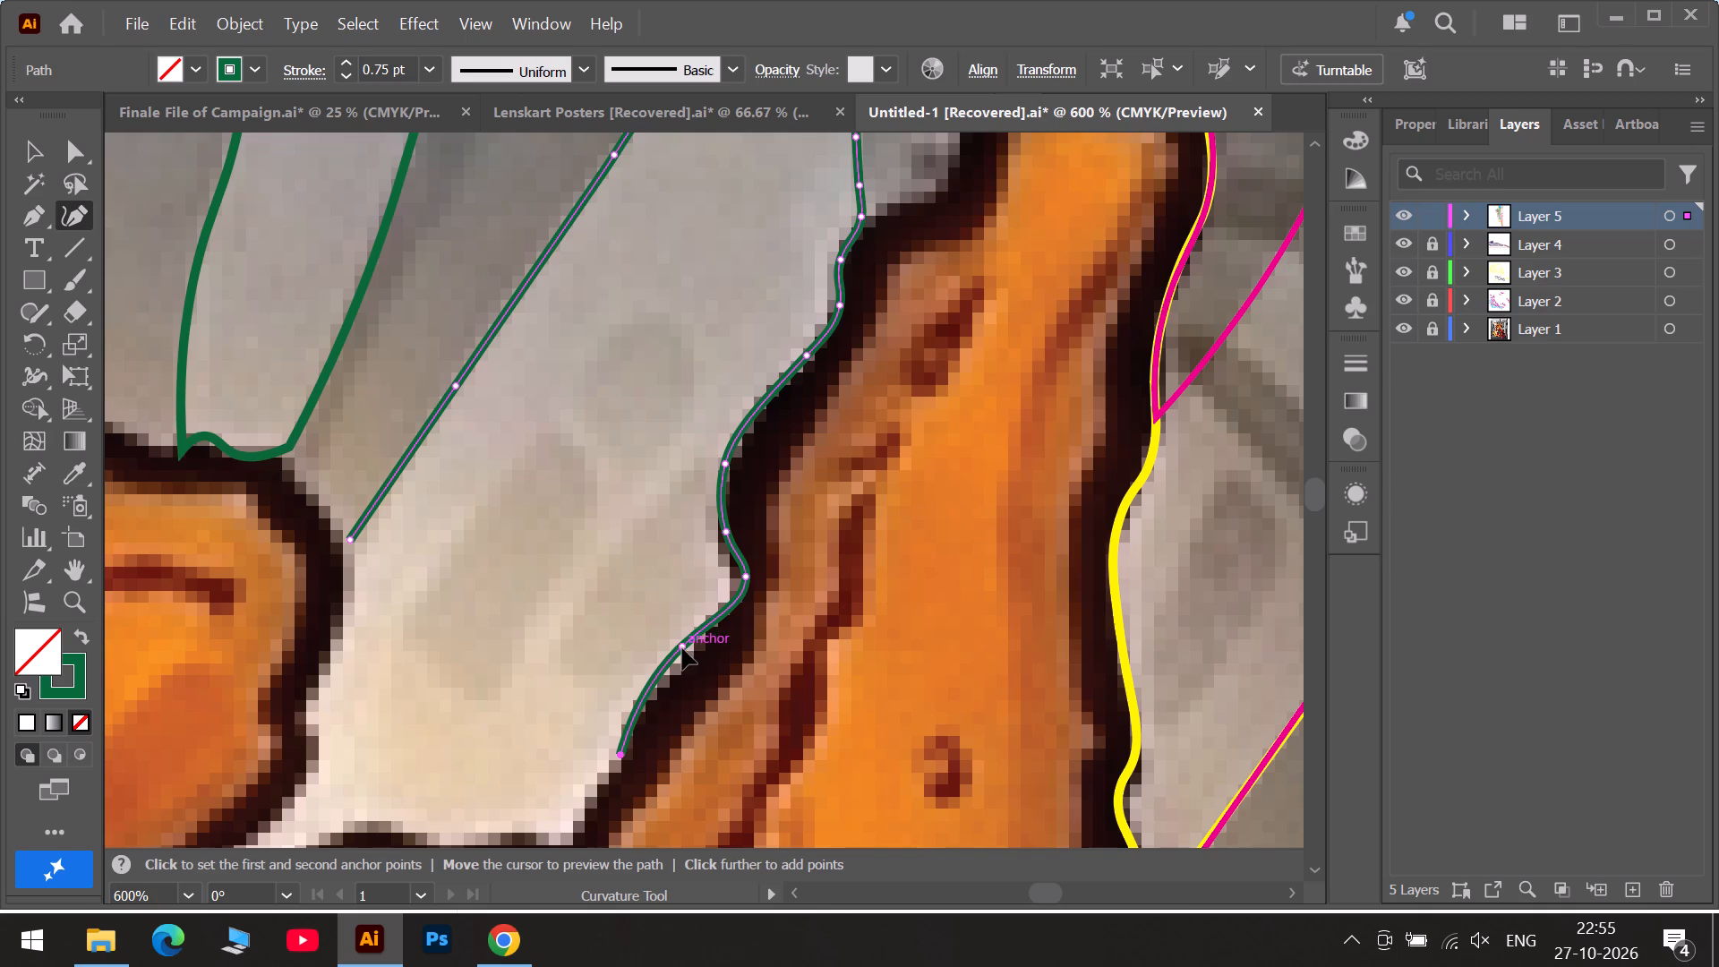
pyautogui.moveTo(682, 648); pyautogui.dragTo(675, 675)
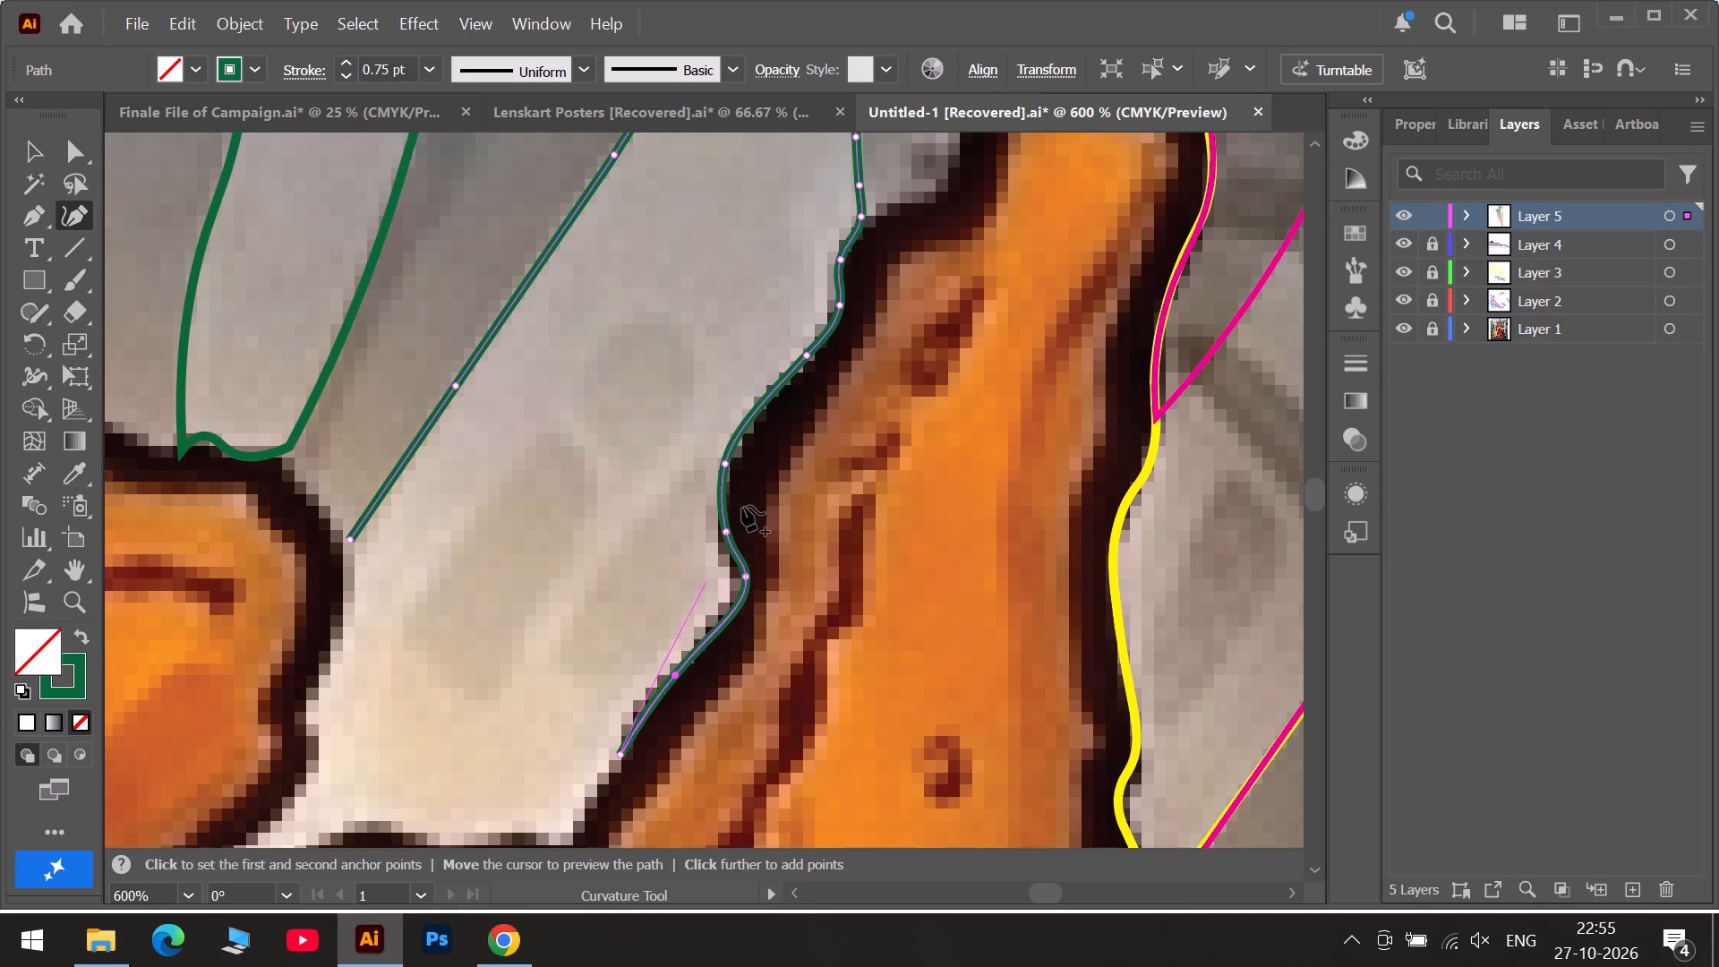
pyautogui.scroll(6, 747, 492)
pyautogui.scroll(-12, 637, 731)
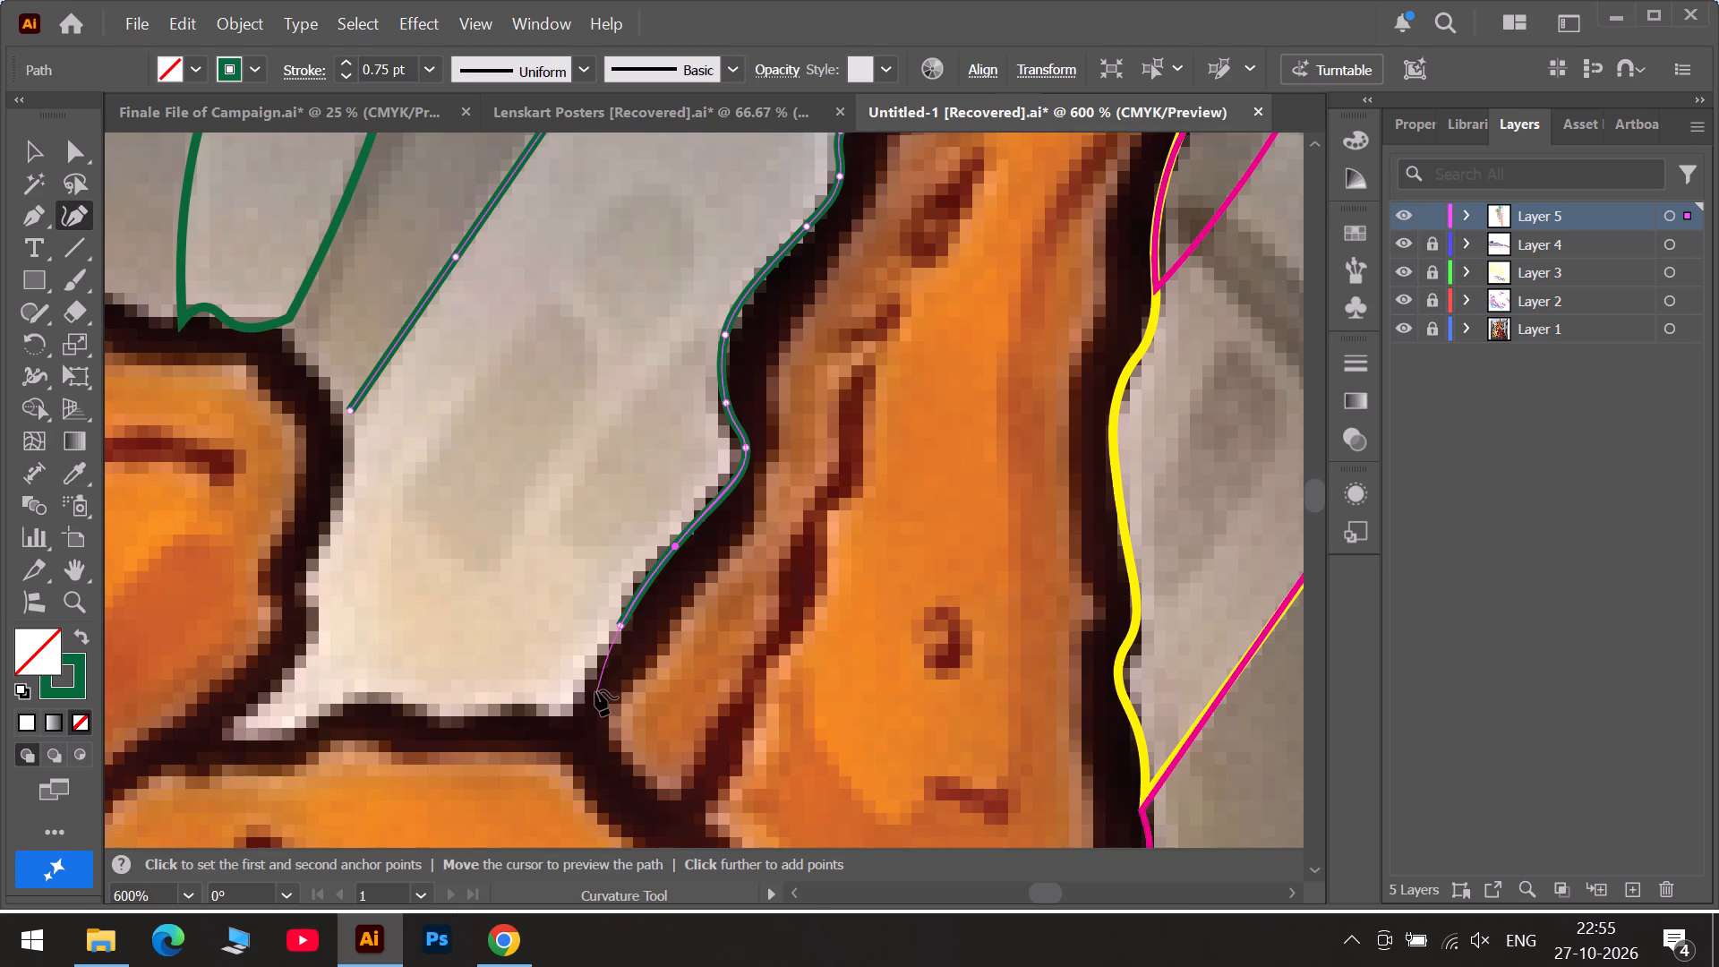
pyautogui.click(584, 686)
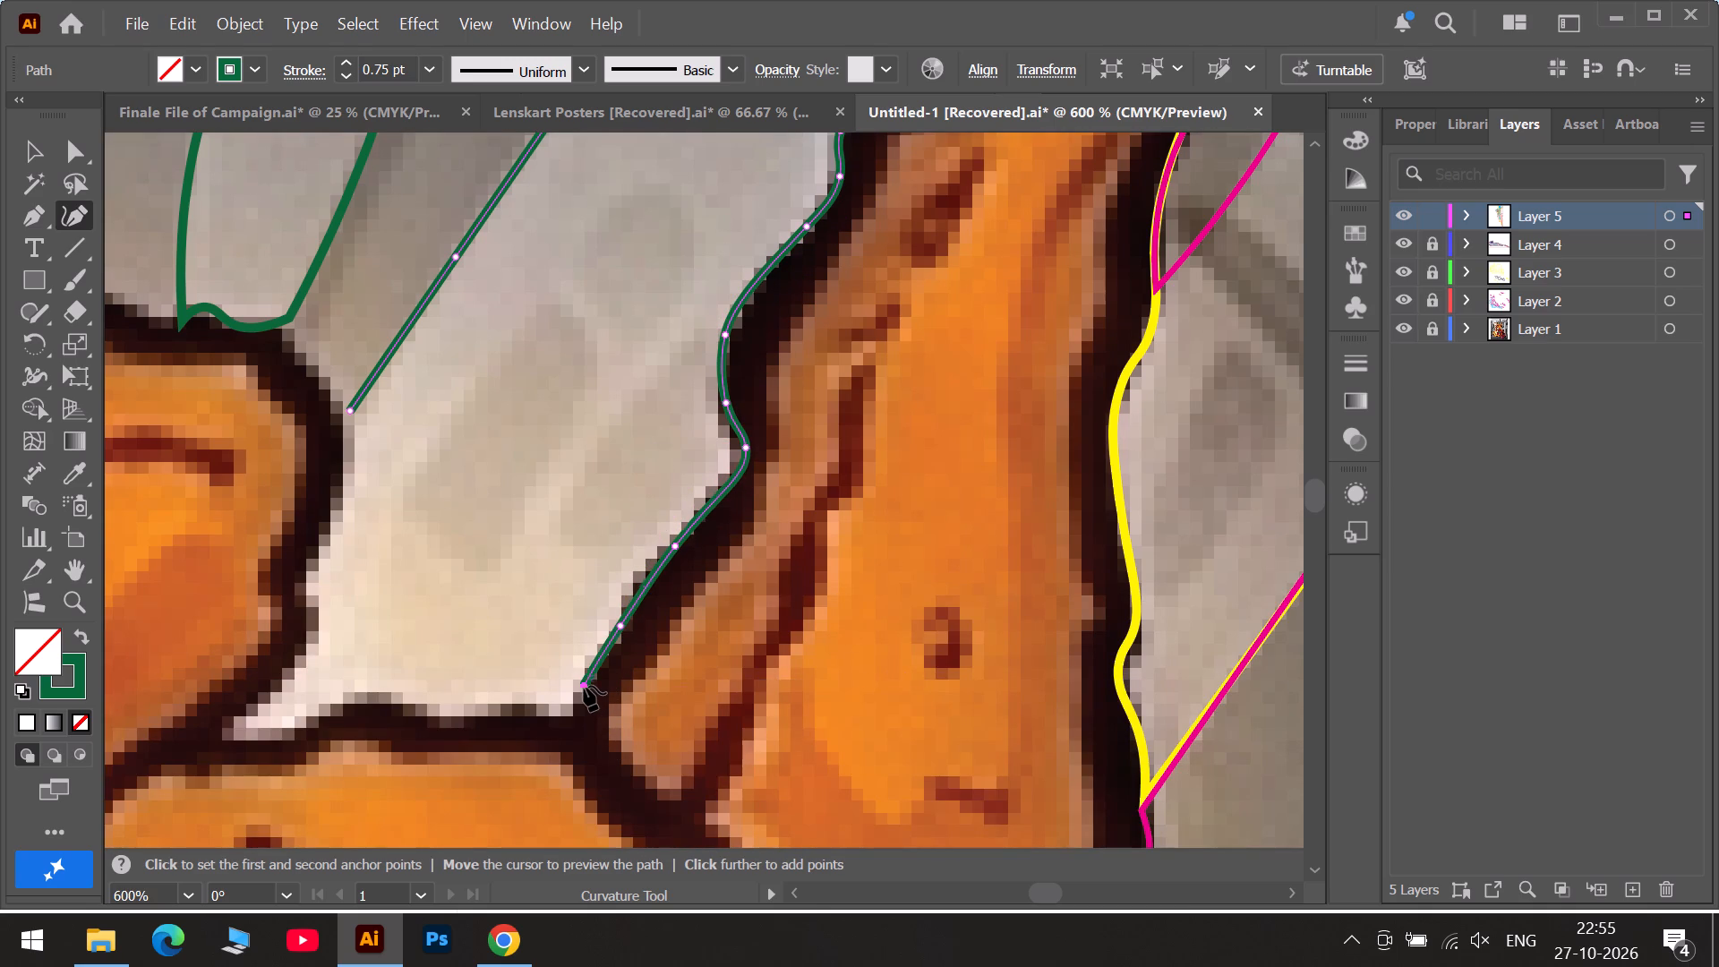
pyautogui.click(578, 712)
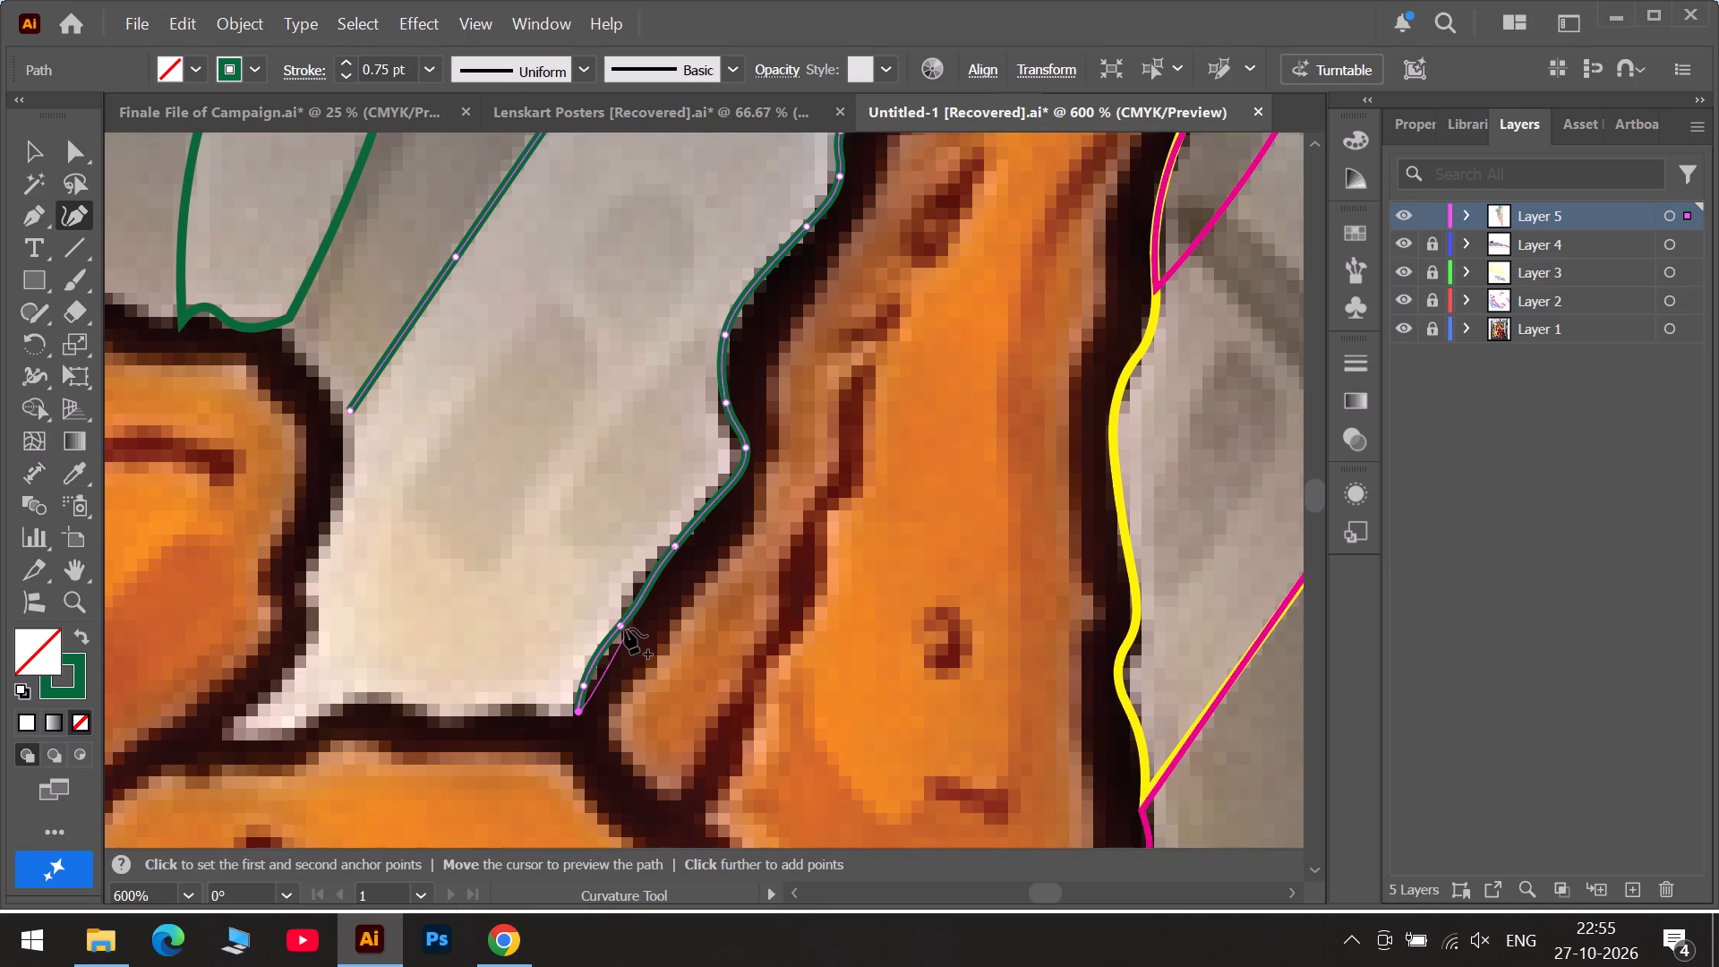
# Refine the curve along the leg's lower edge by repositioning an anchor and adding two more fitted to the dark border.
pyautogui.moveTo(622, 628); pyautogui.dragTo(620, 638)
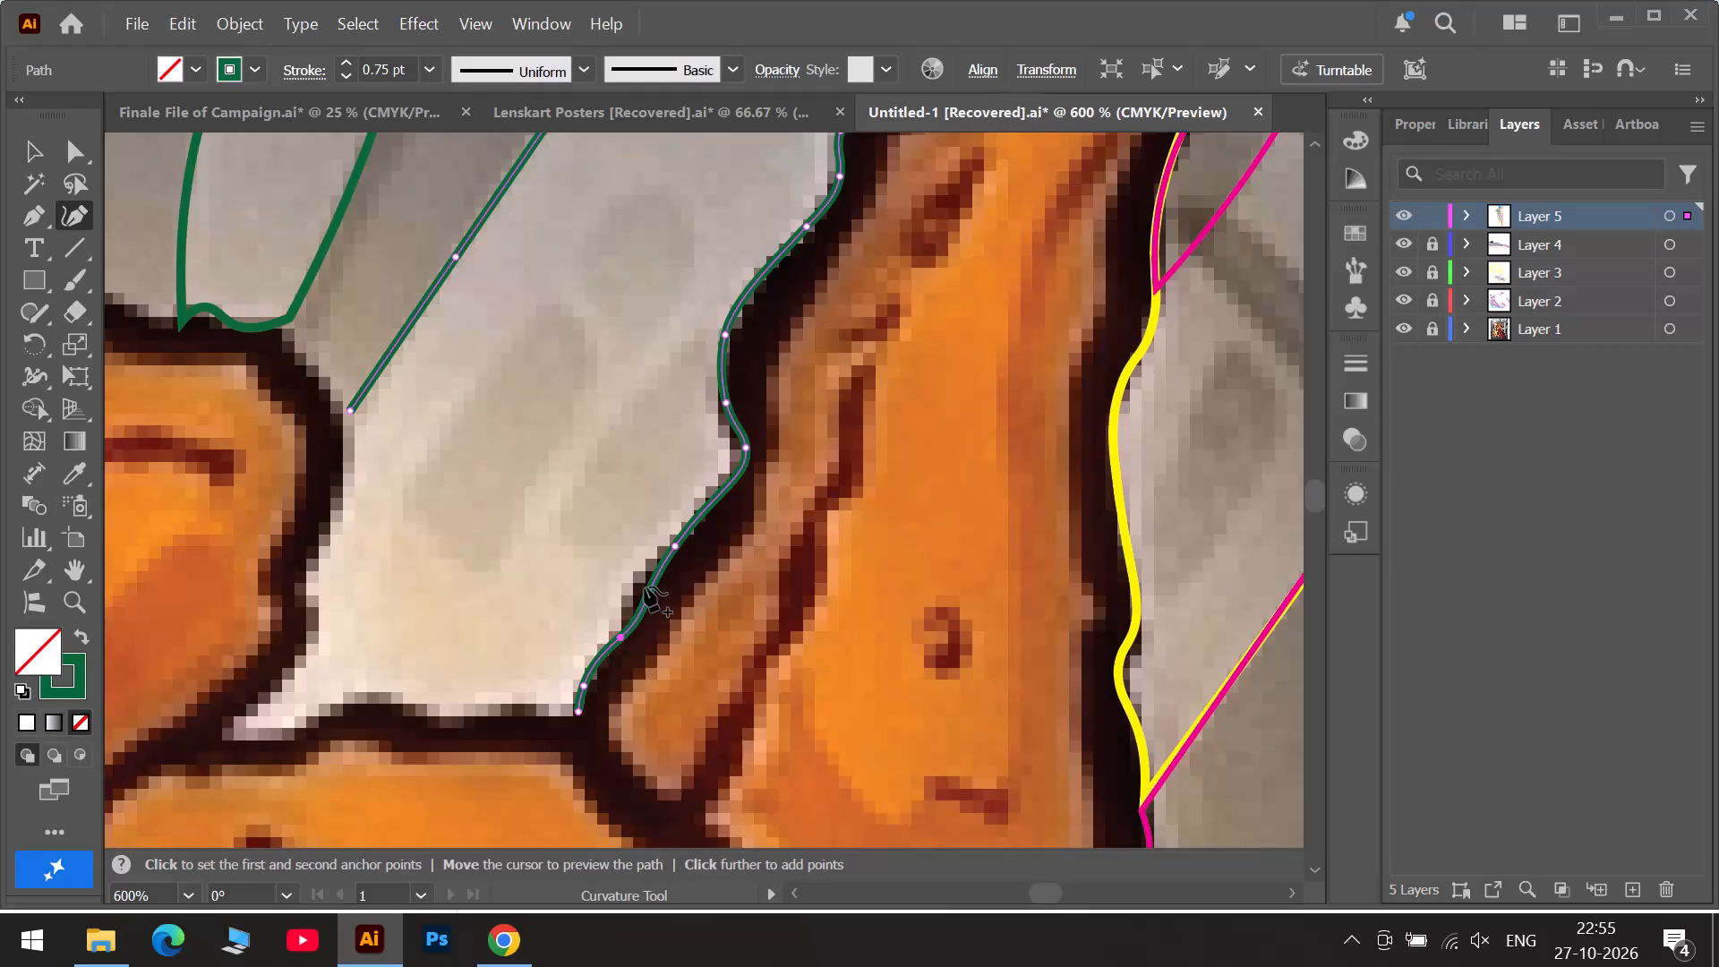
pyautogui.moveTo(648, 592); pyautogui.dragTo(635, 592)
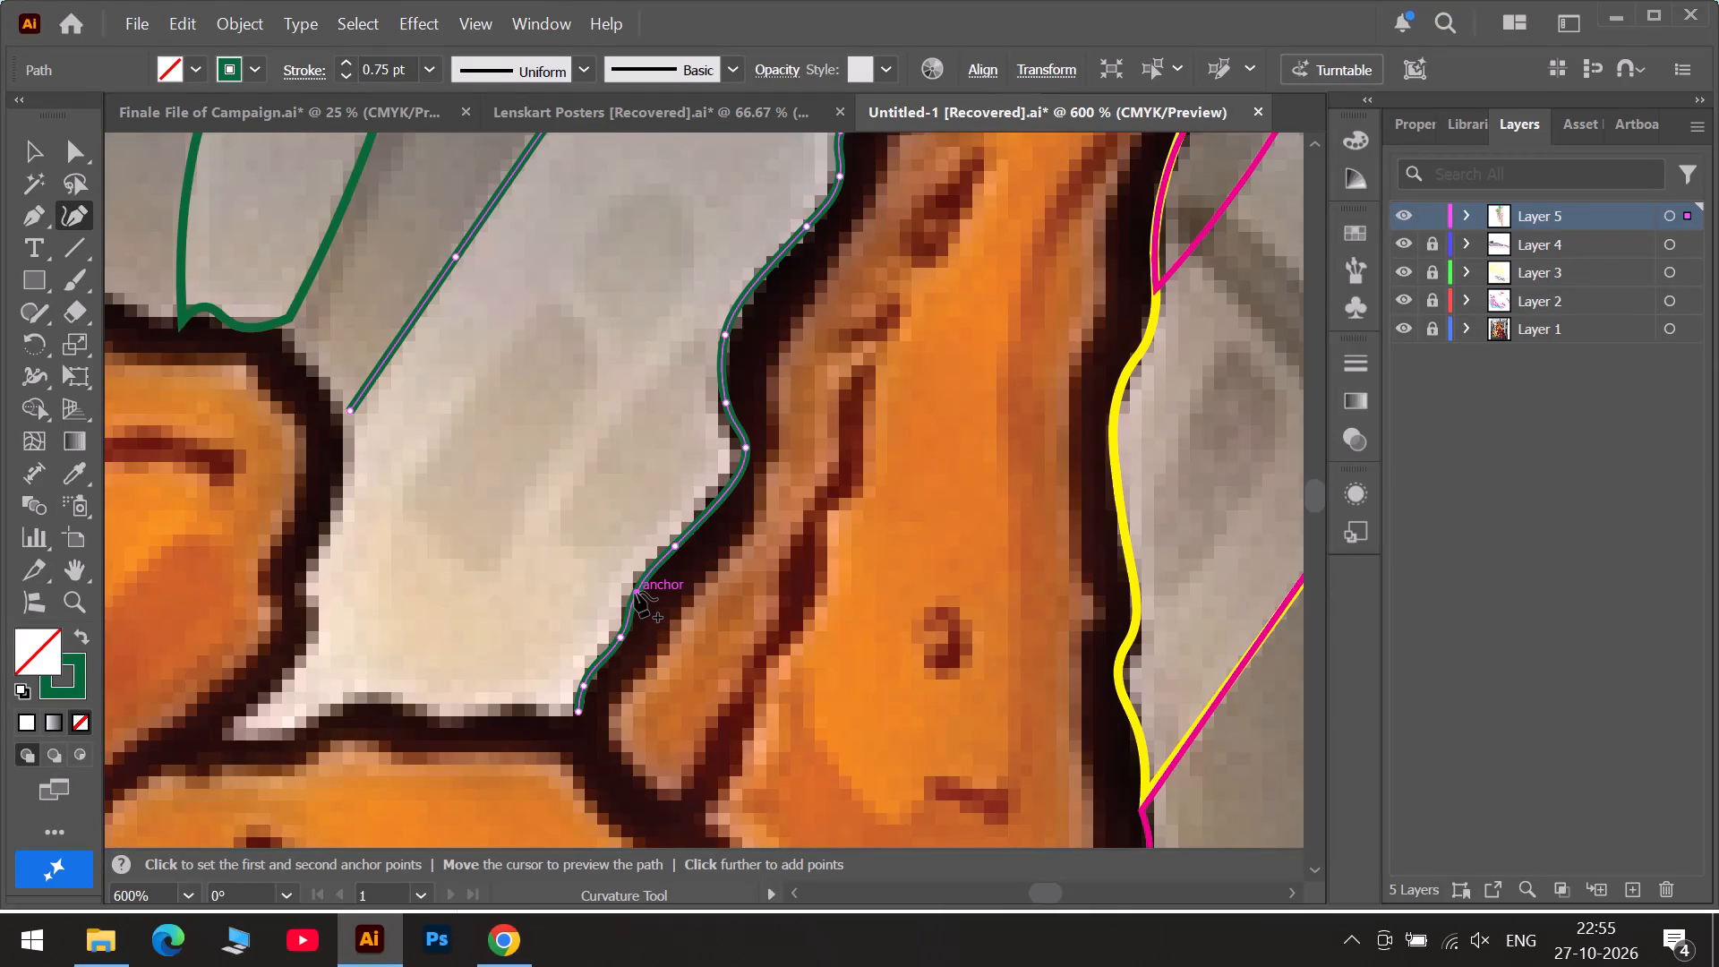
pyautogui.moveTo(635, 592); pyautogui.dragTo(639, 586)
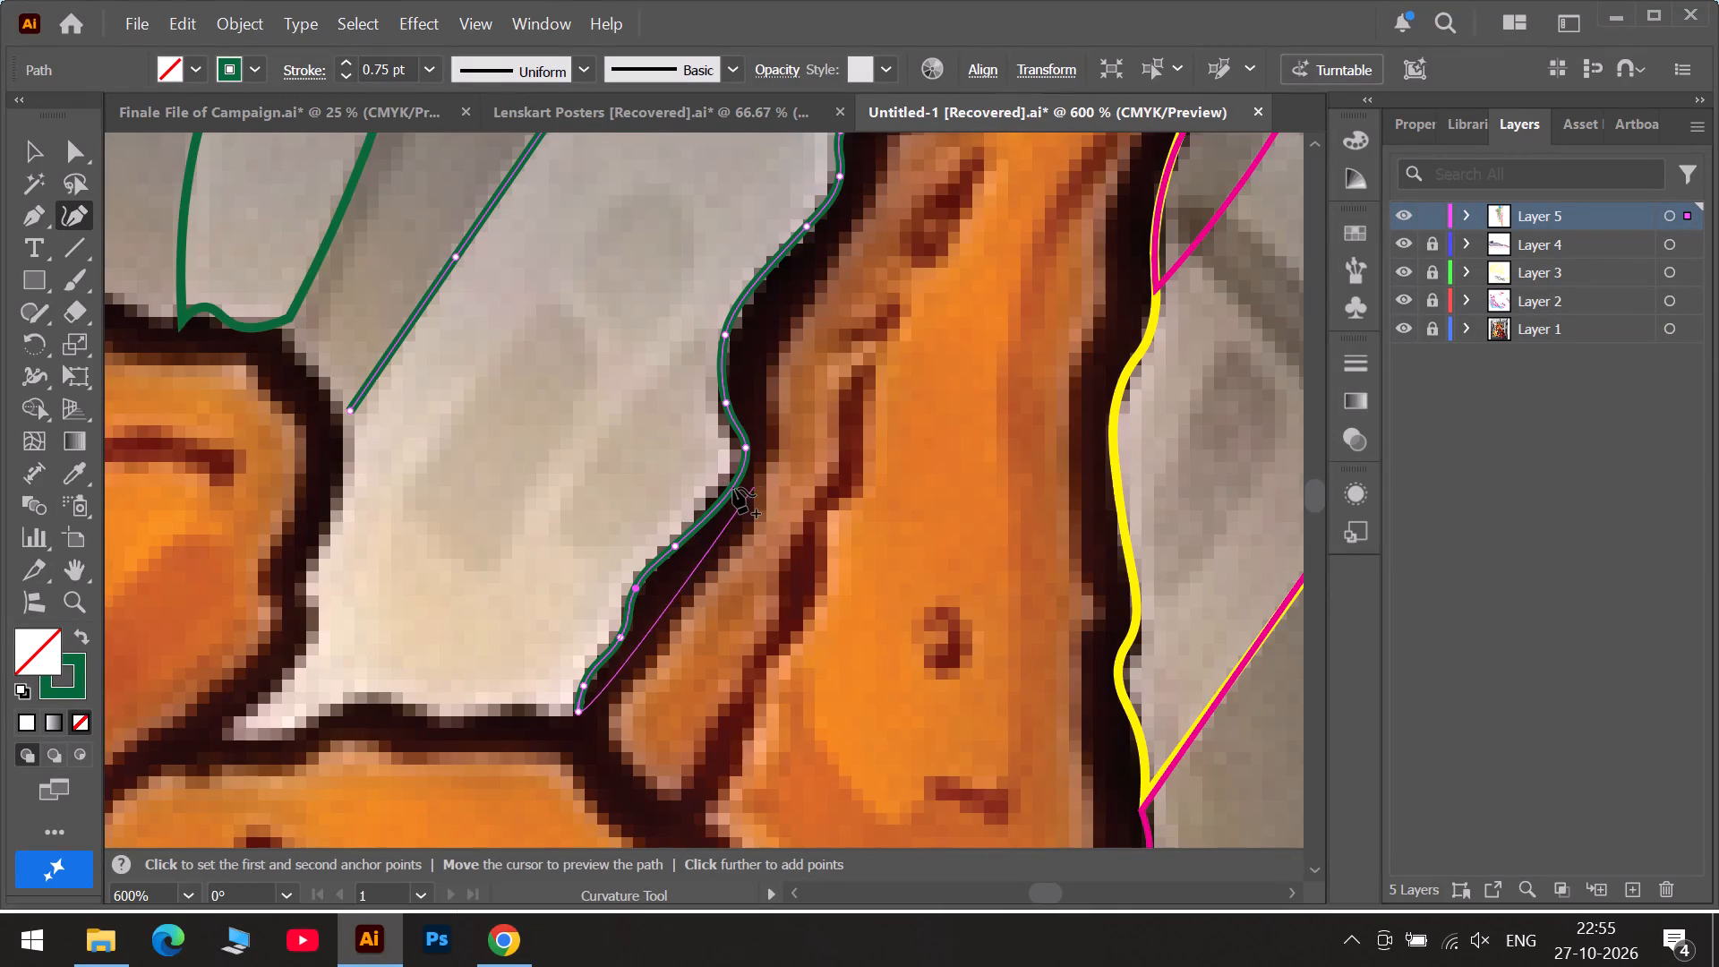
pyautogui.moveTo(725, 492); pyautogui.dragTo(716, 496)
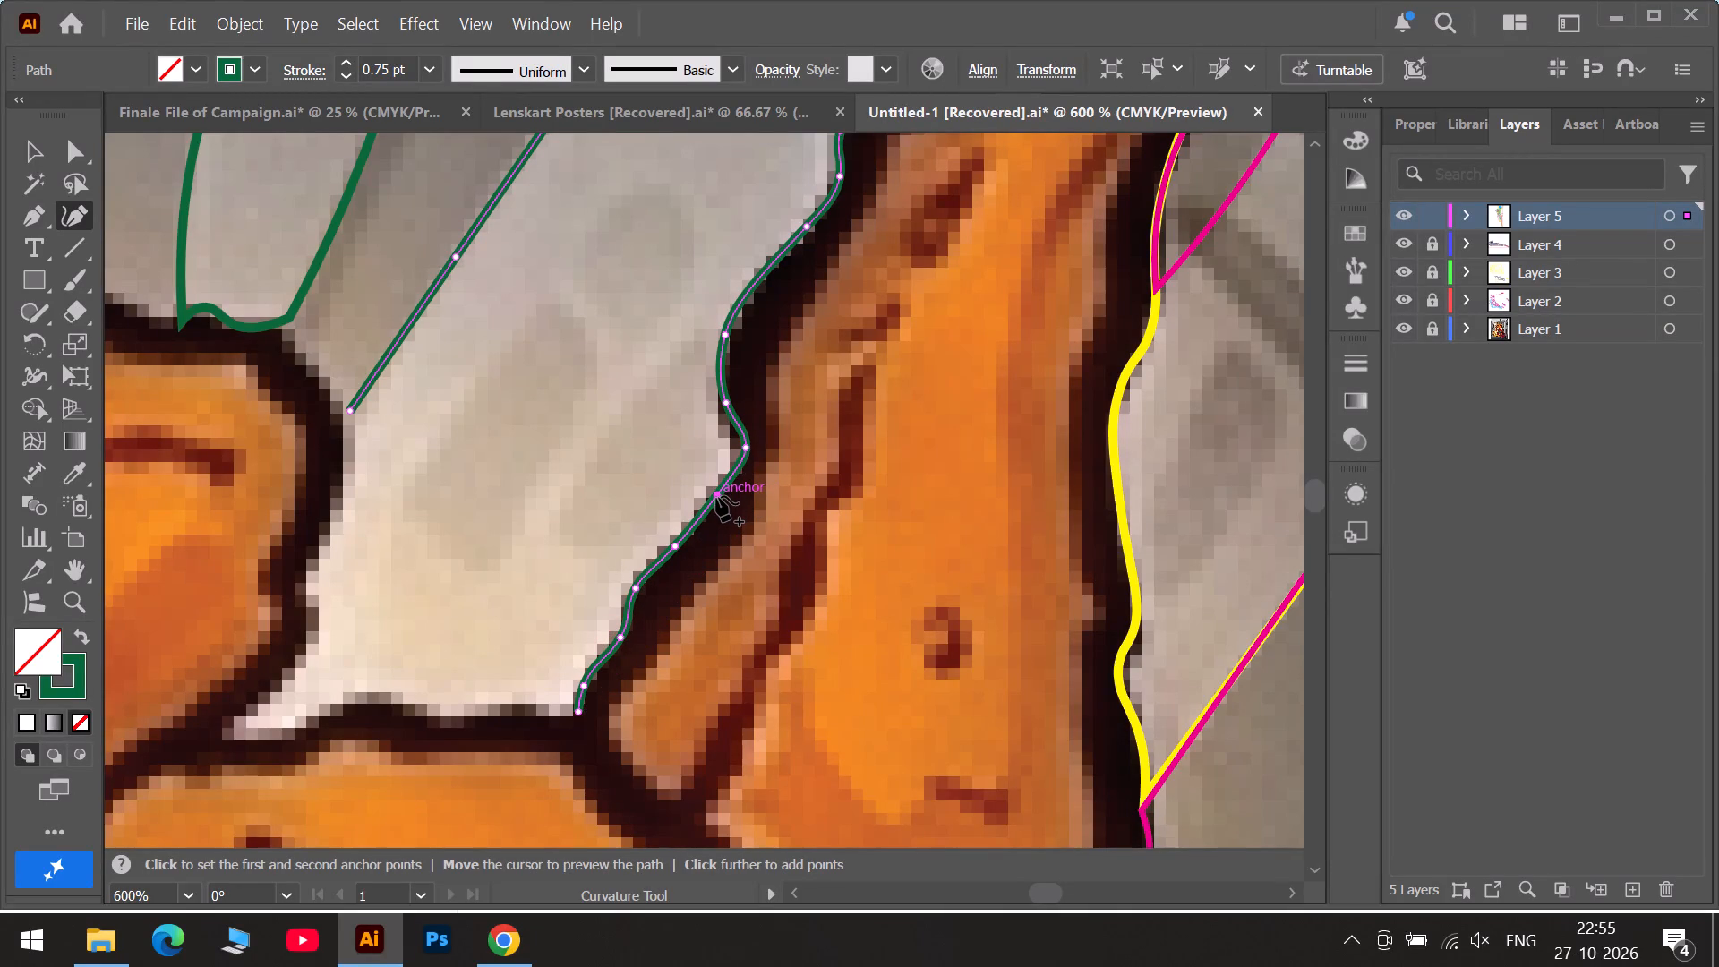
pyautogui.moveTo(716, 496); pyautogui.dragTo(716, 498)
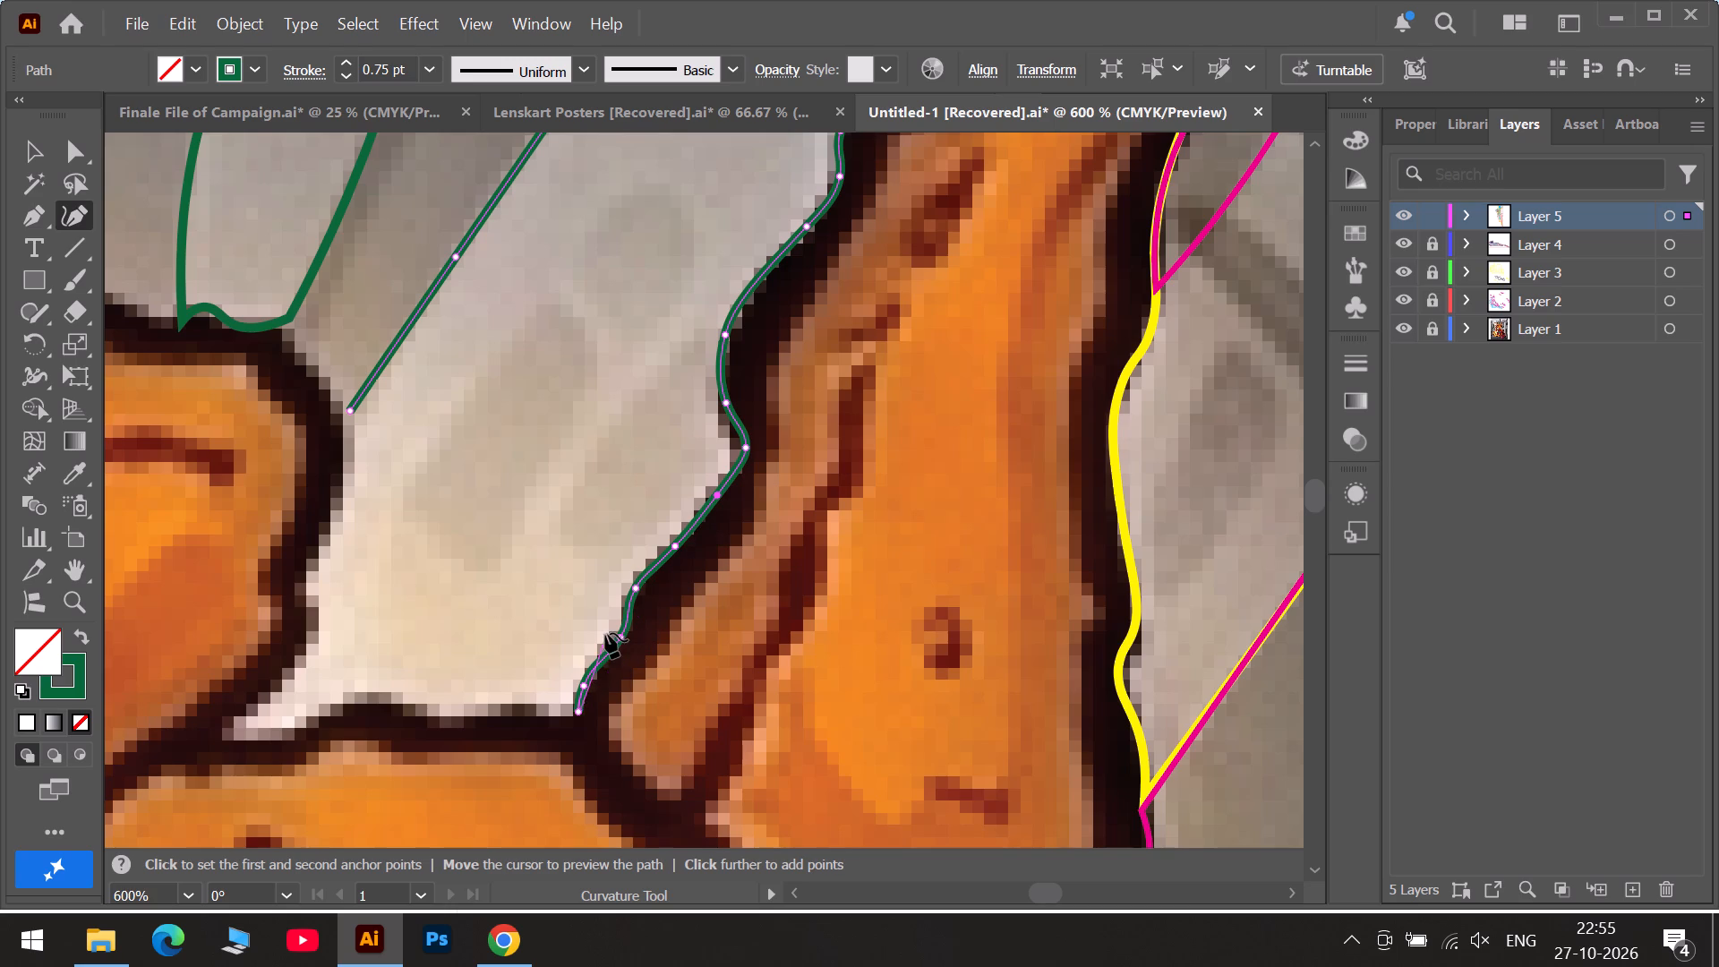
# Make the wall's bottom corner sharp and trace its wavy bottom edge to the narrow tip by the drumstick, straightening the final segment.
pyautogui.scroll(-5, 605, 633)
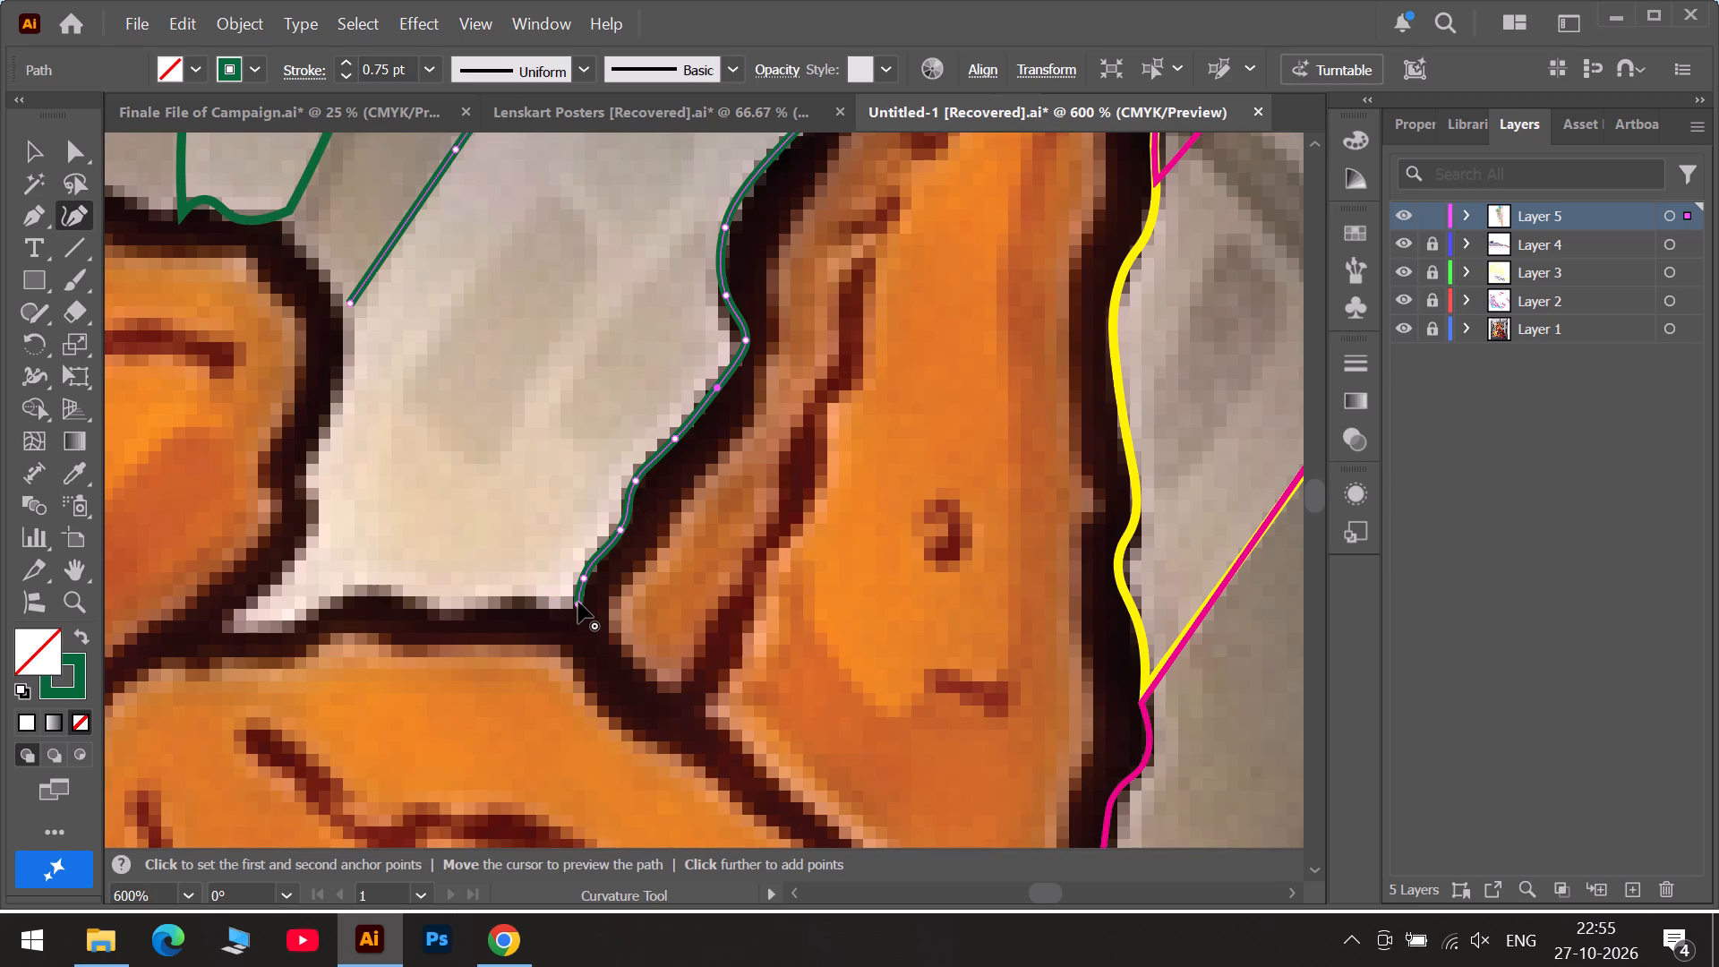
pyautogui.doubleClick(577, 604)
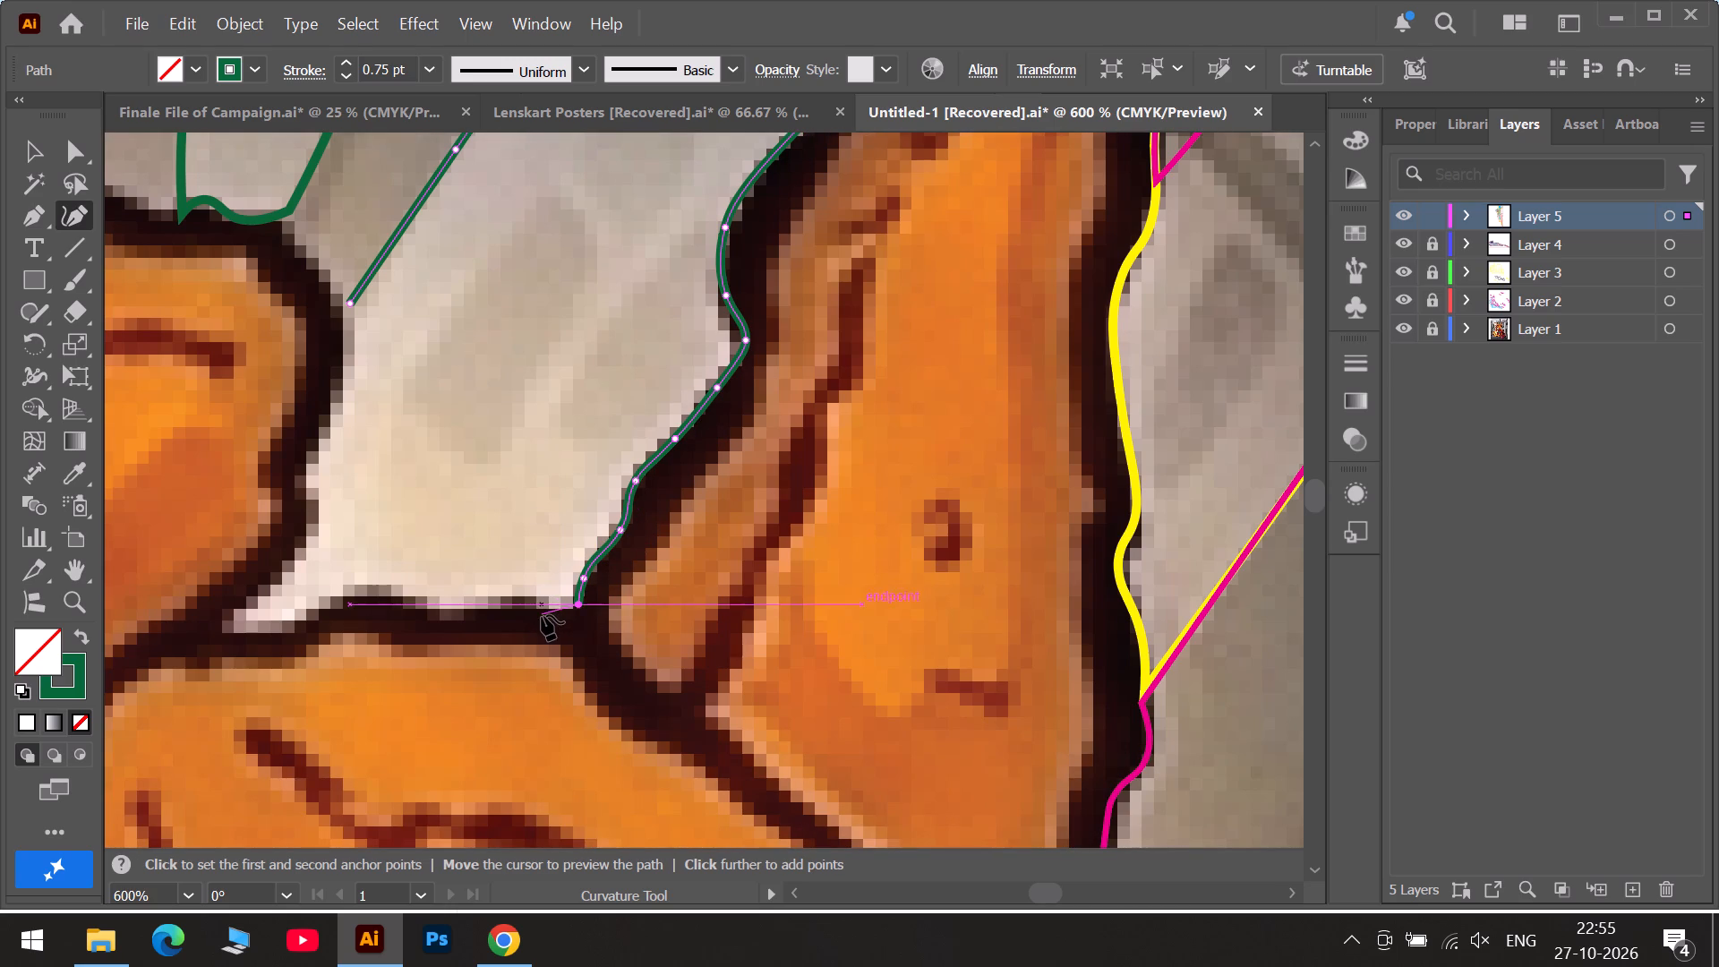
pyautogui.click(539, 608)
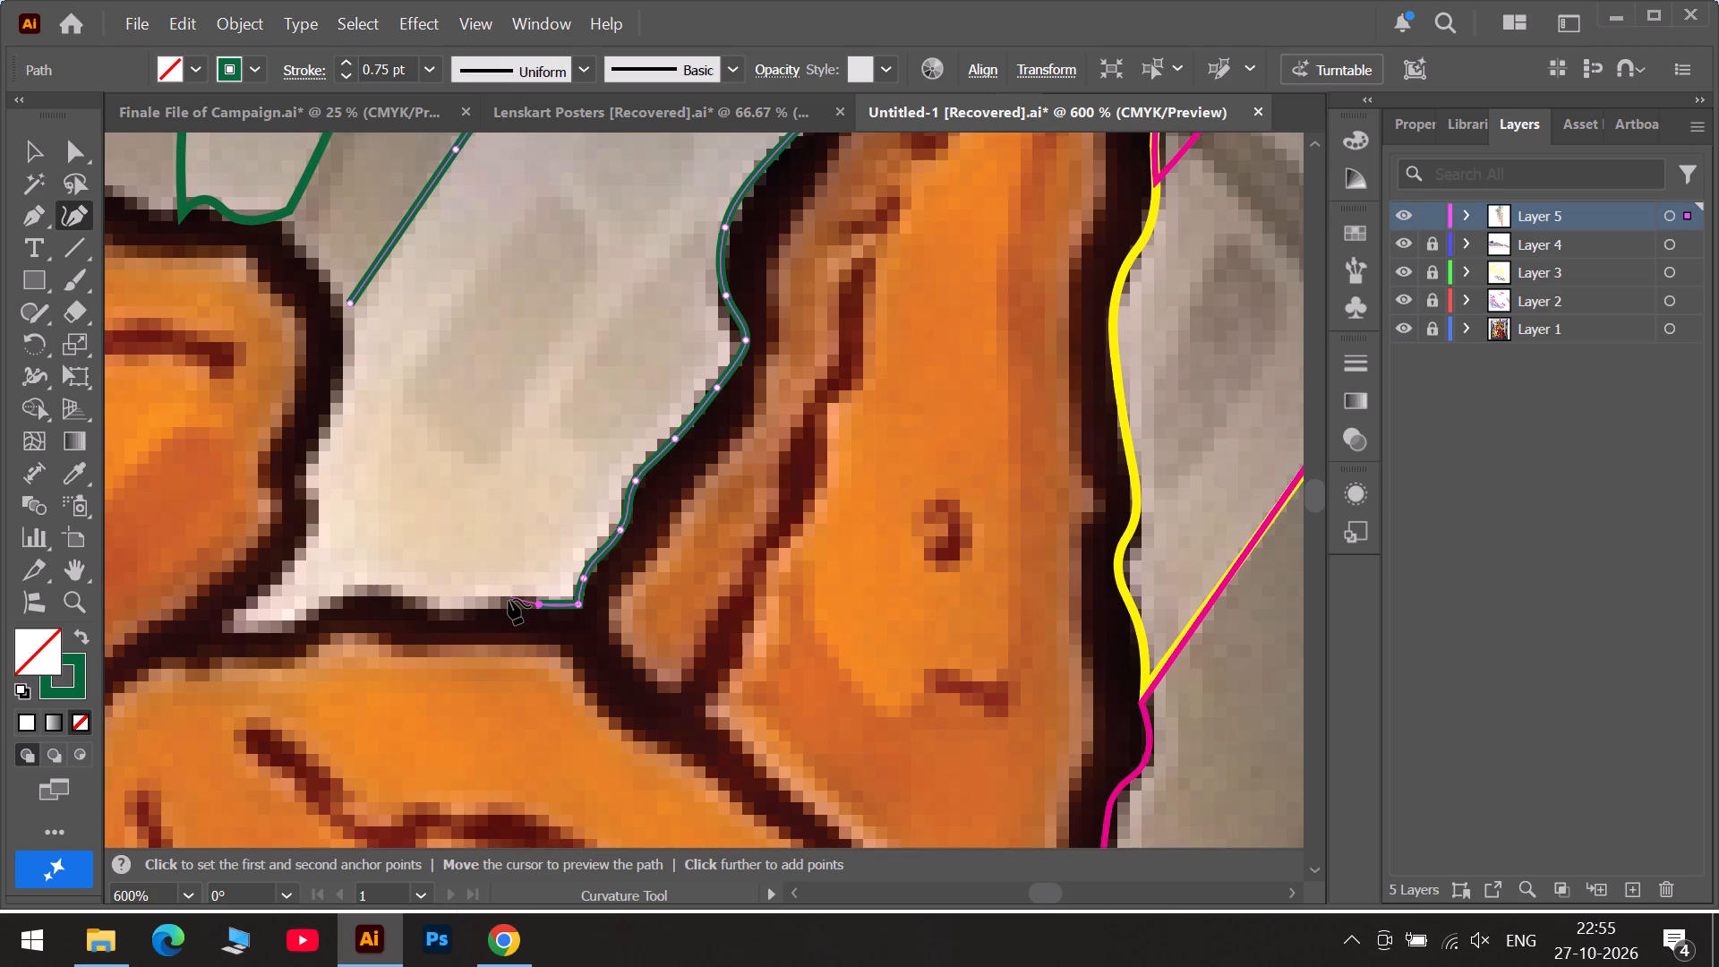
pyautogui.click(509, 595)
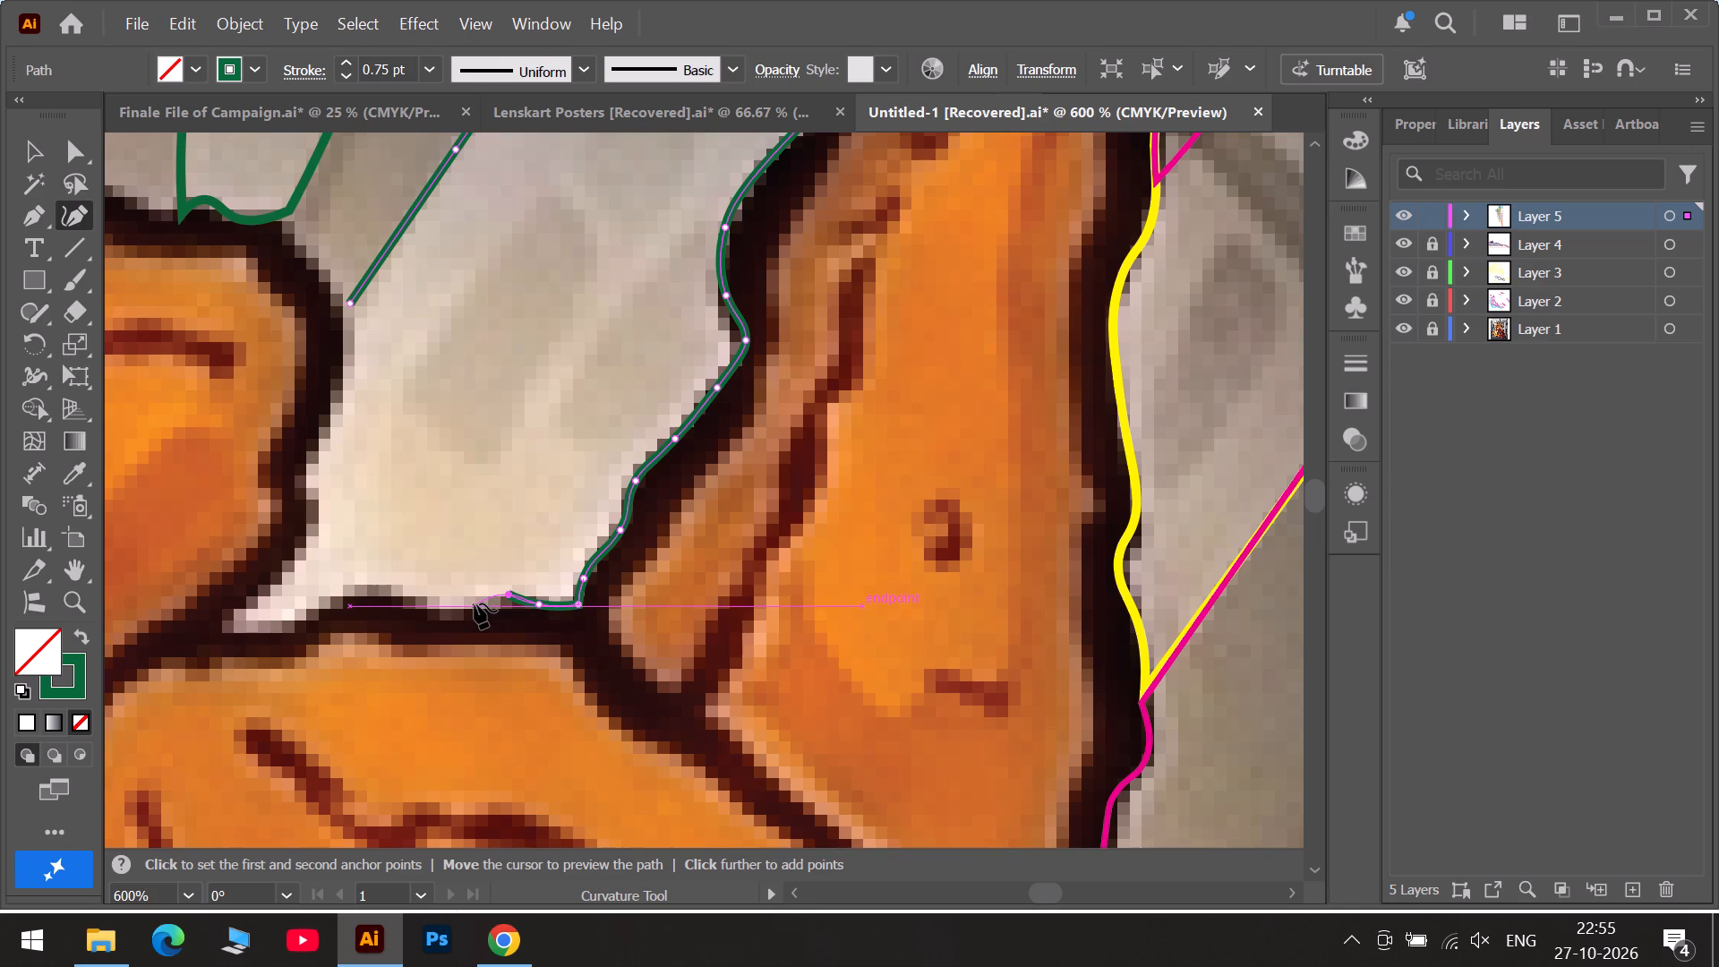
pyautogui.click(475, 603)
pyautogui.click(430, 604)
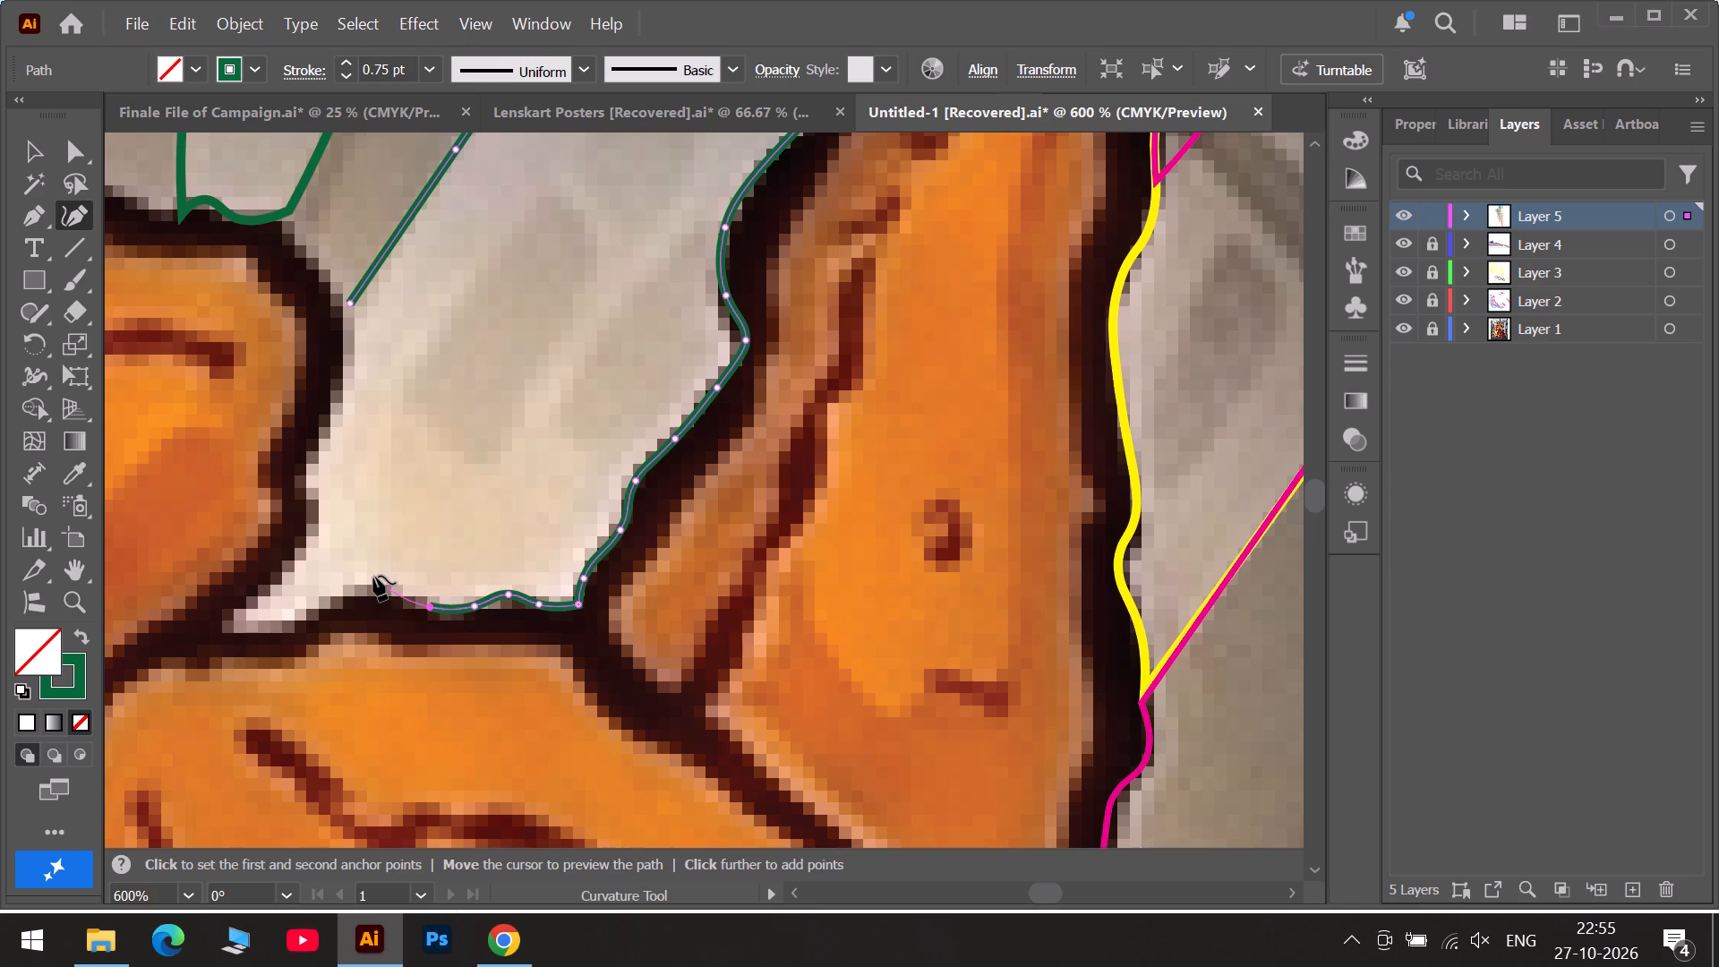
pyautogui.click(388, 586)
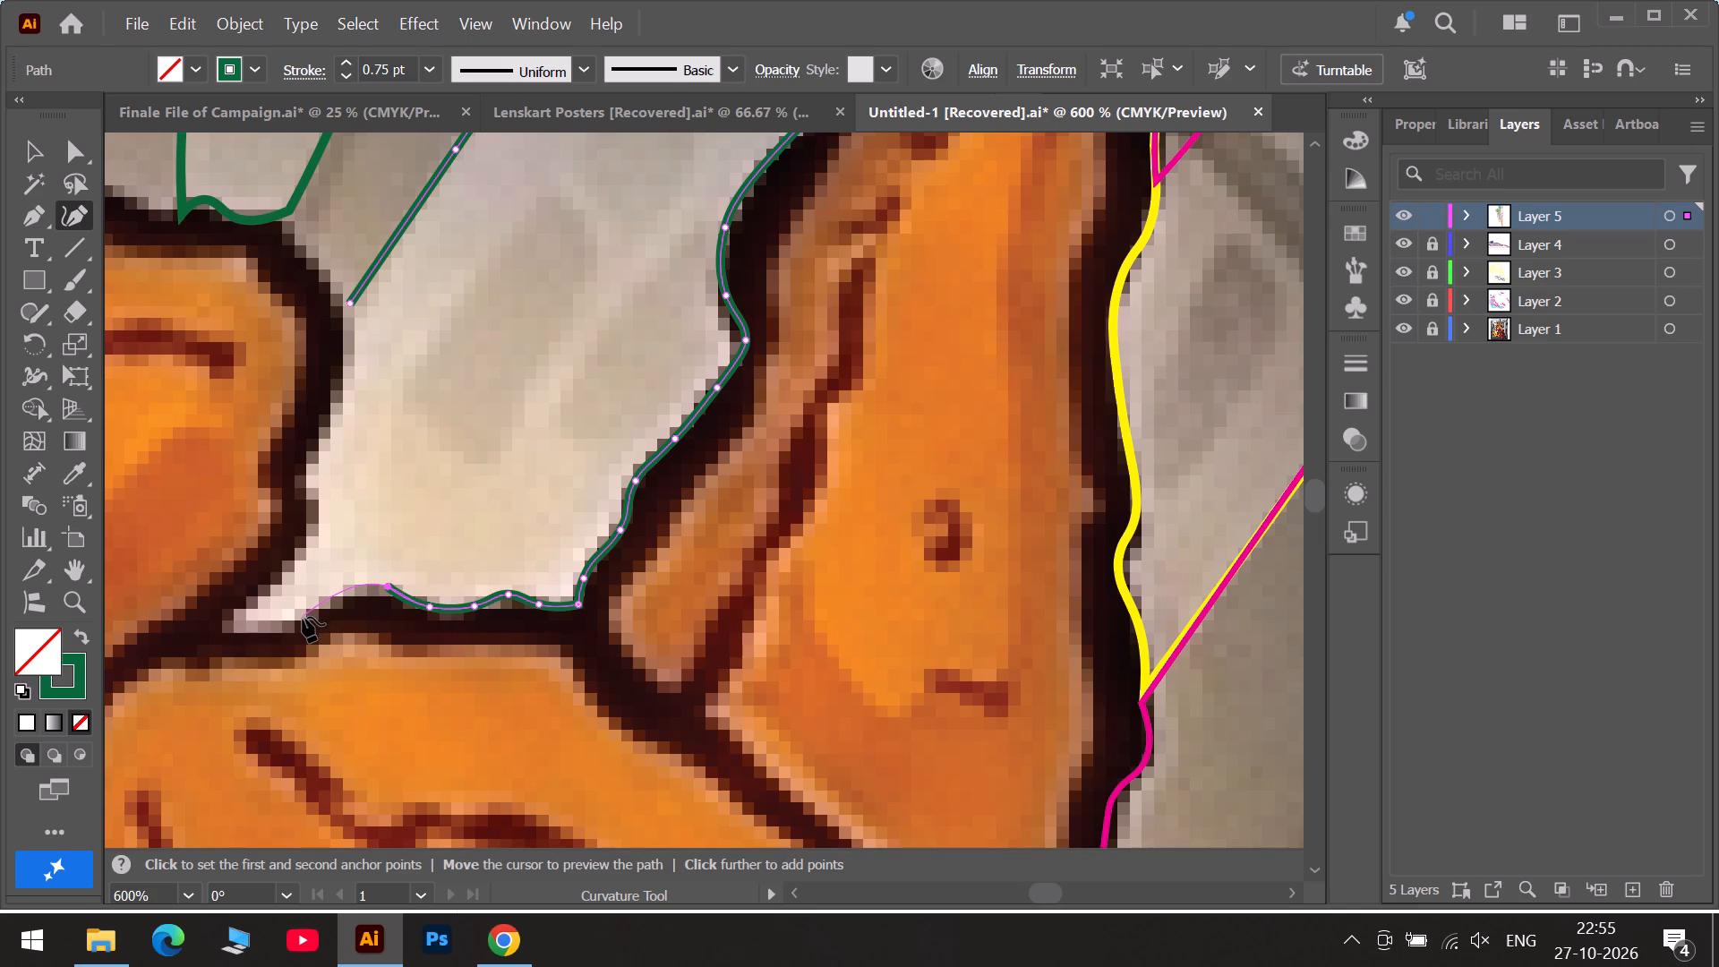
pyautogui.click(297, 627)
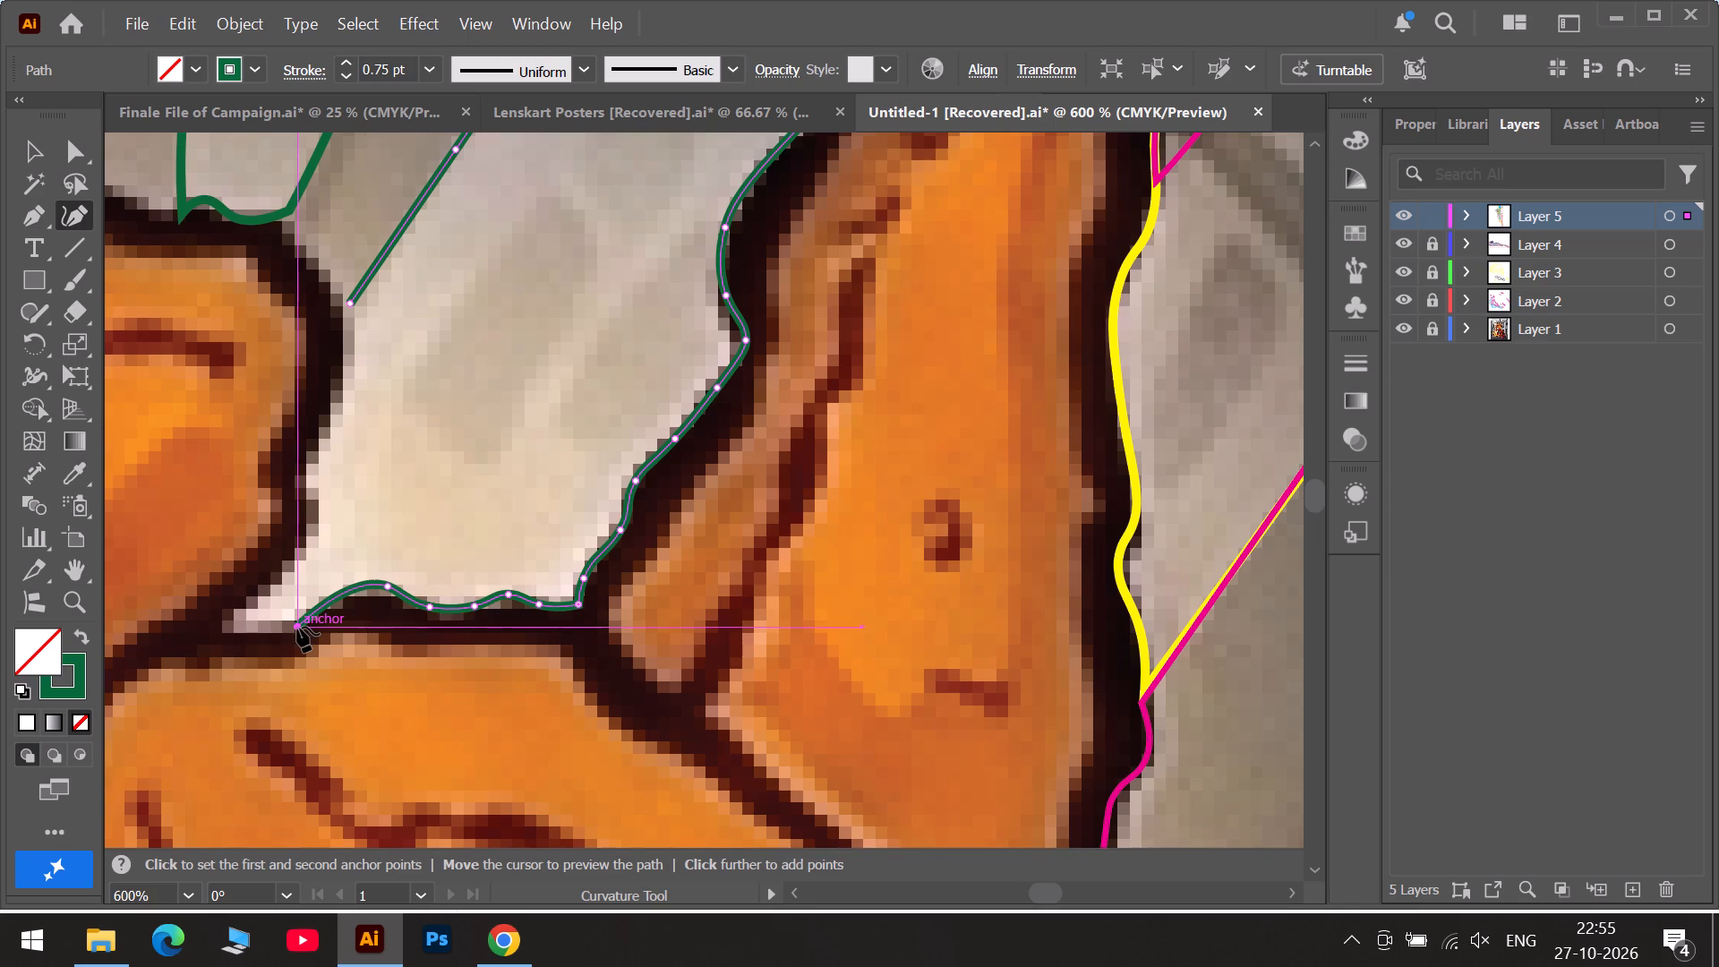
pyautogui.click(297, 627)
pyautogui.doubleClick(295, 629)
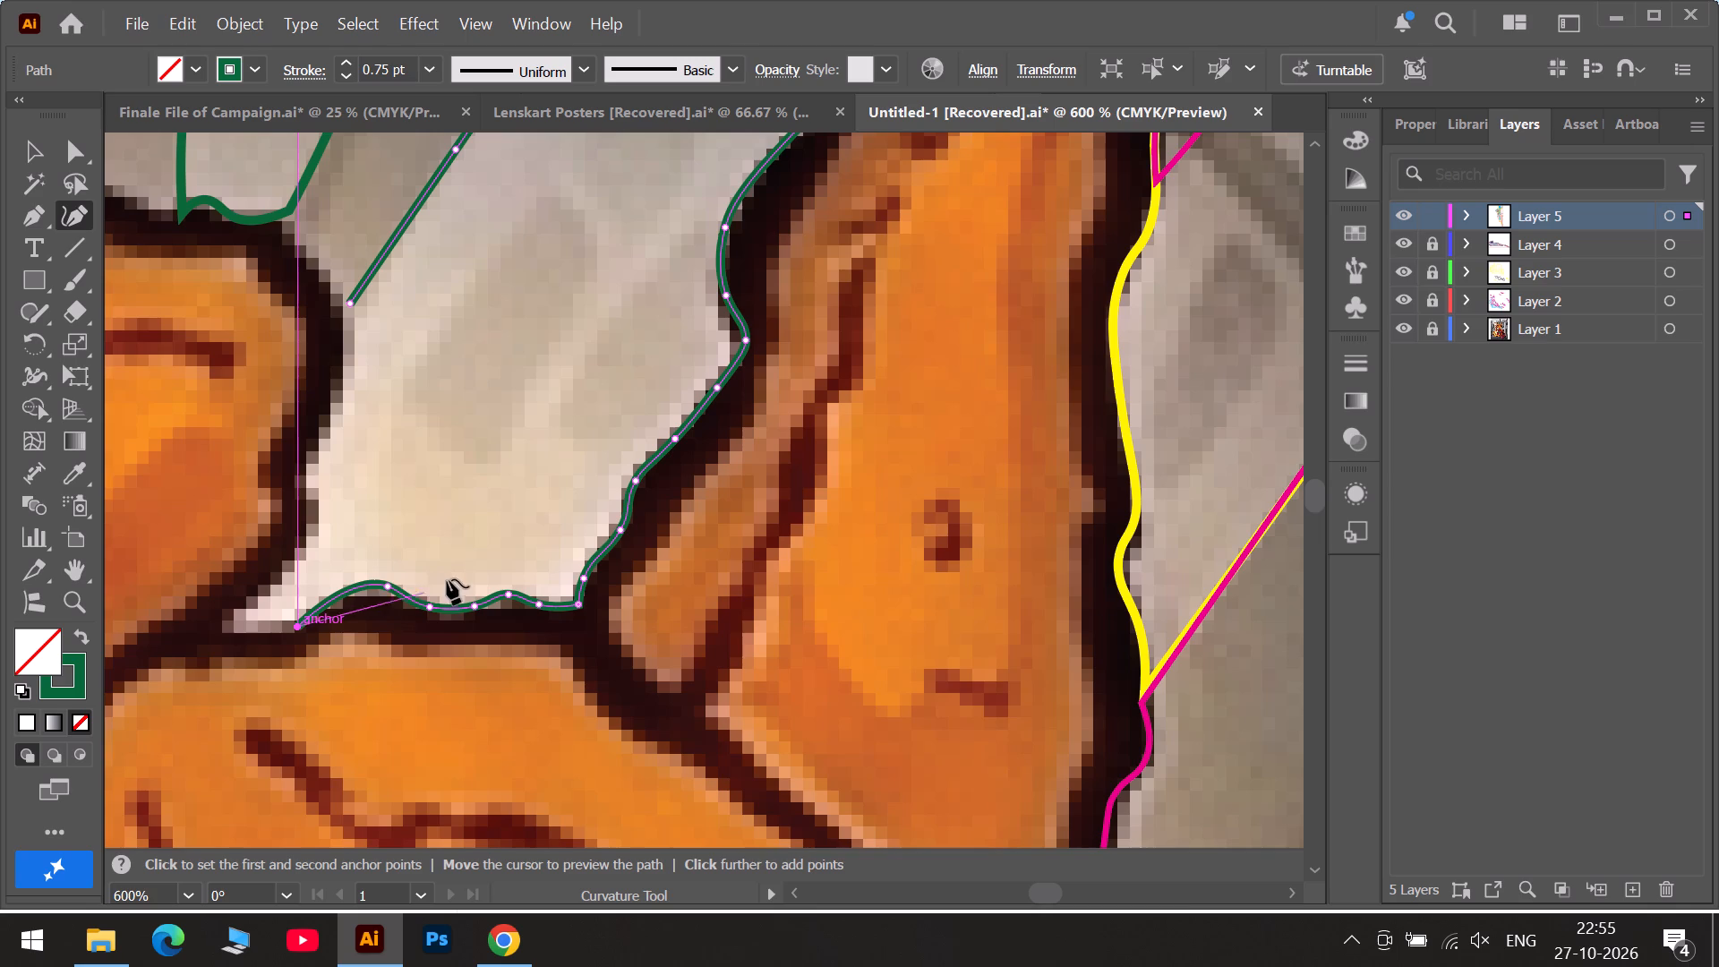
pyautogui.click(386, 586)
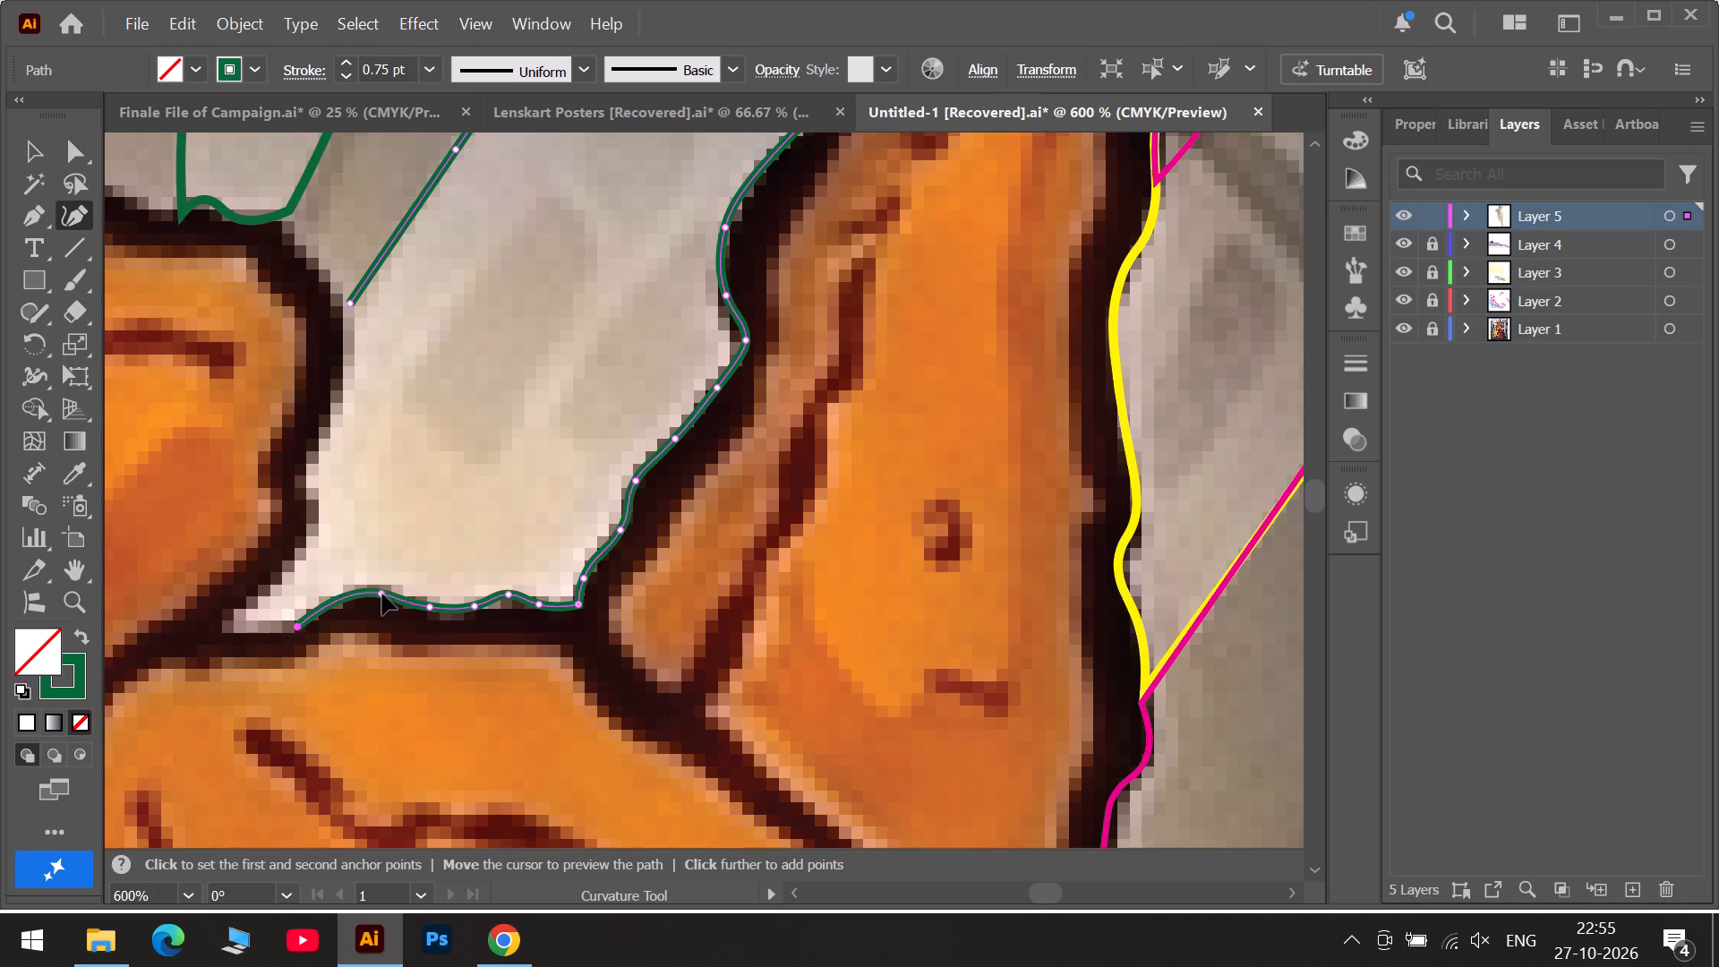
pyautogui.doubleClick(300, 627)
pyautogui.click(224, 629)
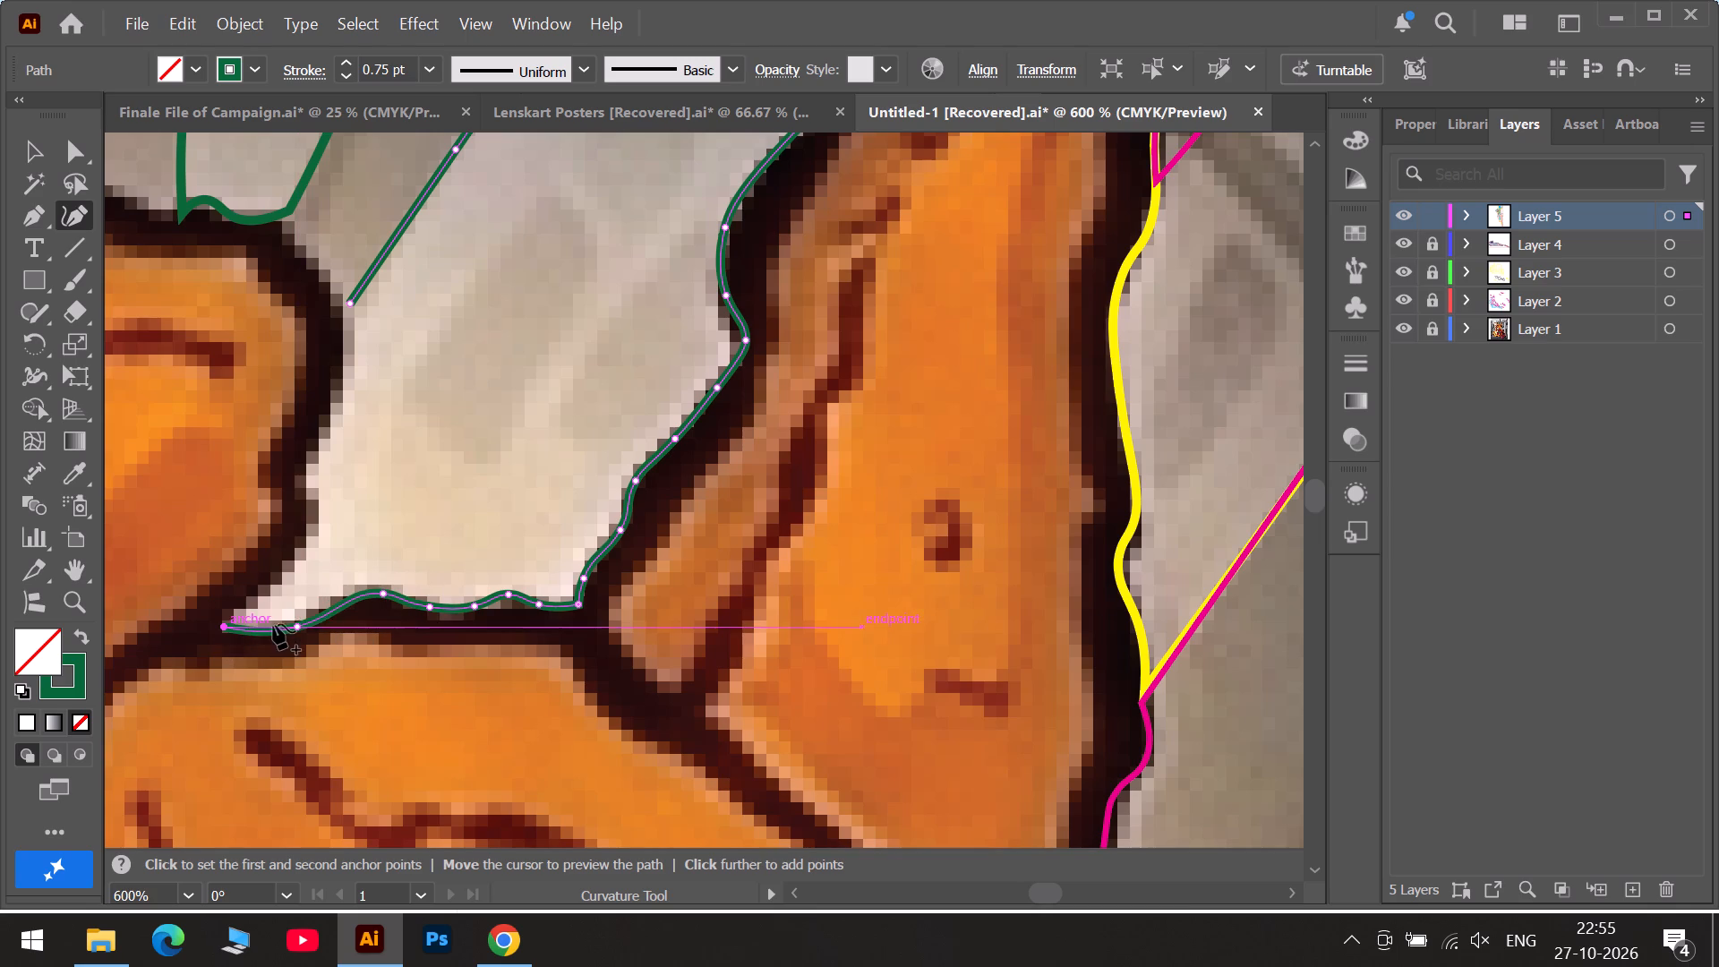
pyautogui.doubleClick(295, 629)
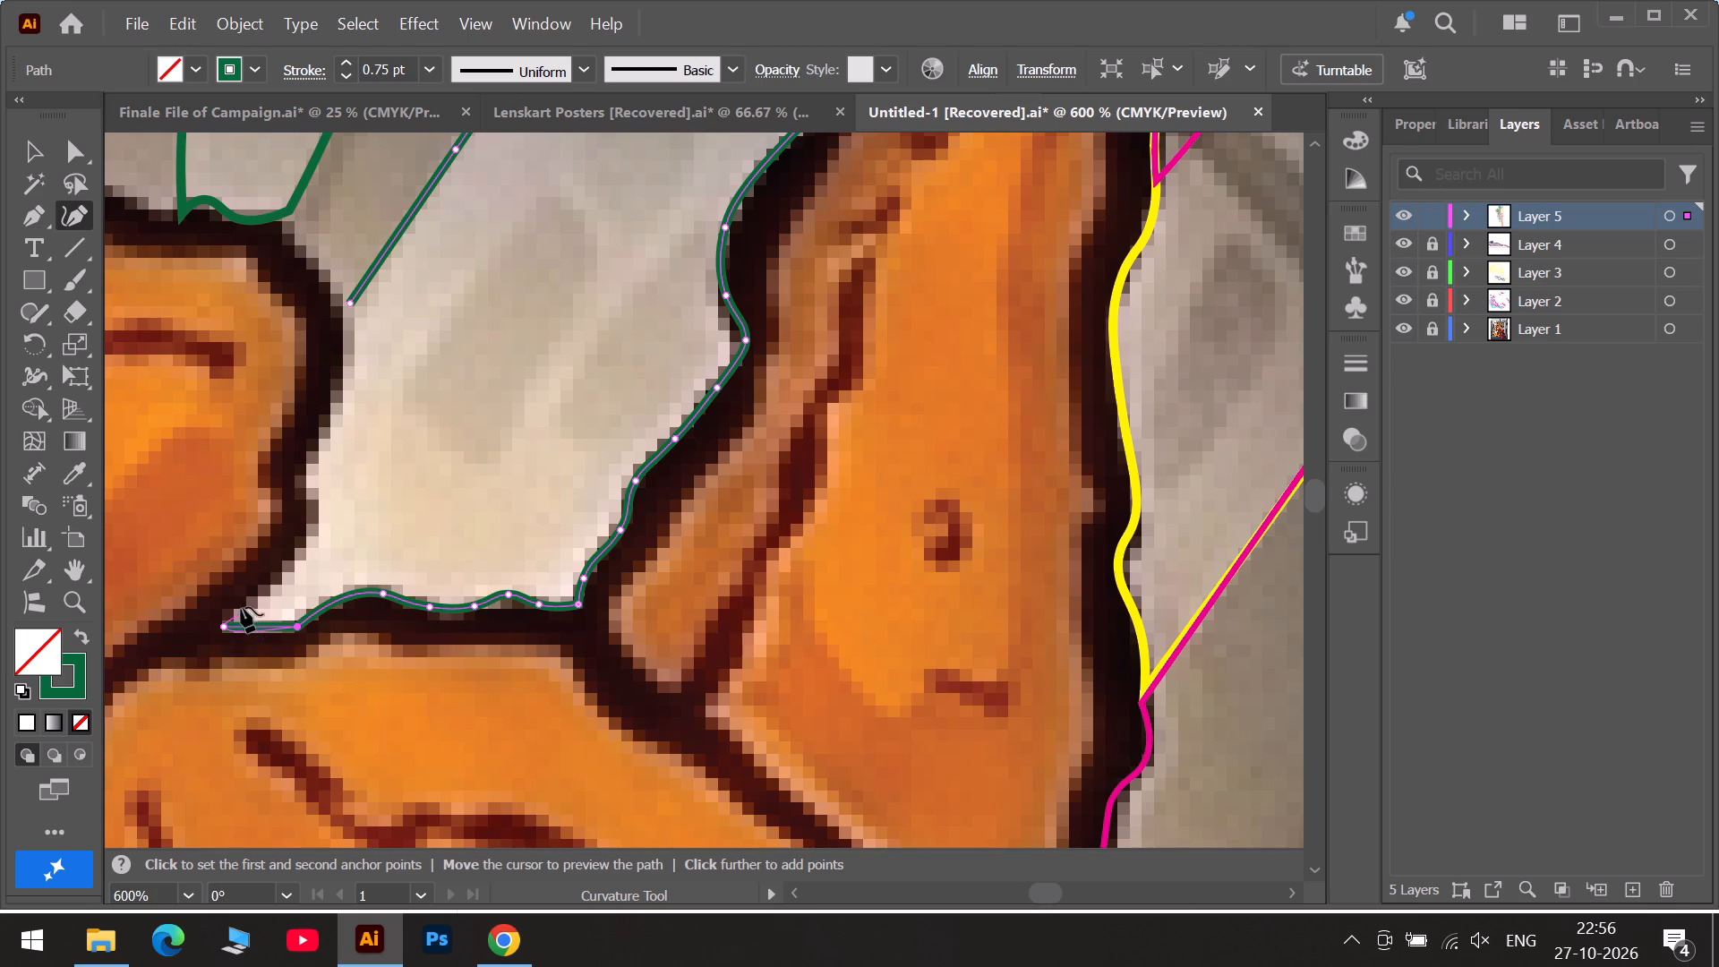
# Sharpen the narrow tip, trace up the drumstick's edge and close the outline with a corner at its starting anchor, fitting the nearby anchors.
pyautogui.click(252, 596)
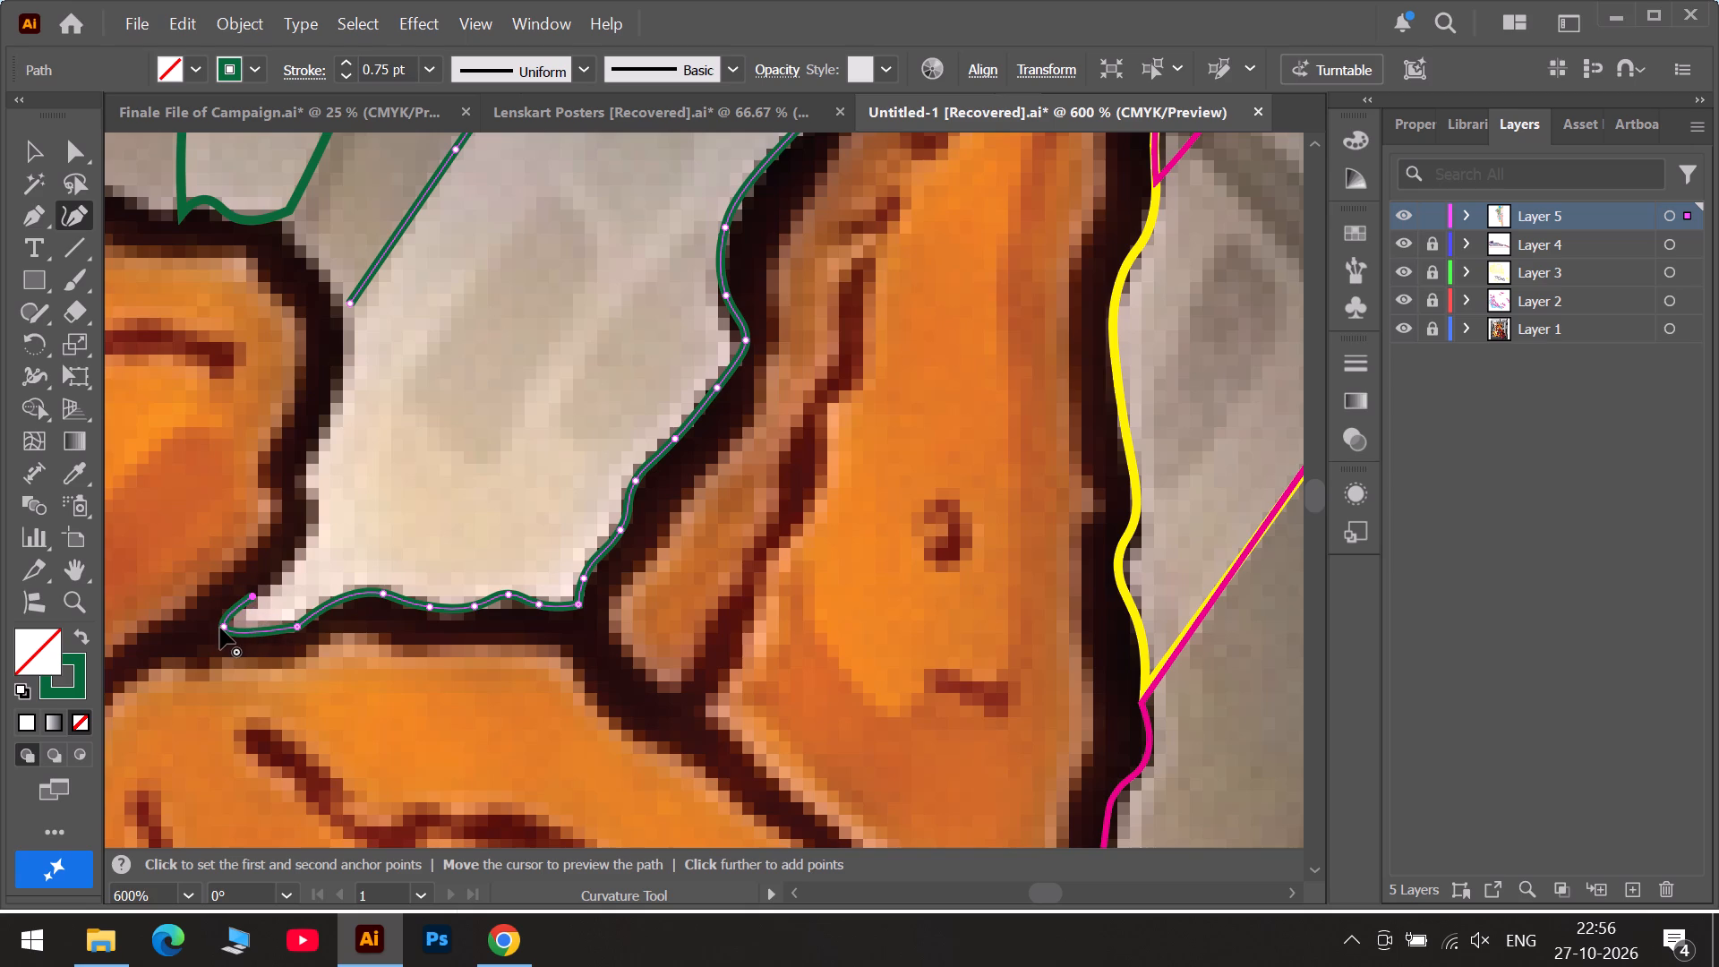
pyautogui.doubleClick(224, 628)
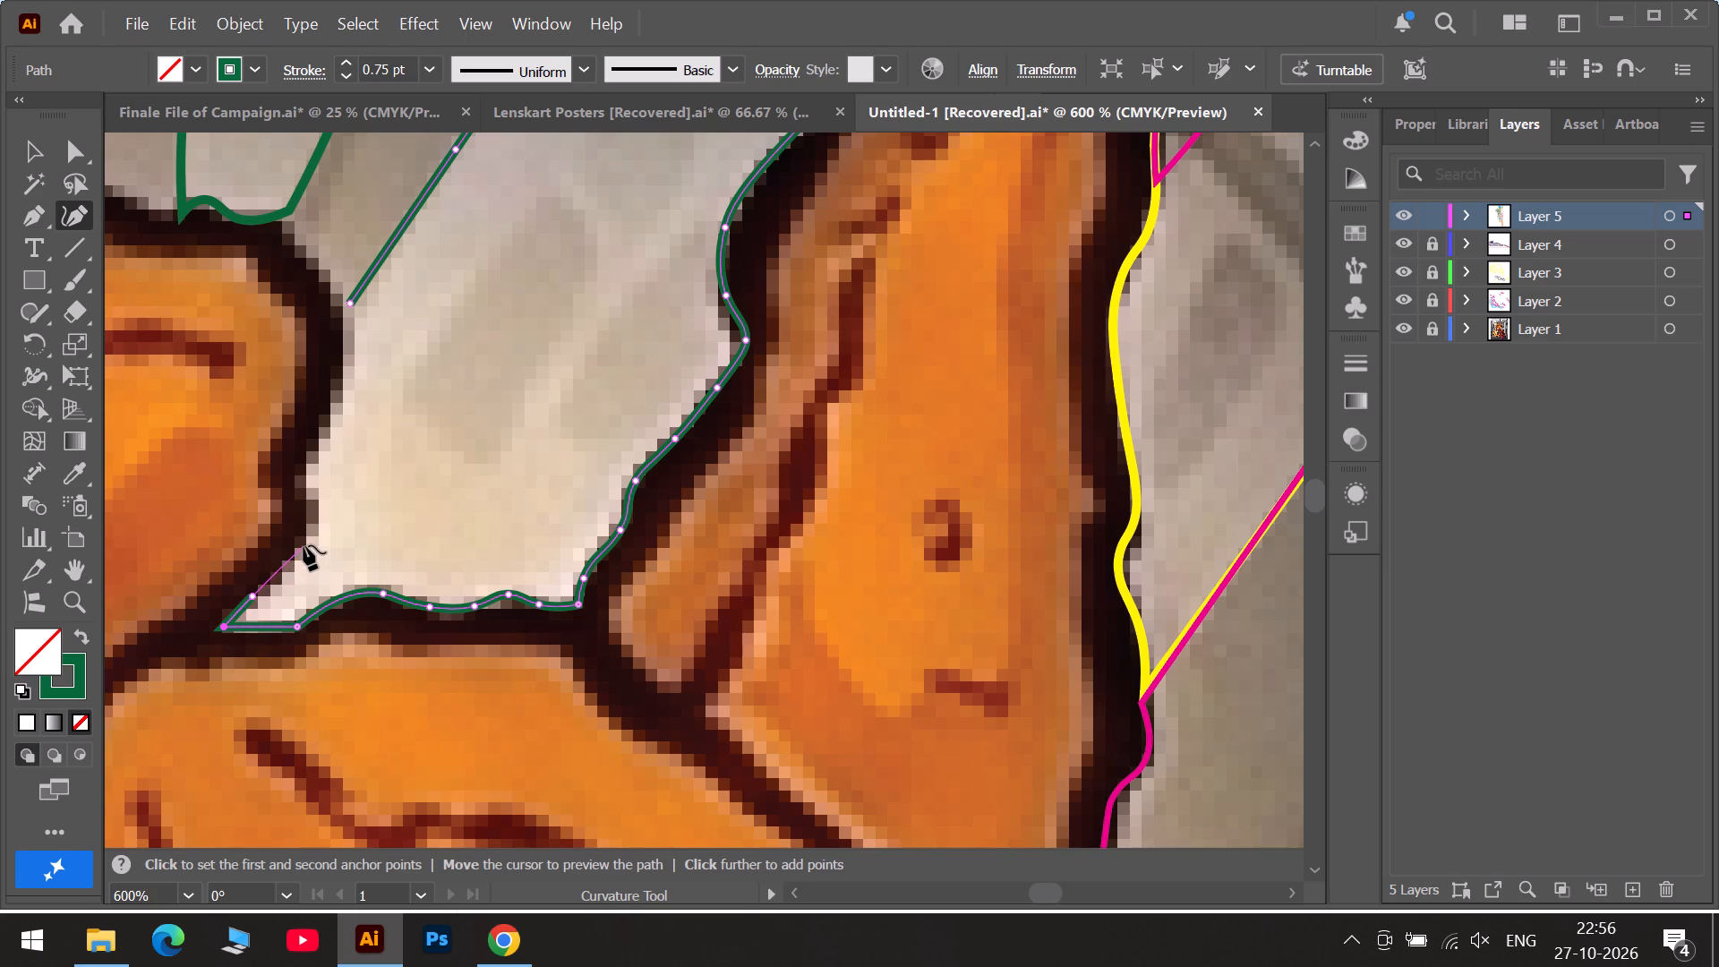
pyautogui.click(304, 543)
pyautogui.click(296, 488)
pyautogui.click(319, 446)
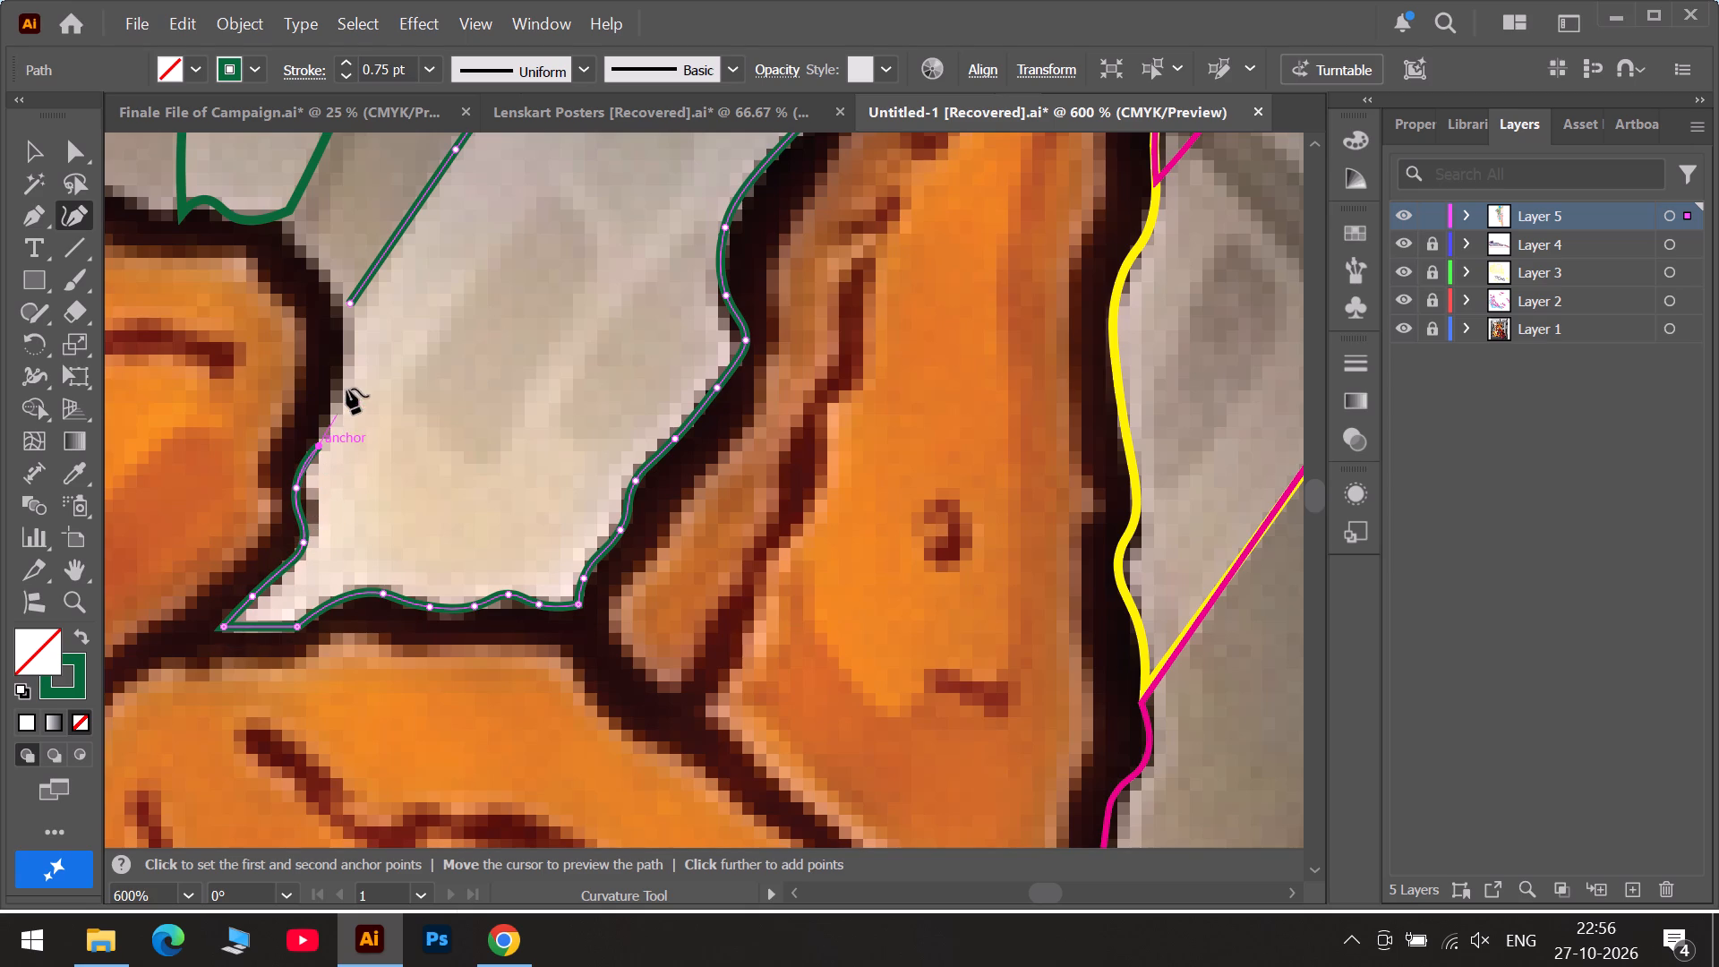
pyautogui.click(345, 303)
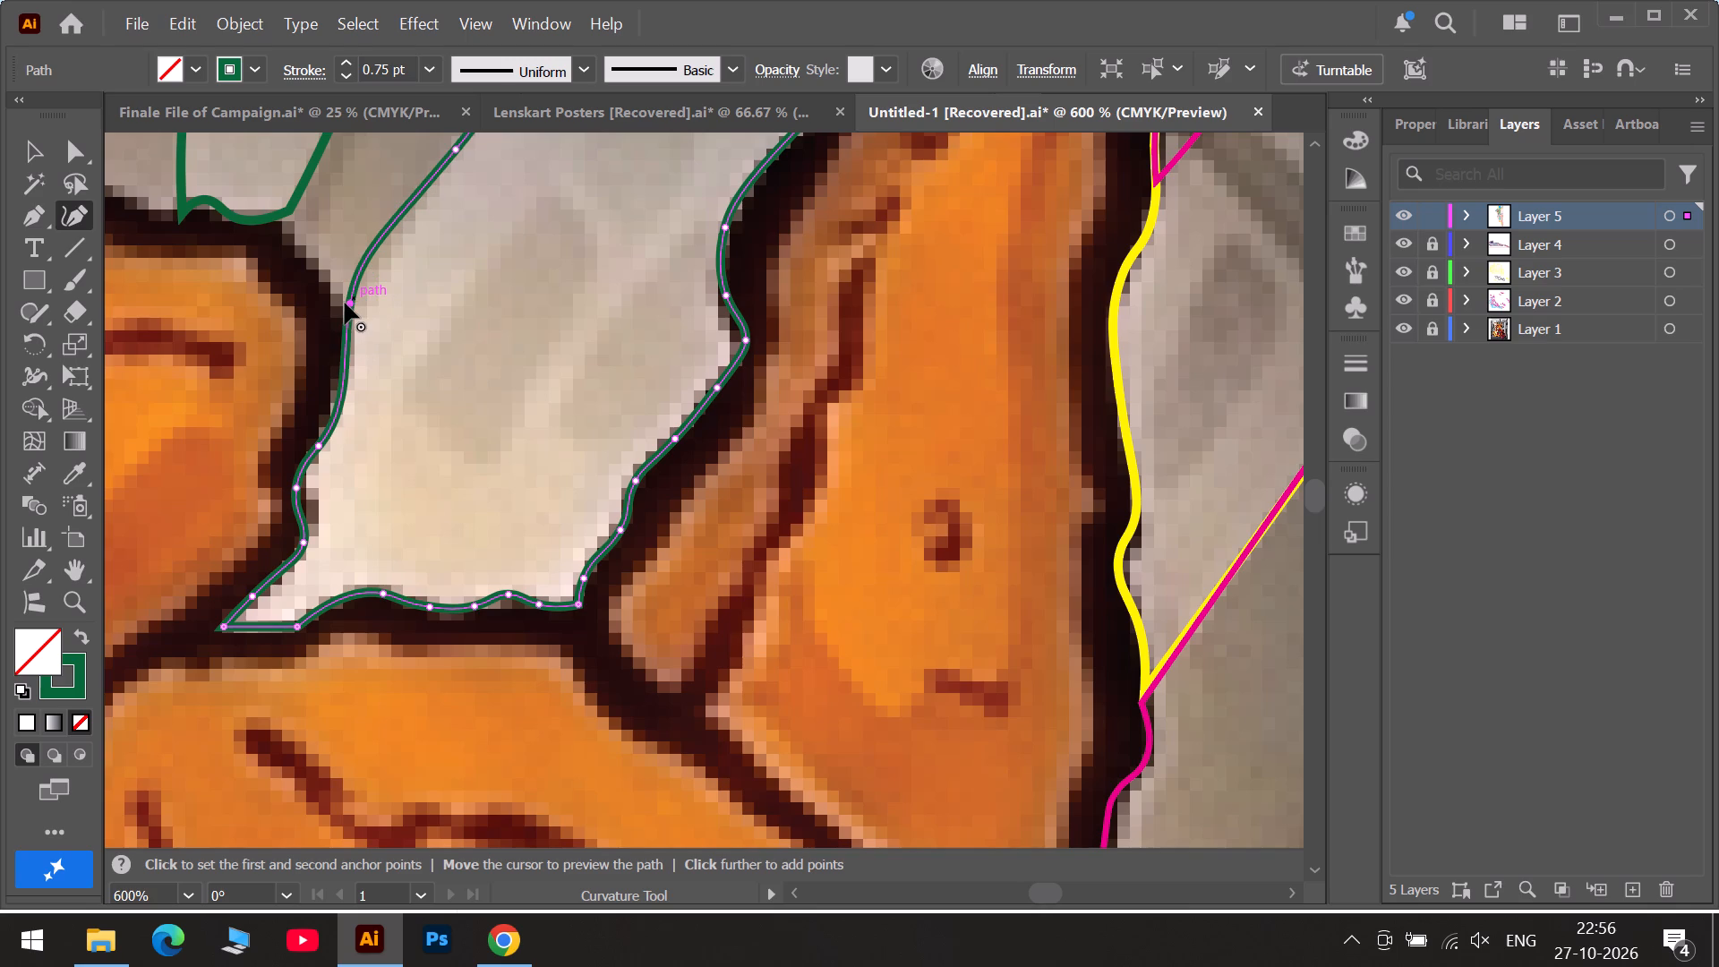
pyautogui.doubleClick(351, 300)
pyautogui.moveTo(351, 300); pyautogui.dragTo(342, 304)
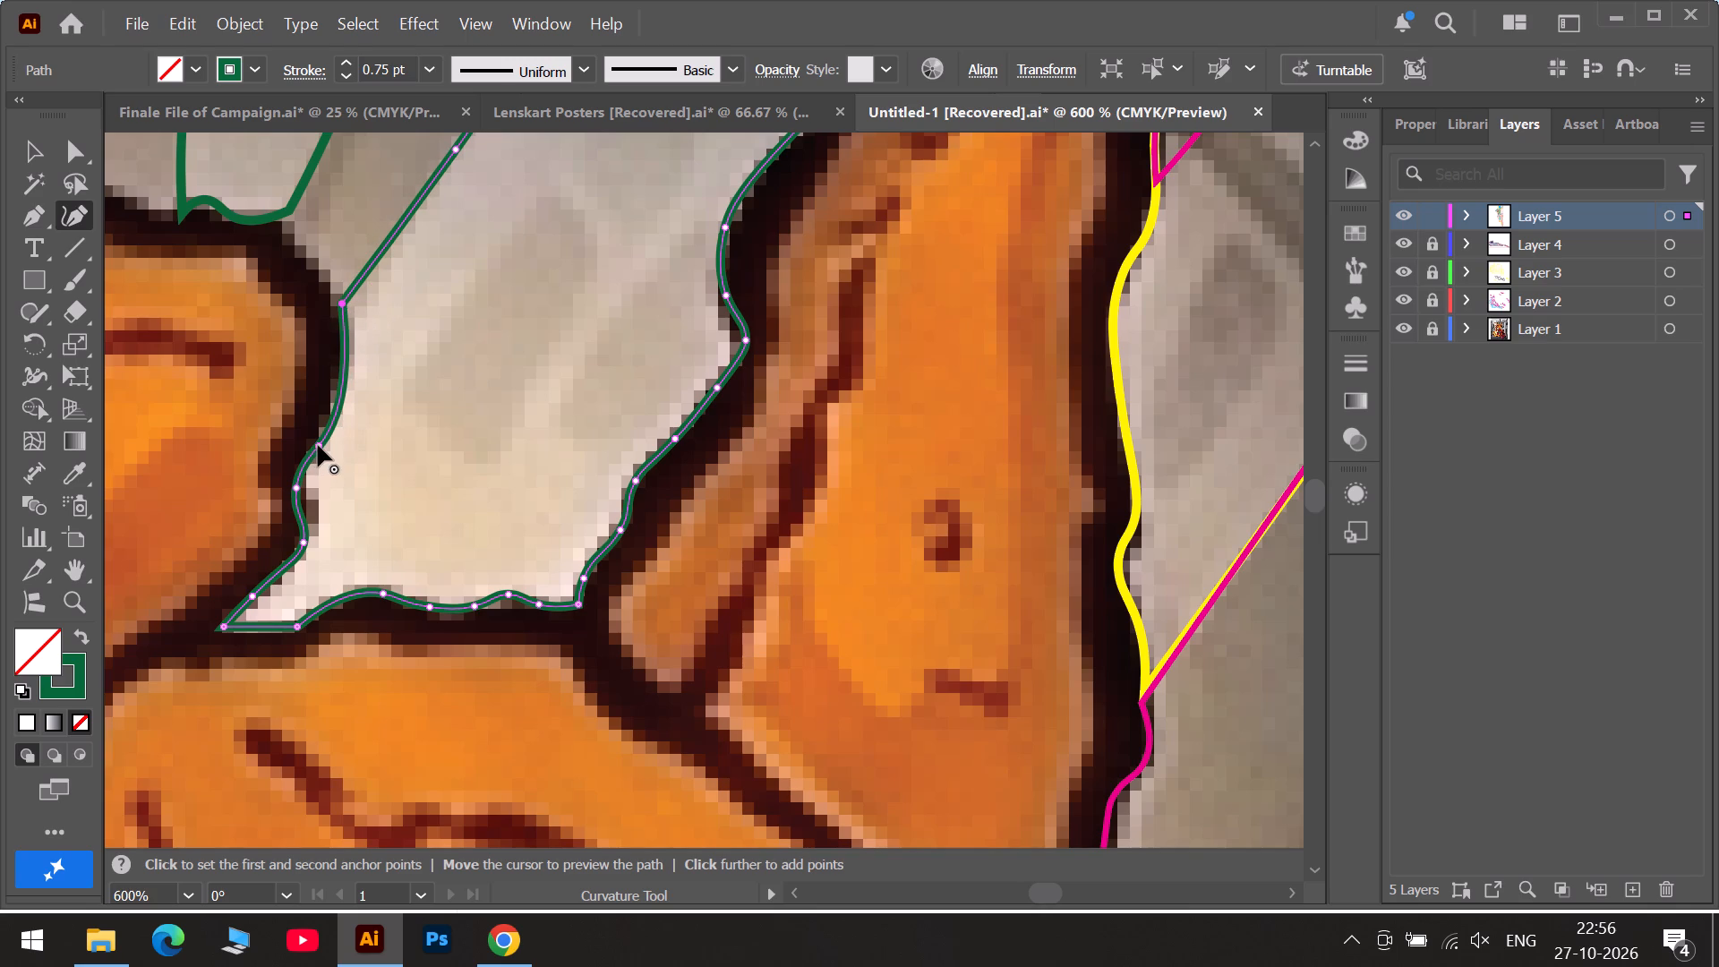
pyautogui.moveTo(318, 445); pyautogui.dragTo(326, 427)
# Reposition the two middle anchors on the closed outline's long slanted edge to follow the pale wall's border.
pyautogui.scroll(1, 328, 422)
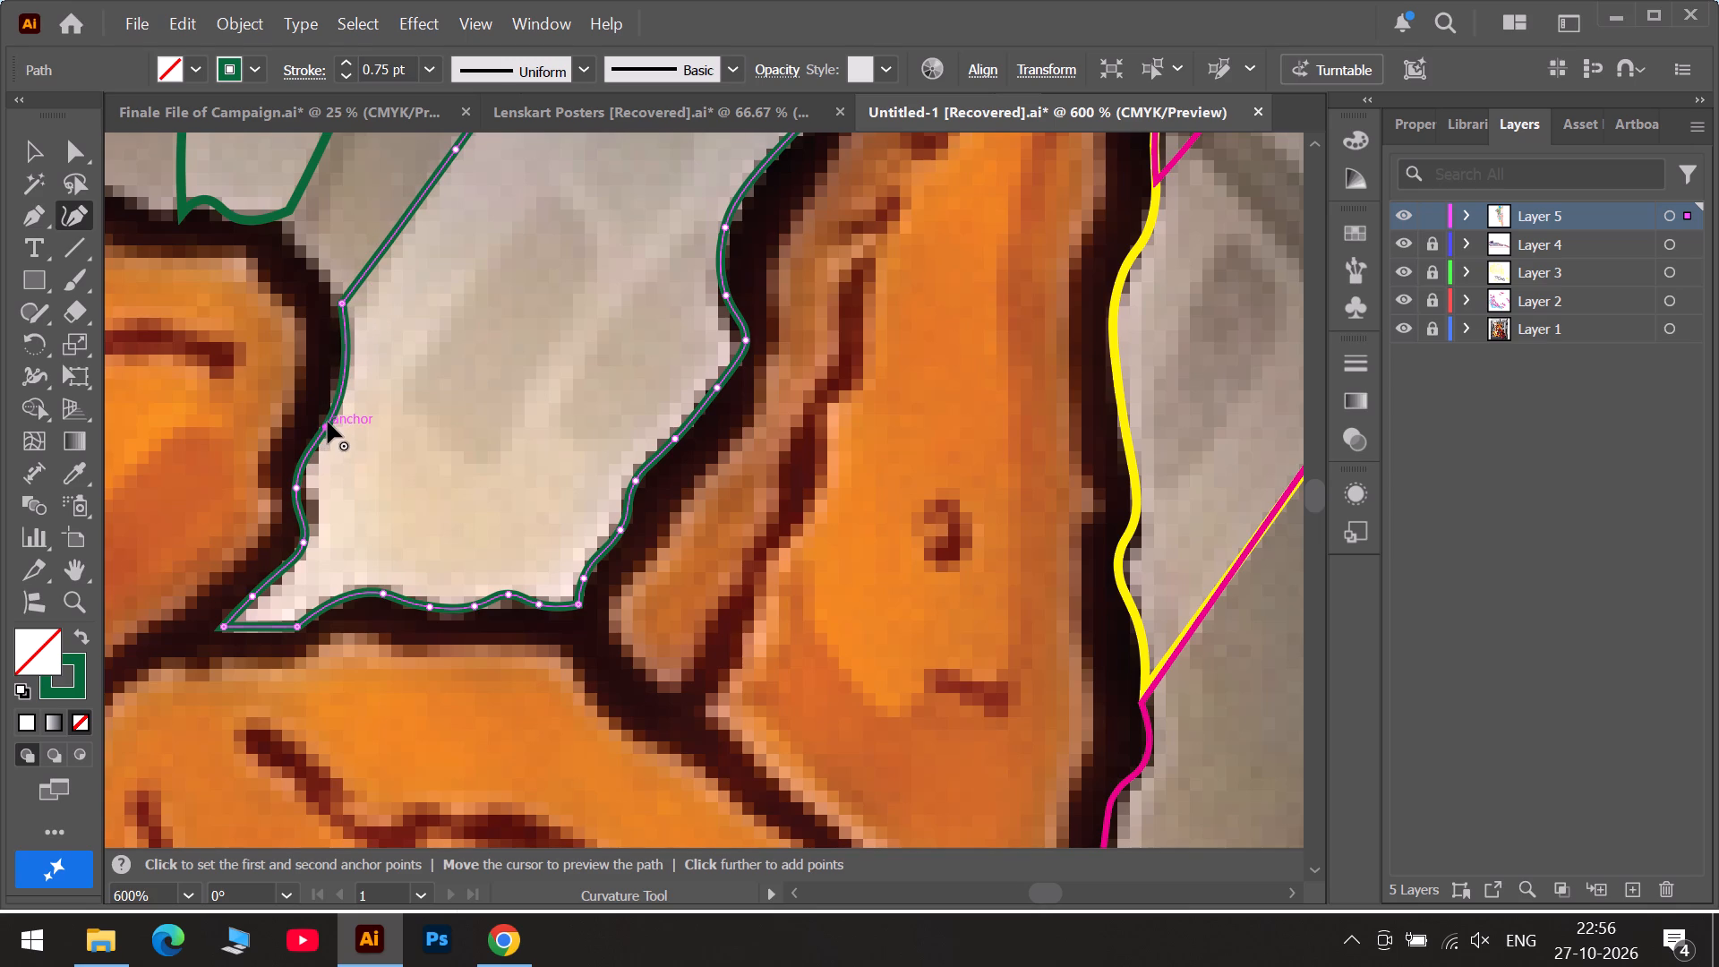
pyautogui.scroll(5, 328, 422)
pyautogui.scroll(6, 448, 426)
pyautogui.scroll(12, 552, 392)
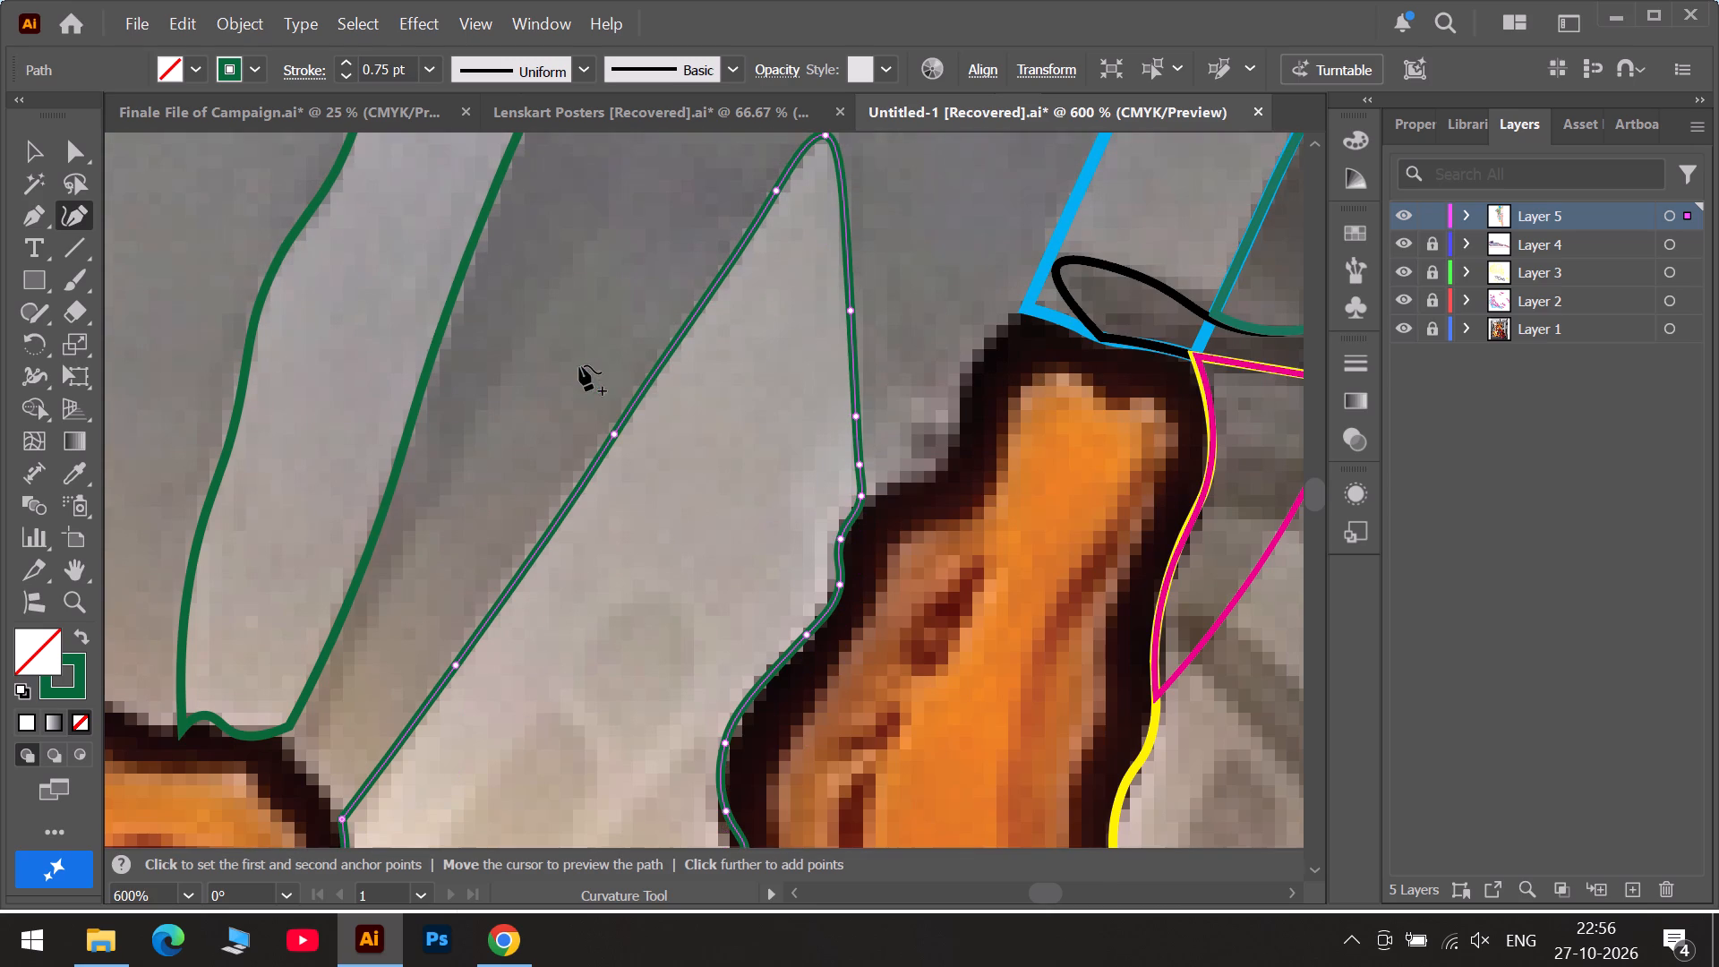
pyautogui.moveTo(612, 432); pyautogui.dragTo(629, 420)
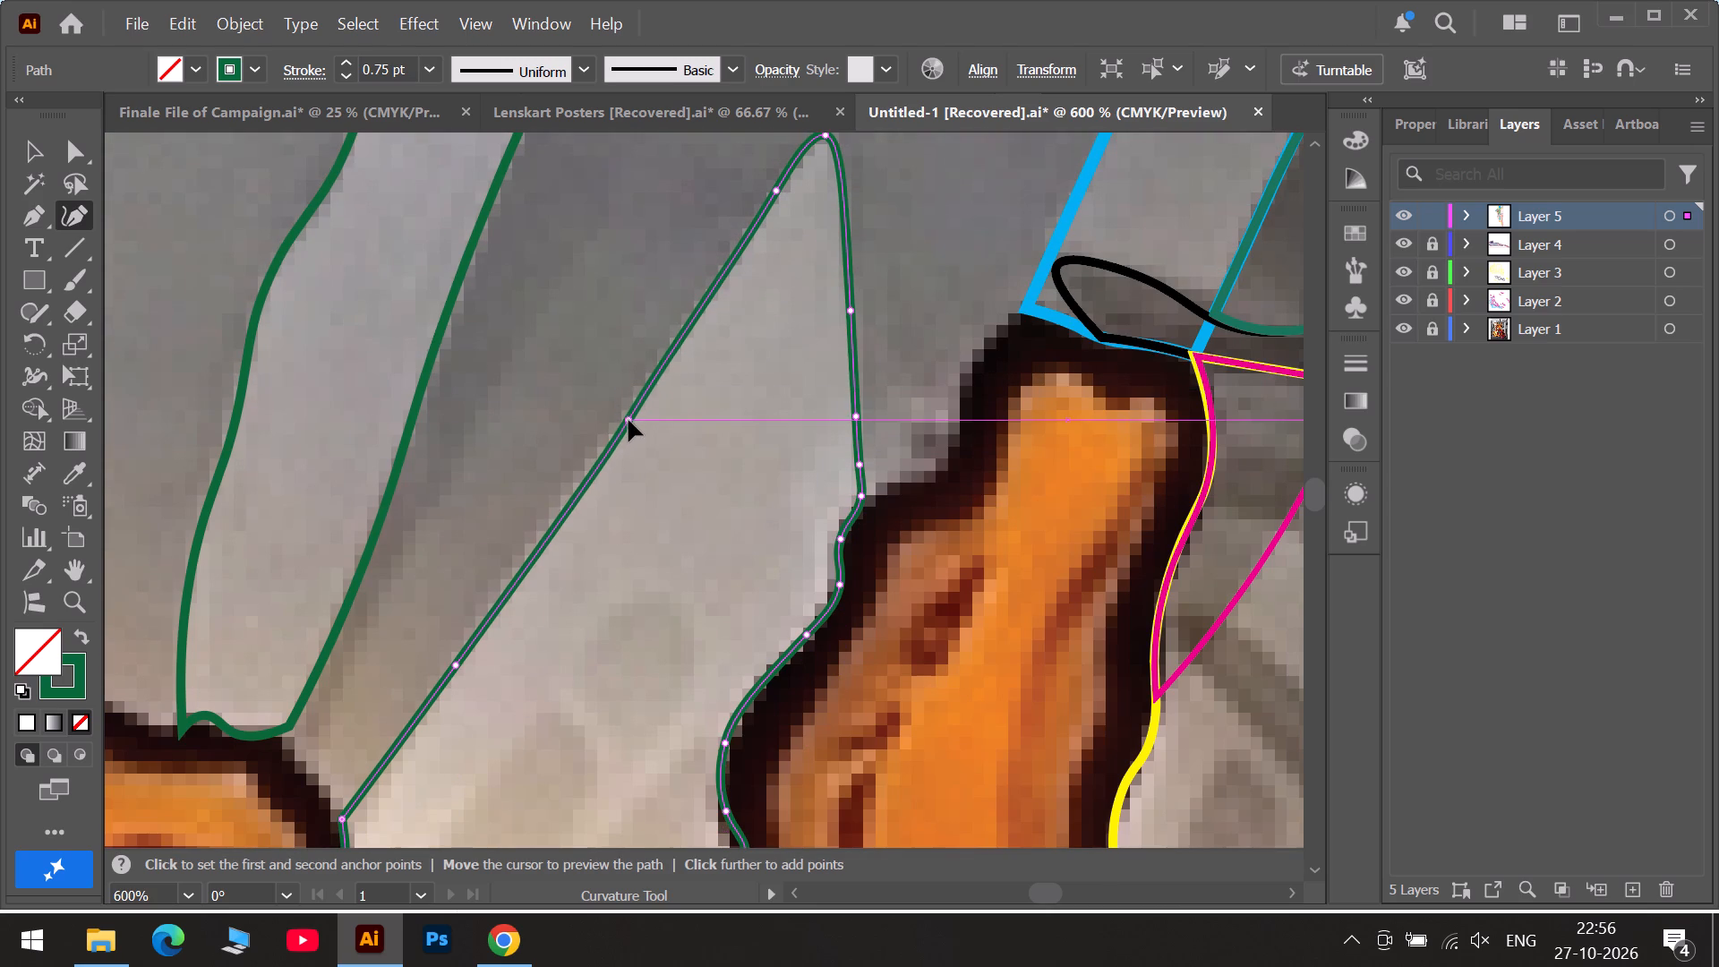
pyautogui.moveTo(629, 420); pyautogui.dragTo(624, 420)
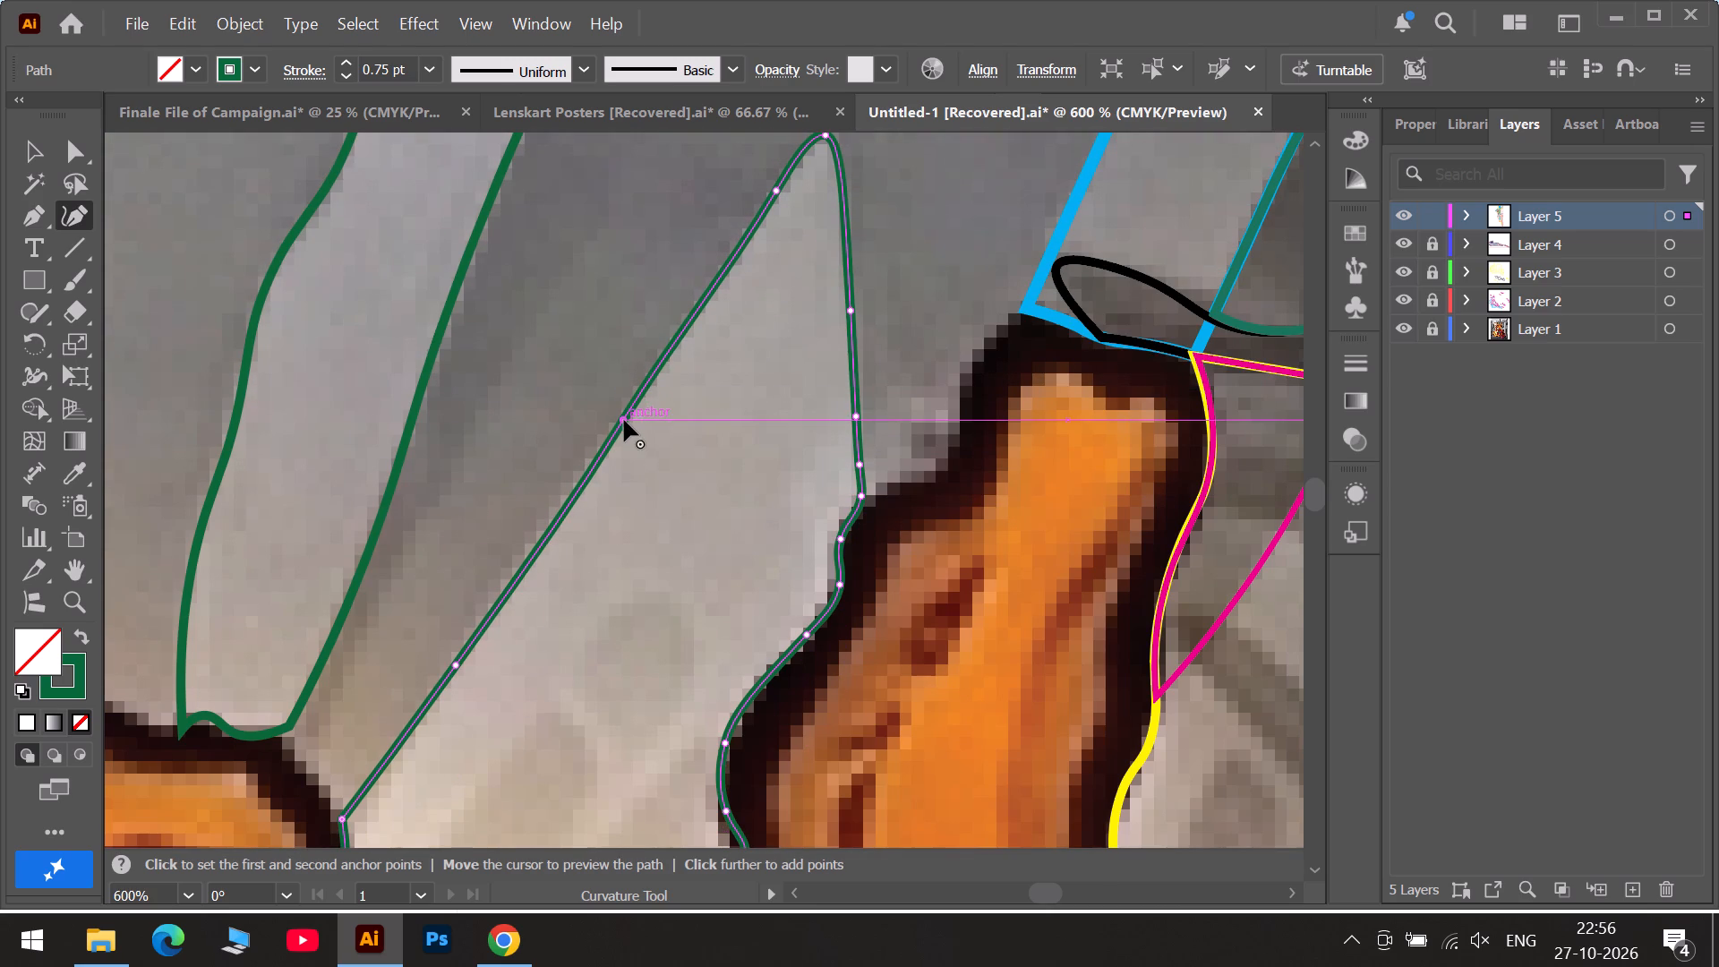
pyautogui.moveTo(456, 666); pyautogui.dragTo(473, 645)
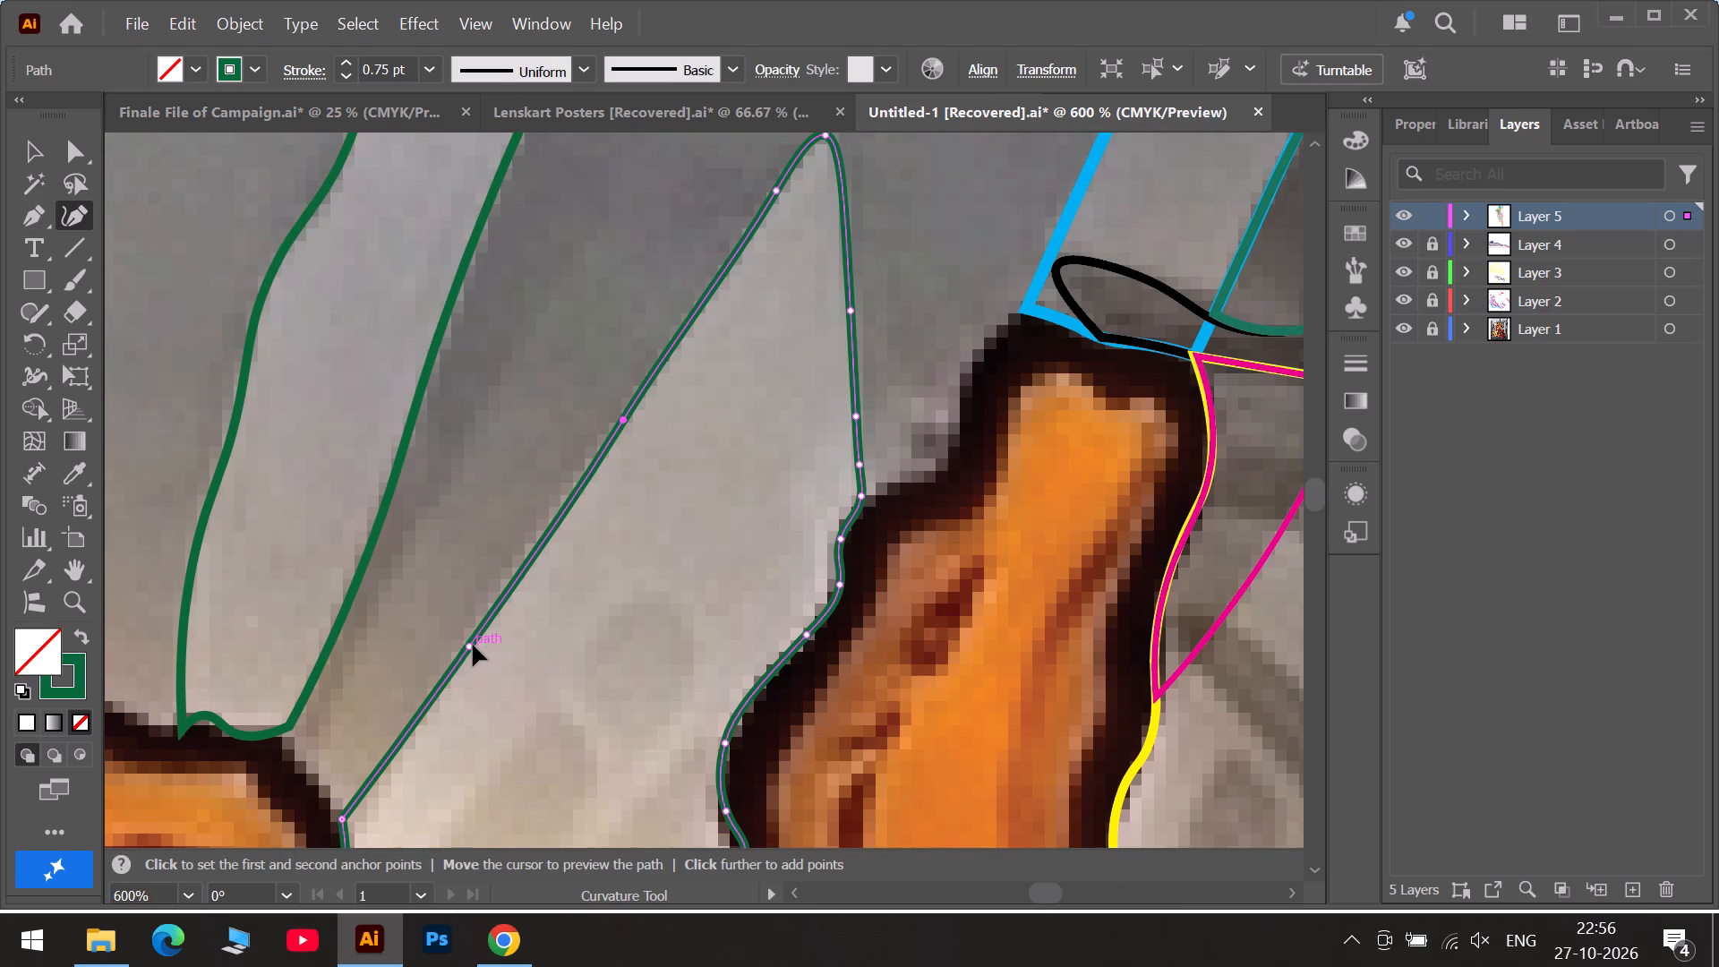
# Slide the lower middle anchor up along the closed wall outline's long slanted edge, keeping it on the pale wall's border.
pyautogui.moveTo(473, 645); pyautogui.dragTo(493, 603)
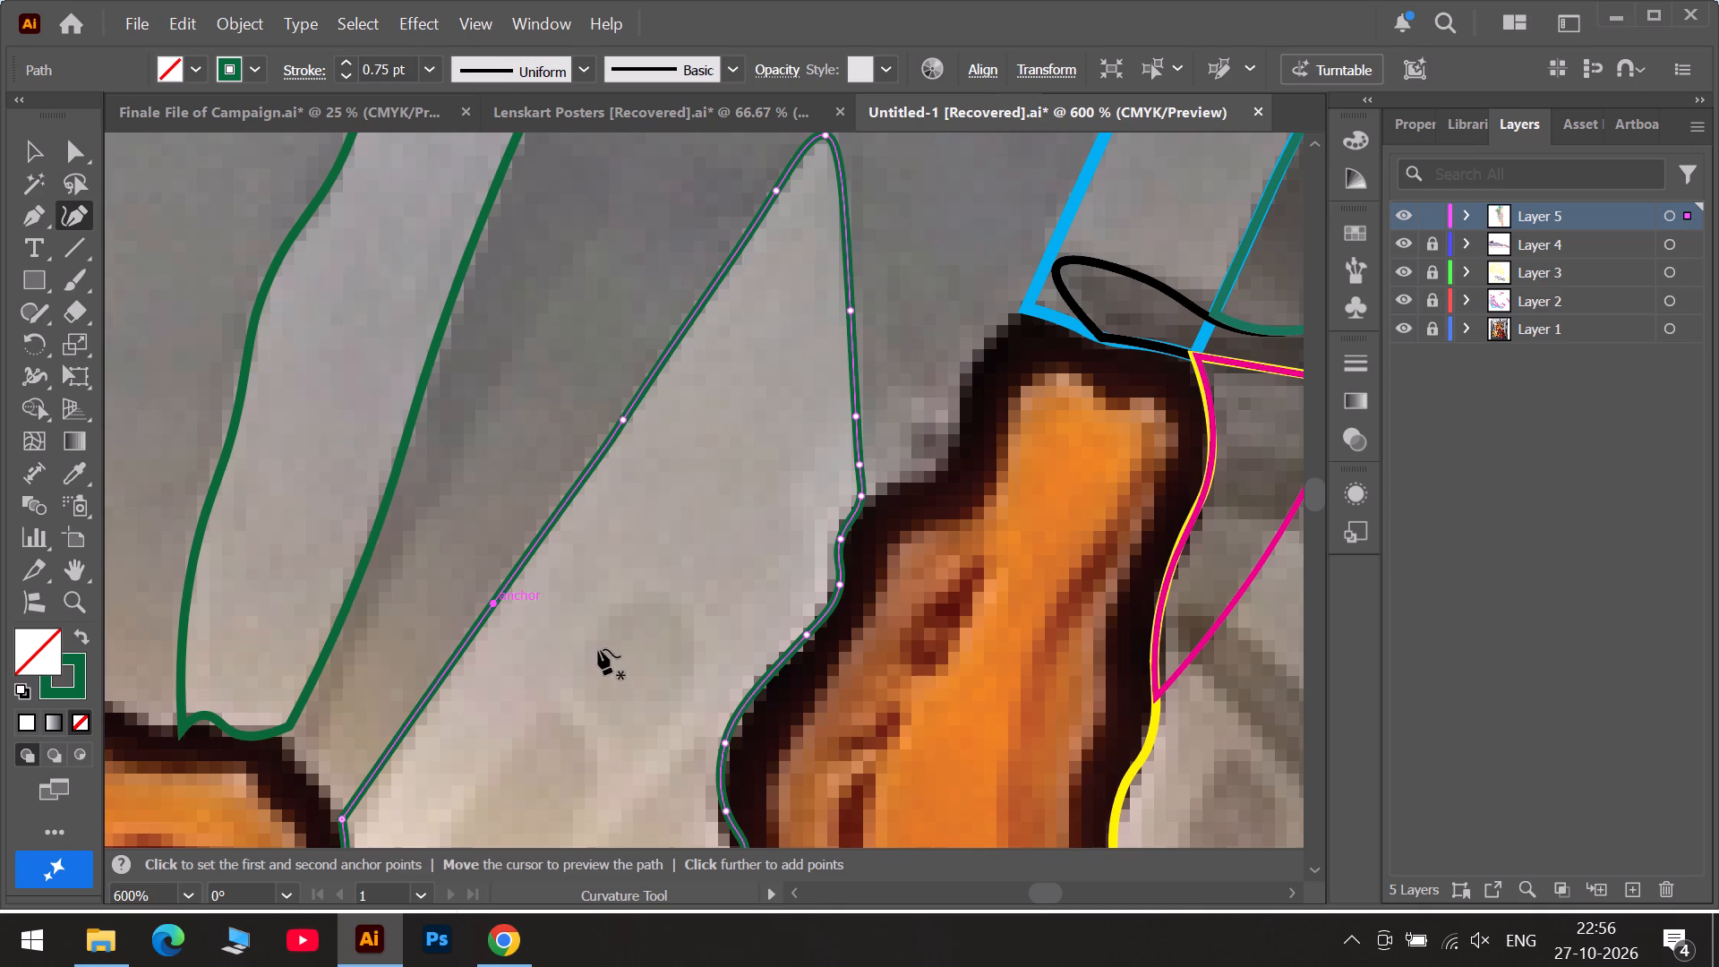
# Trace the elongated slanted grey mark in the lower part of the pale wall as a closed curved outline.
pyautogui.keyDown('alt'); pyautogui.scroll(-2, 598, 639); pyautogui.keyUp('alt')
pyautogui.scroll(-13, 580, 675)
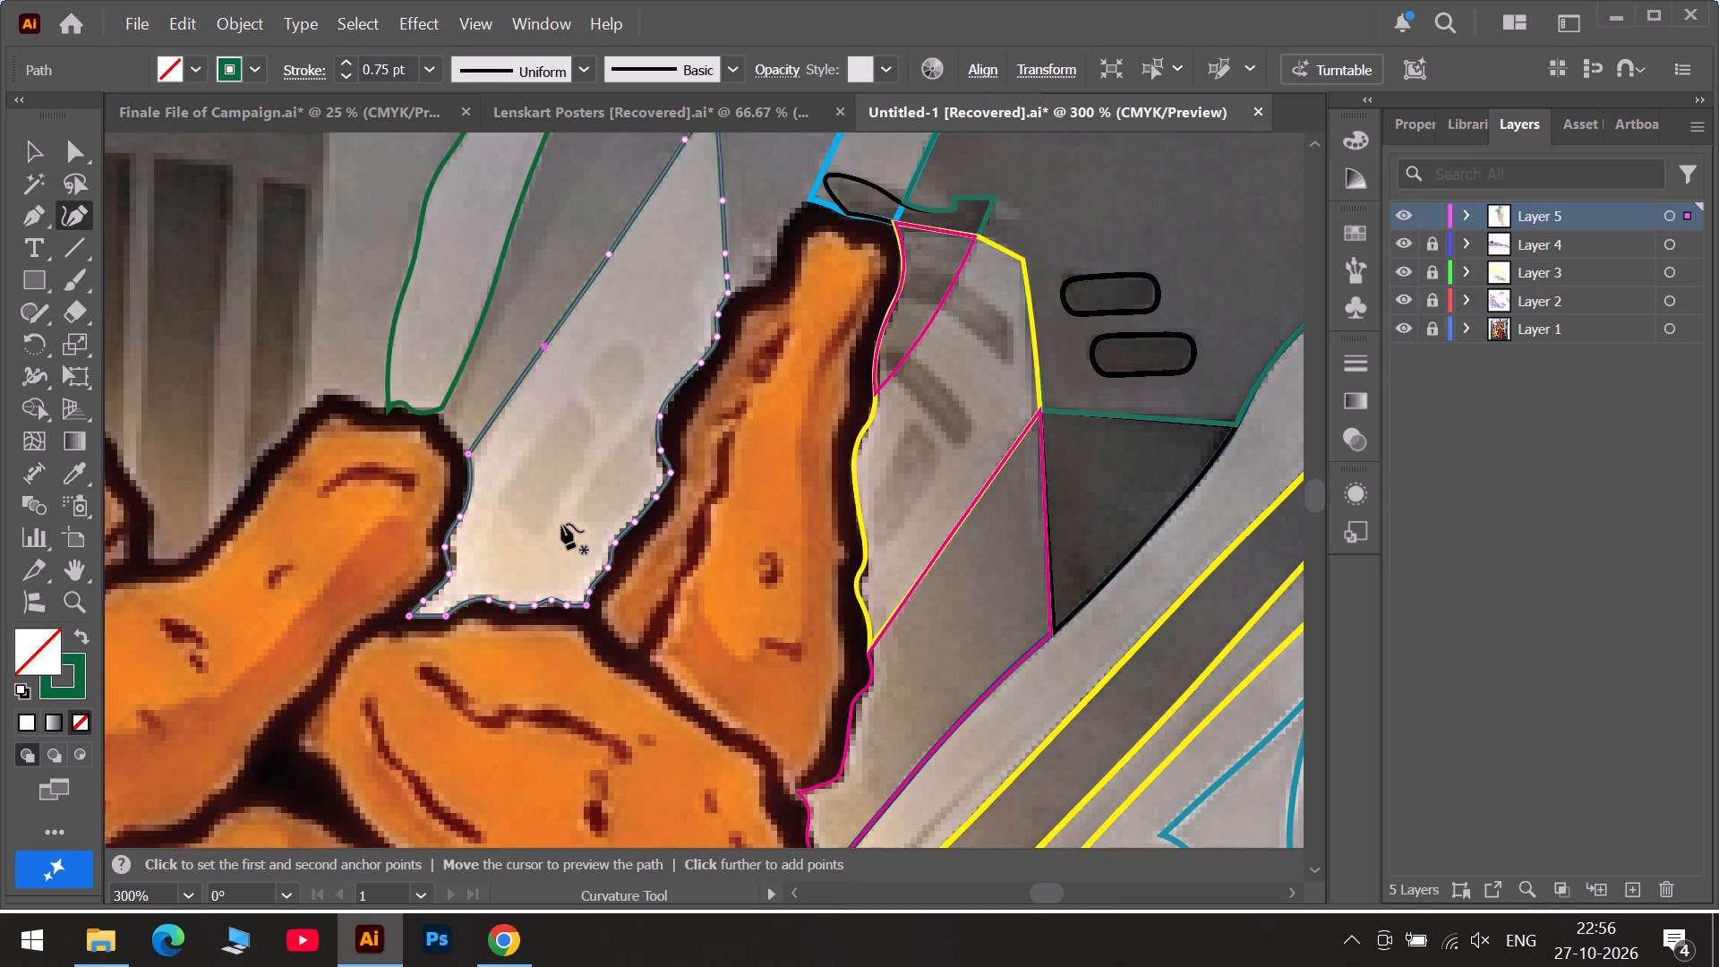
pyautogui.scroll(3, 561, 516)
pyautogui.click(565, 419)
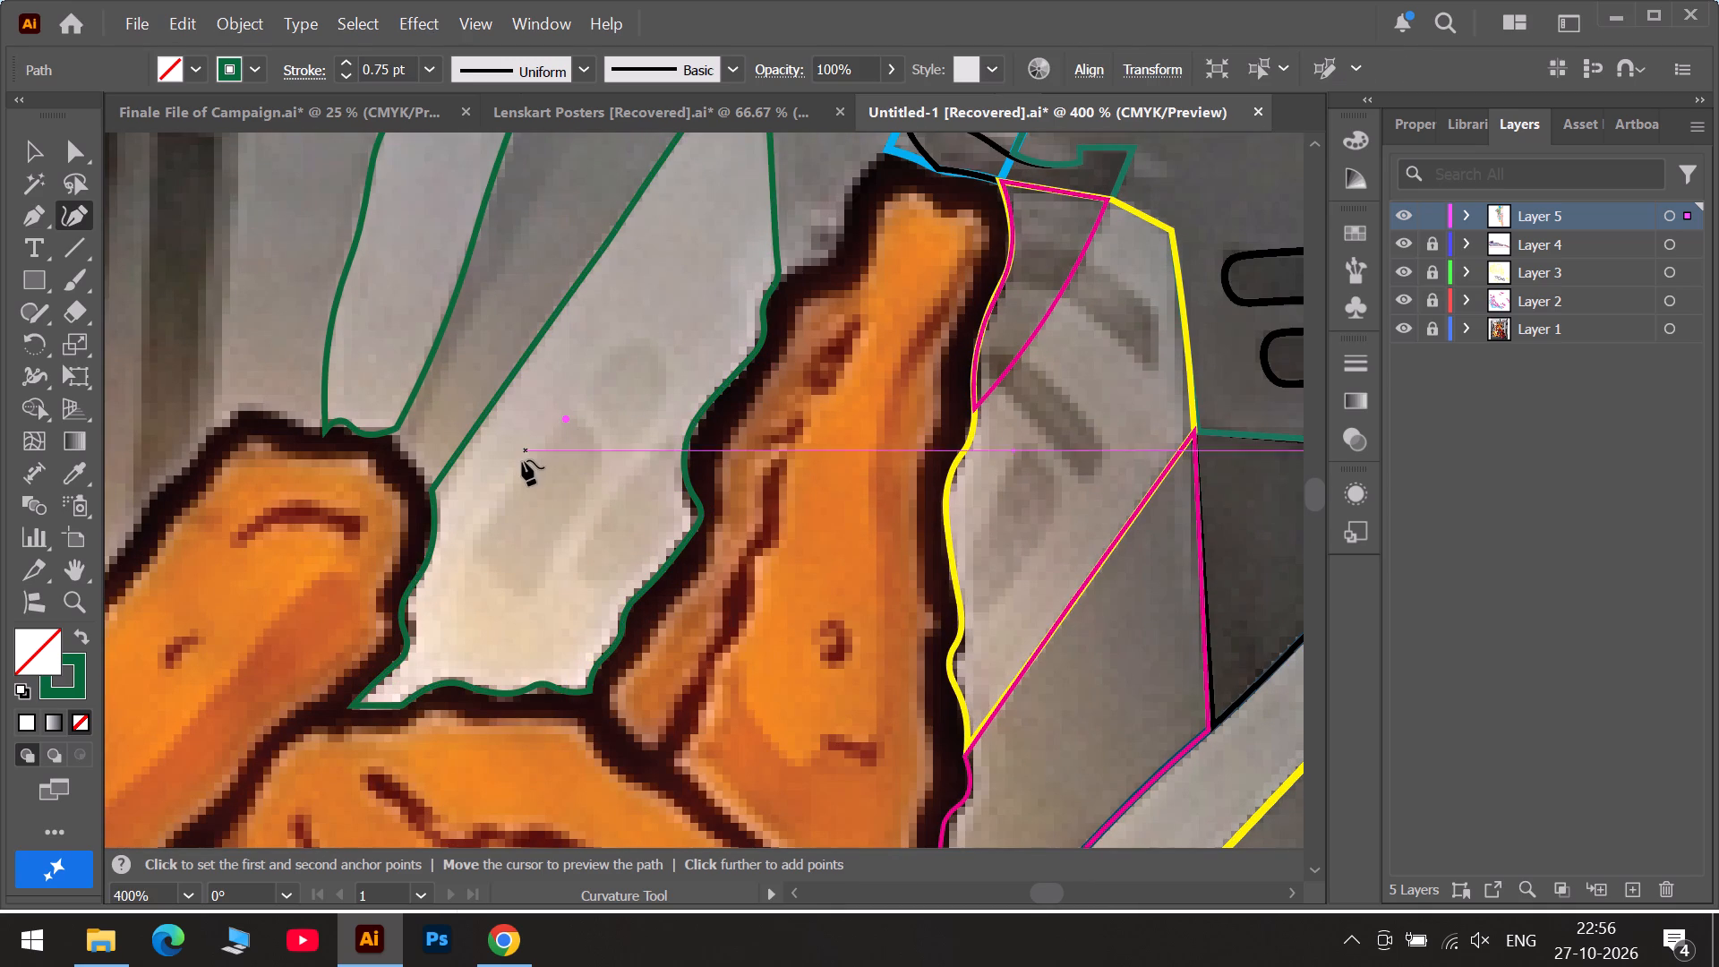
pyautogui.click(519, 475)
pyautogui.click(475, 546)
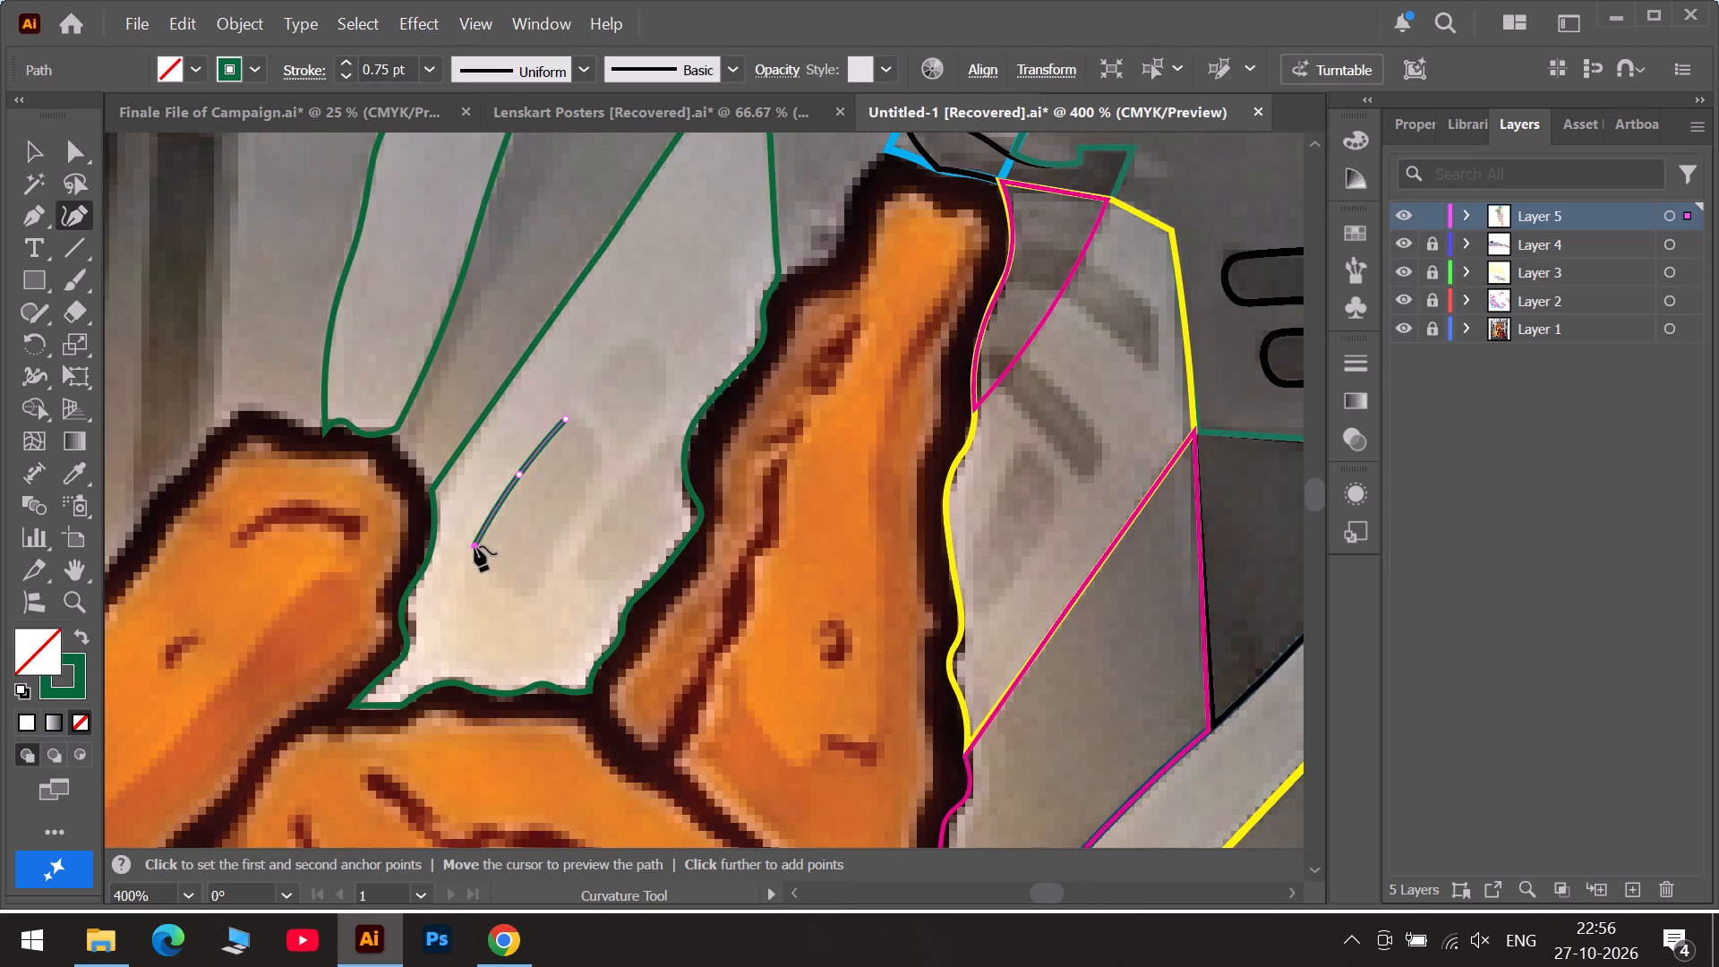
pyautogui.click(530, 594)
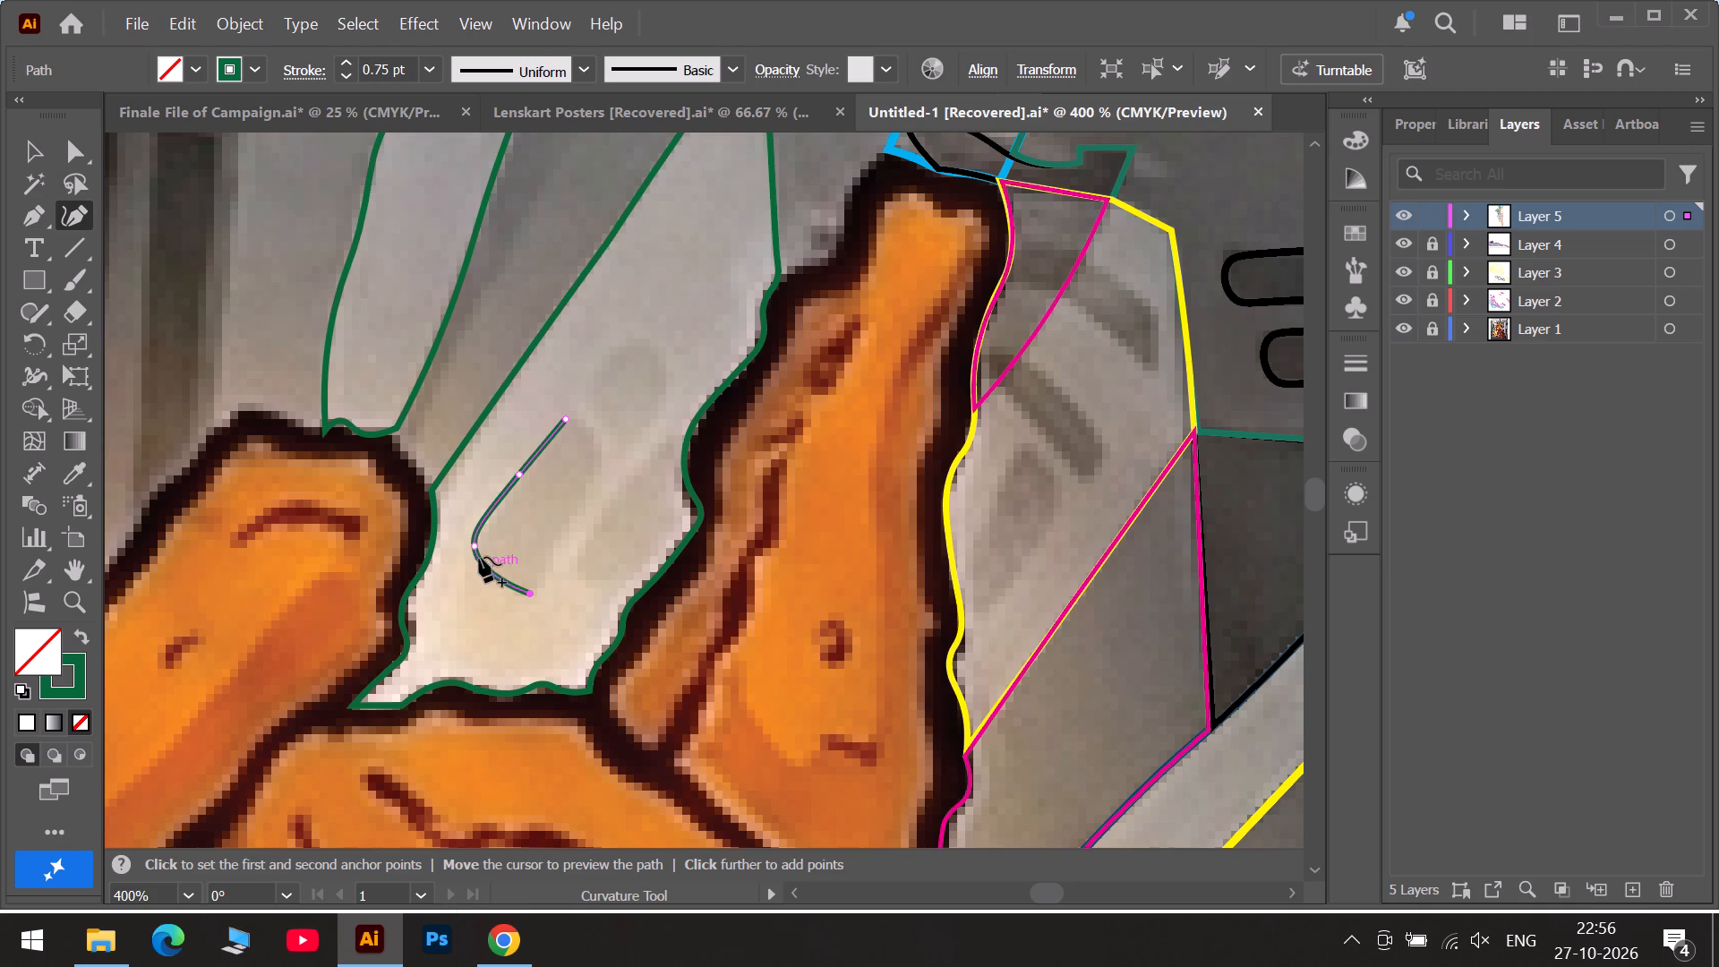
pyautogui.moveTo(473, 543); pyautogui.dragTo(478, 552)
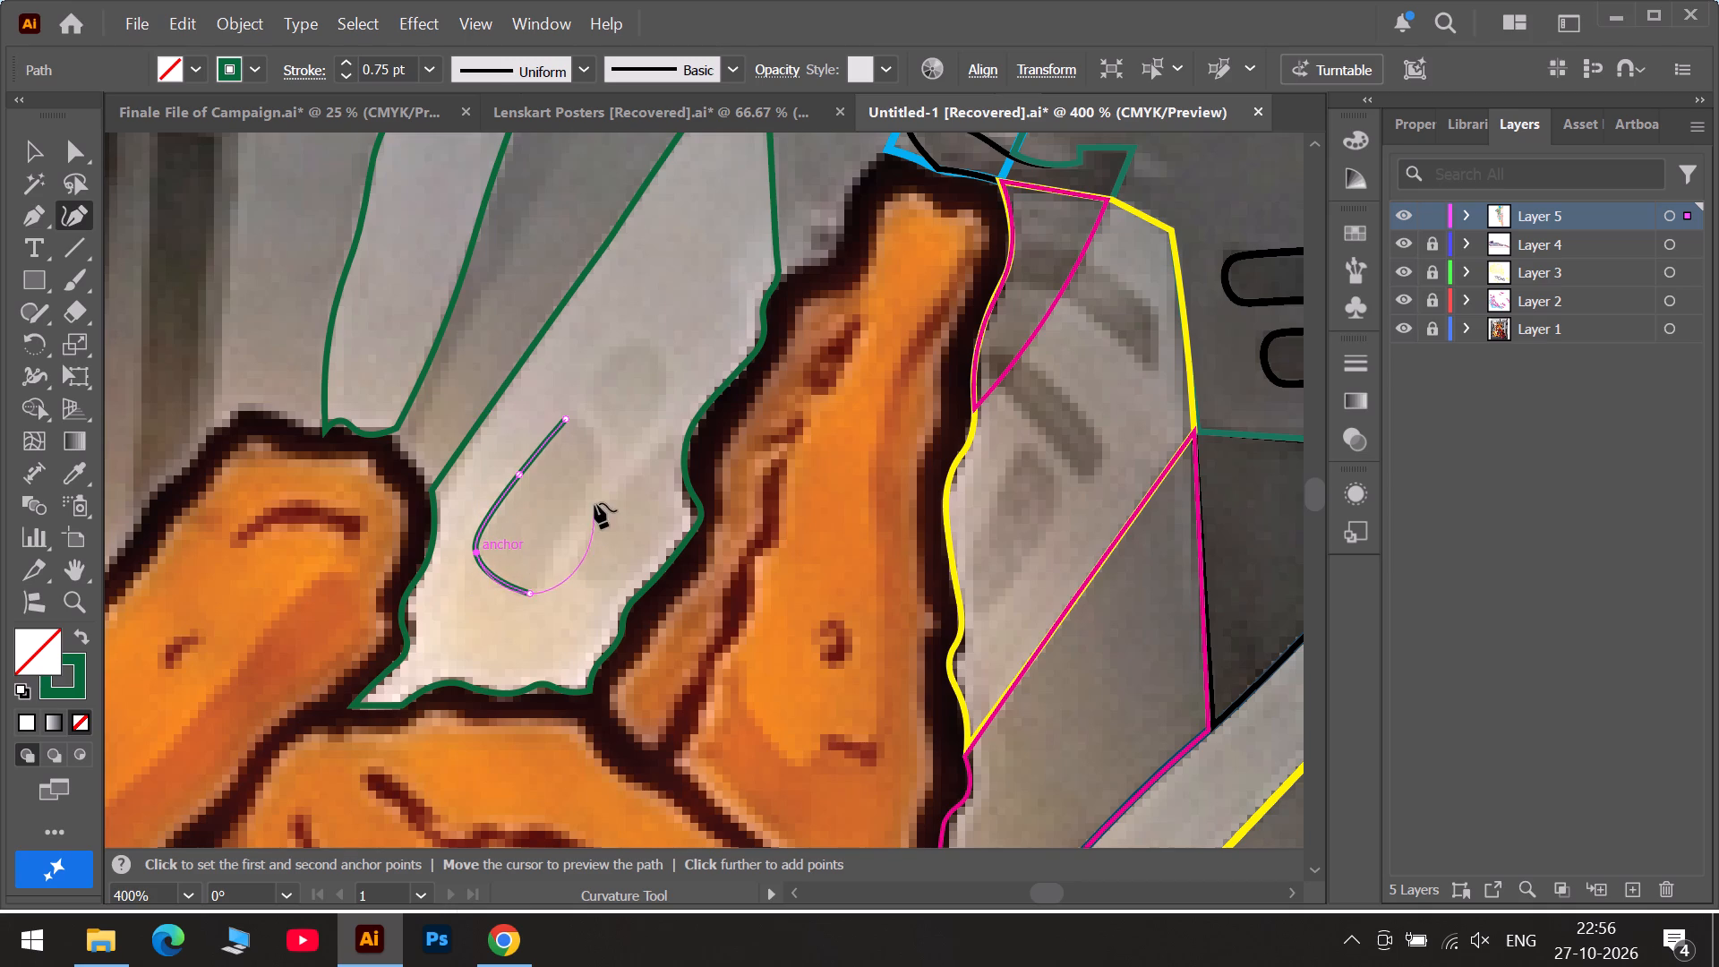
pyautogui.click(529, 594)
pyautogui.click(602, 458)
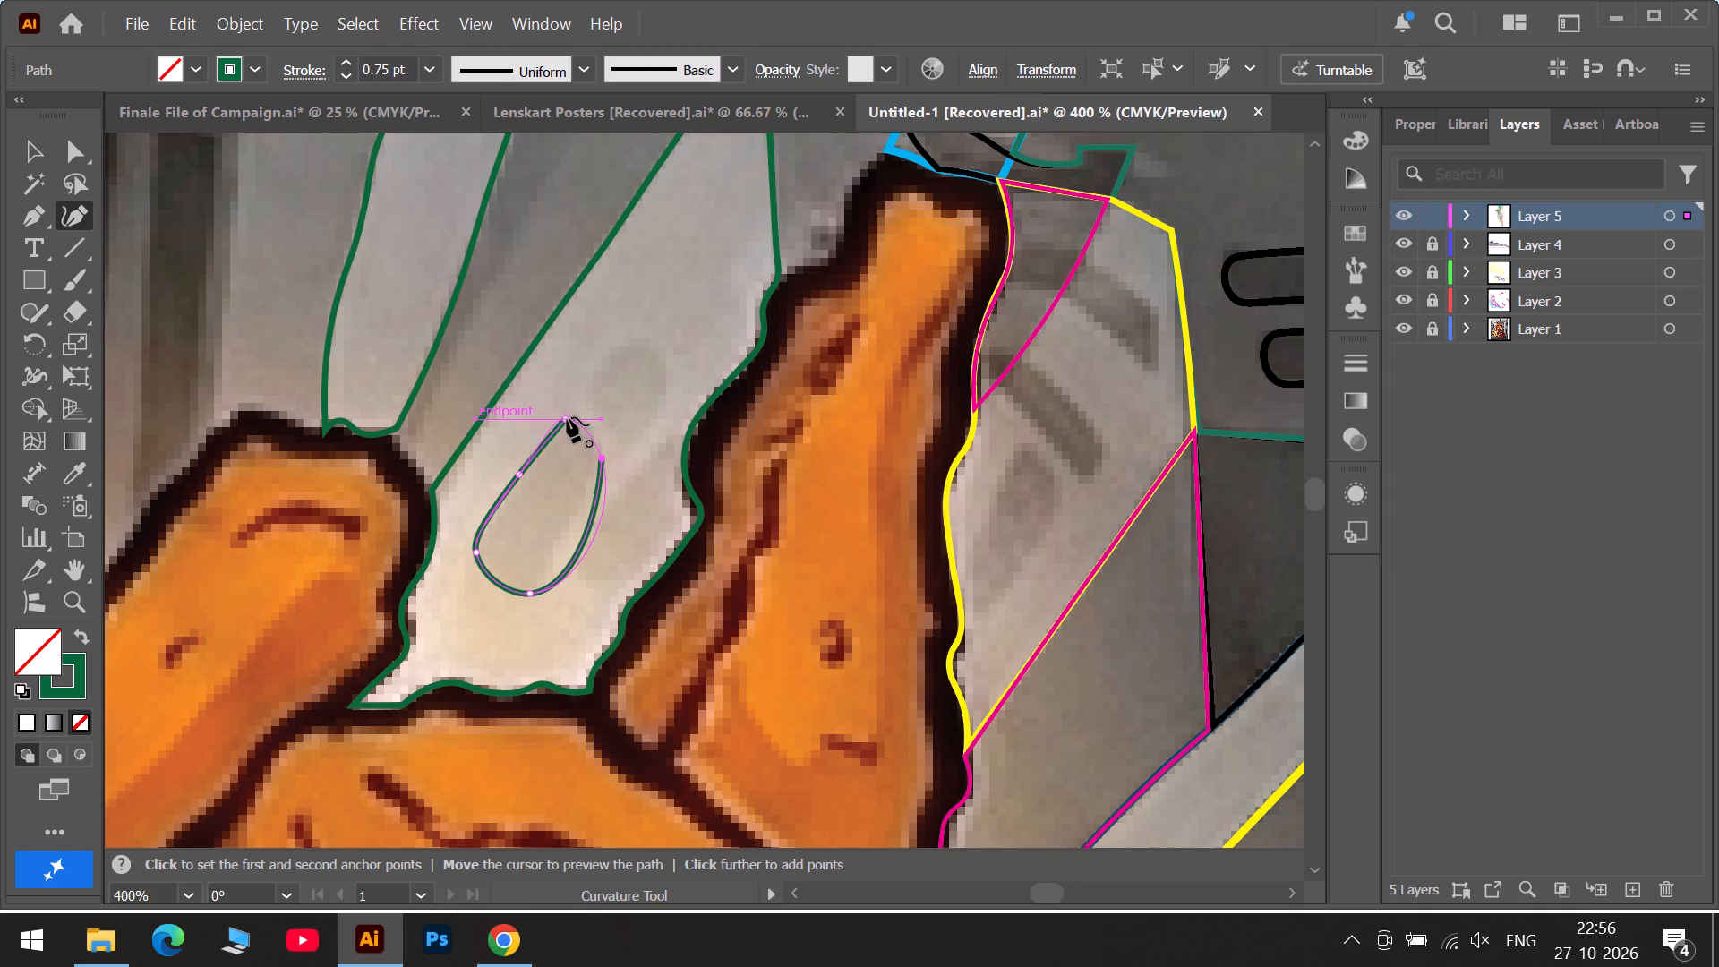
pyautogui.click(567, 417)
# Refine the elongated outline by shifting its top anchor and adding an anchor on its lower right side, pulled in to the mark's edge.
pyautogui.moveTo(563, 415); pyautogui.dragTo(572, 416)
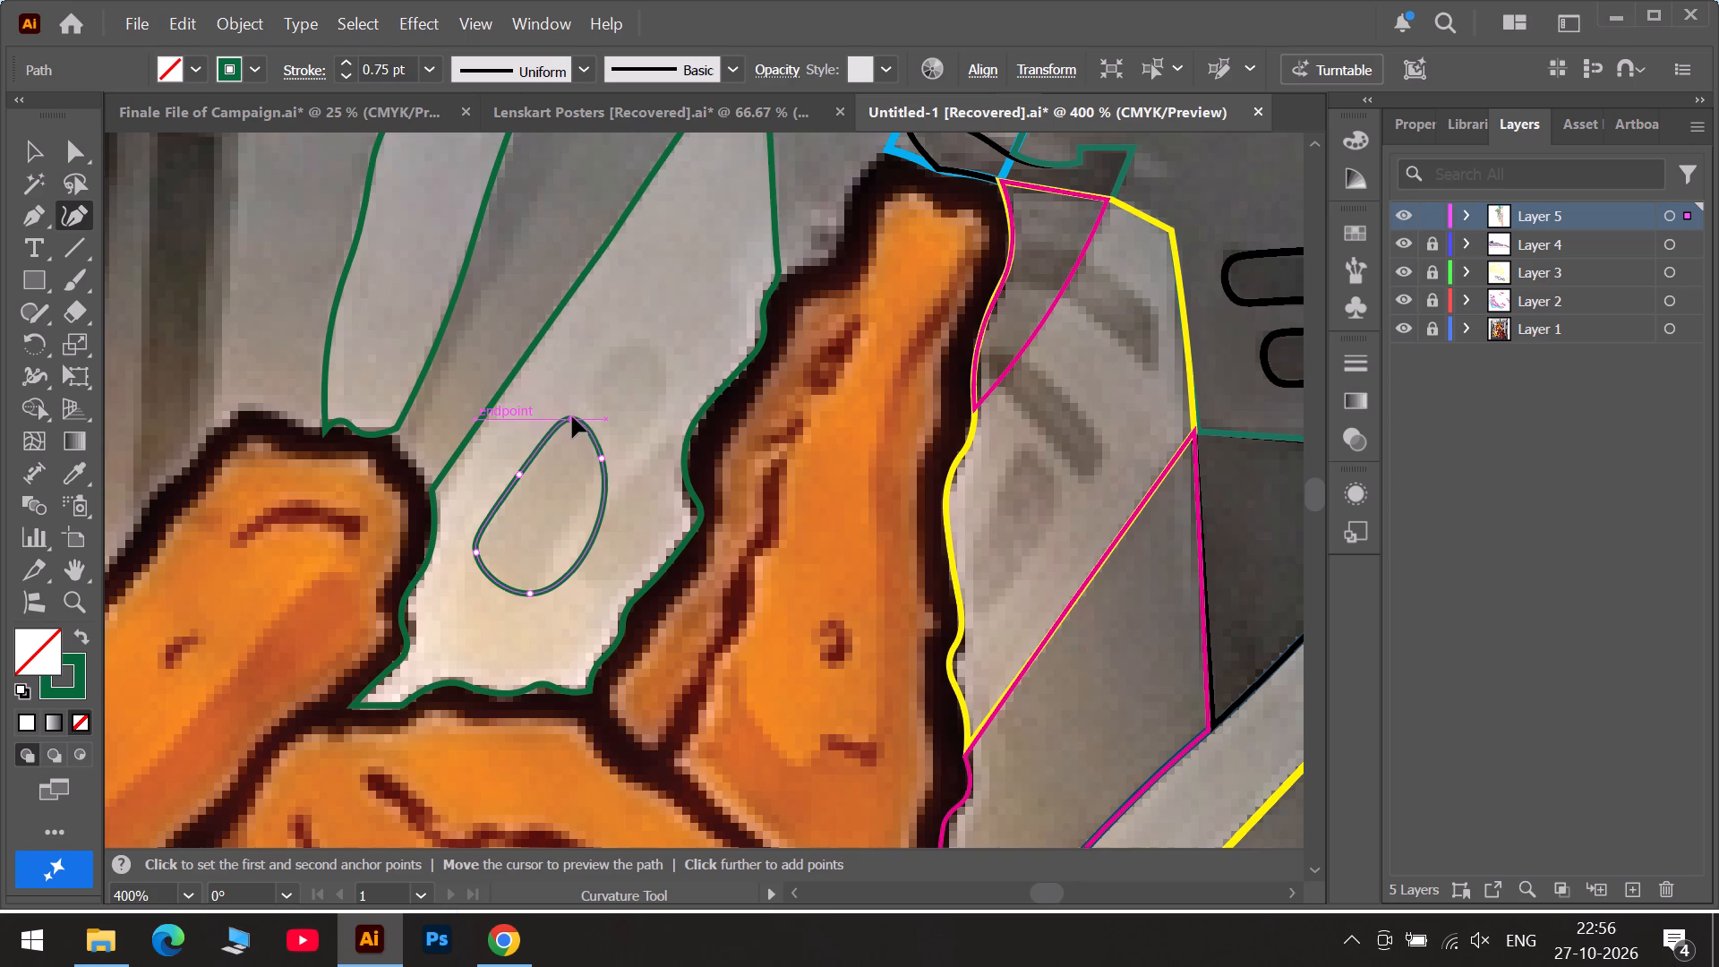
pyautogui.moveTo(572, 416); pyautogui.dragTo(574, 417)
pyautogui.moveTo(579, 558); pyautogui.dragTo(579, 556)
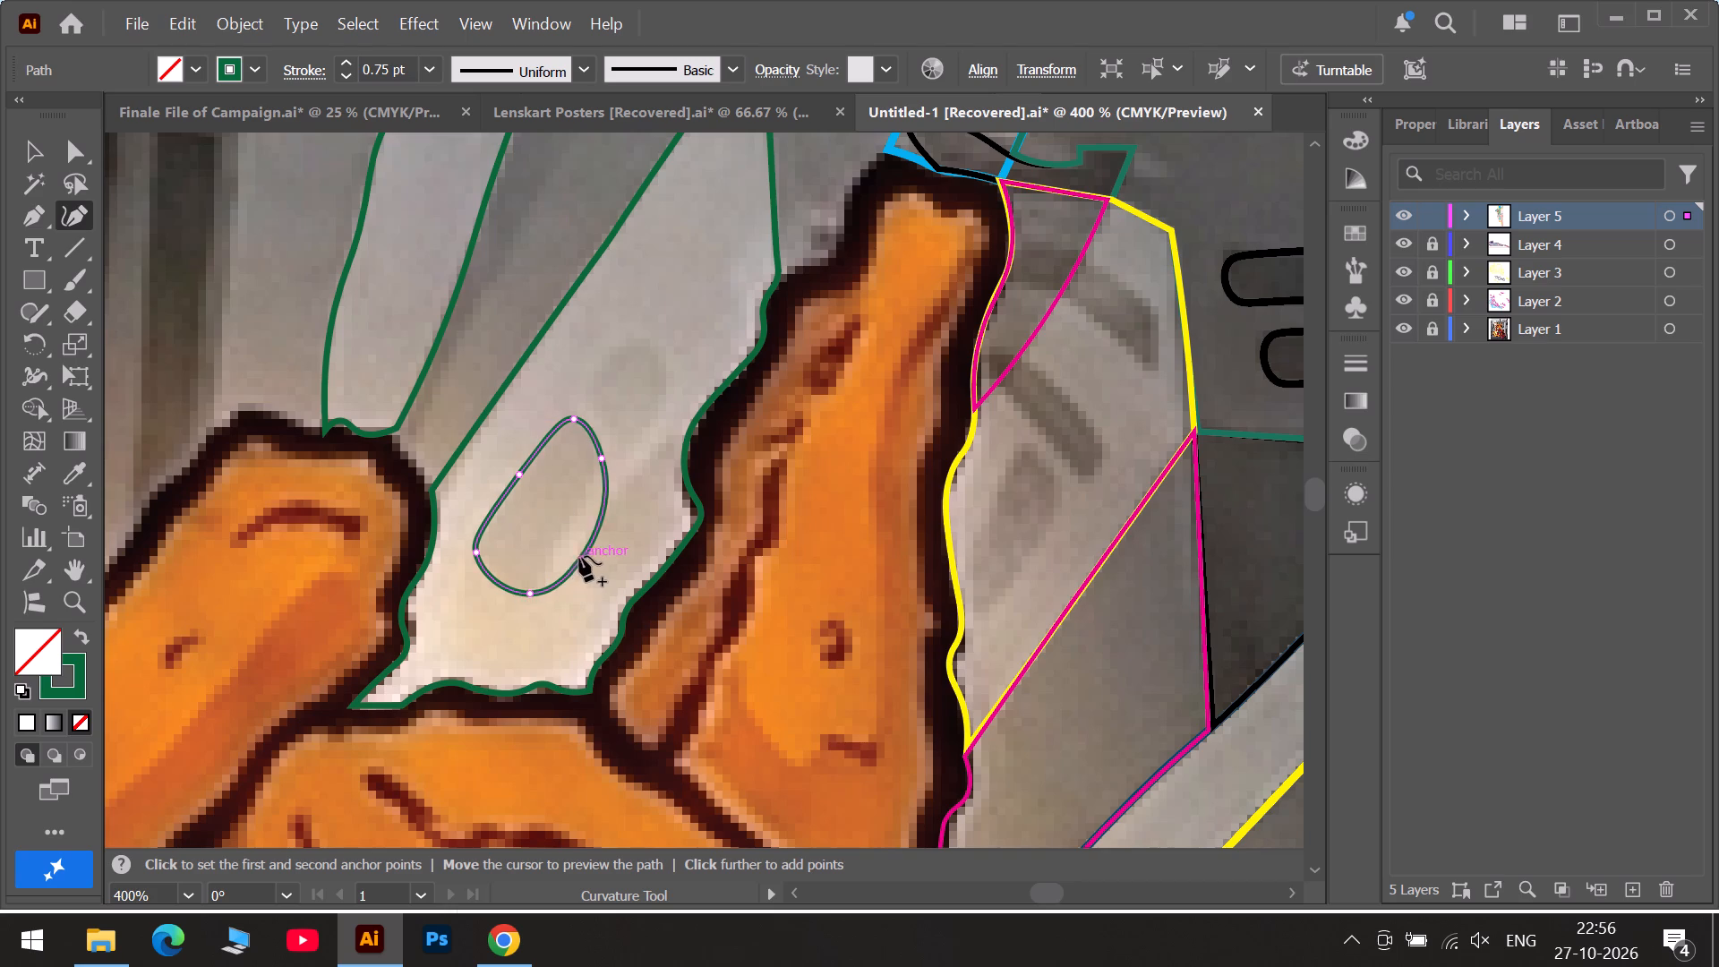
pyautogui.moveTo(579, 556); pyautogui.dragTo(558, 553)
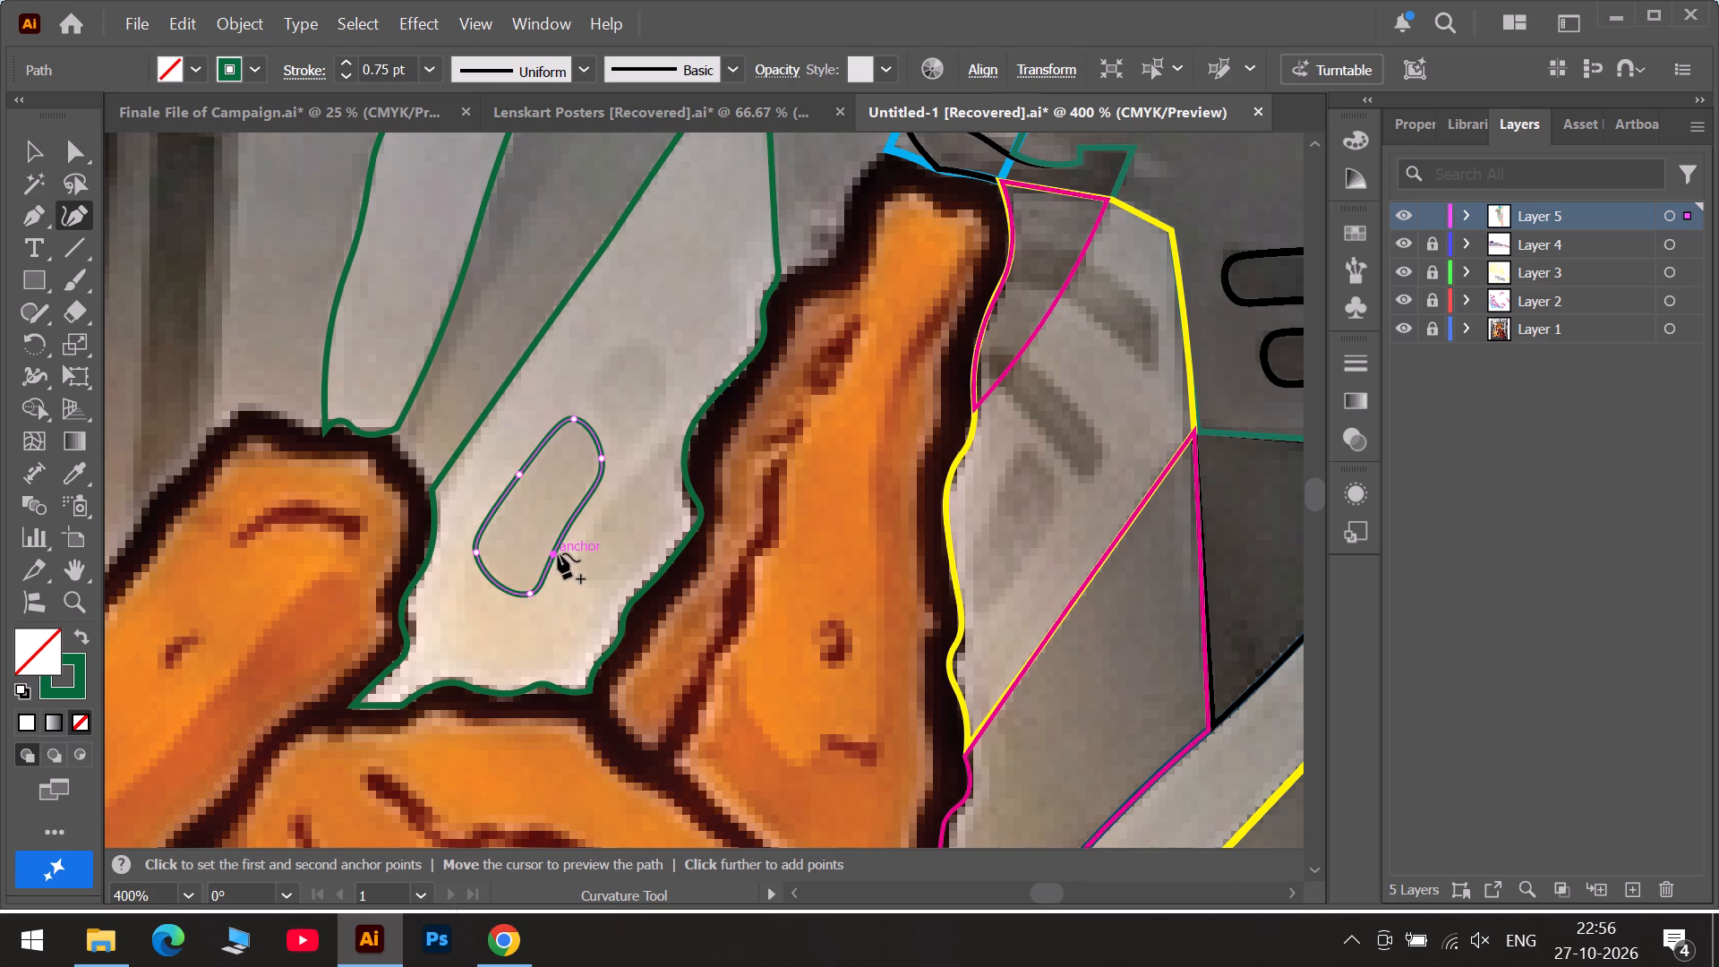
pyautogui.moveTo(558, 553); pyautogui.dragTo(560, 550)
pyautogui.click(561, 548)
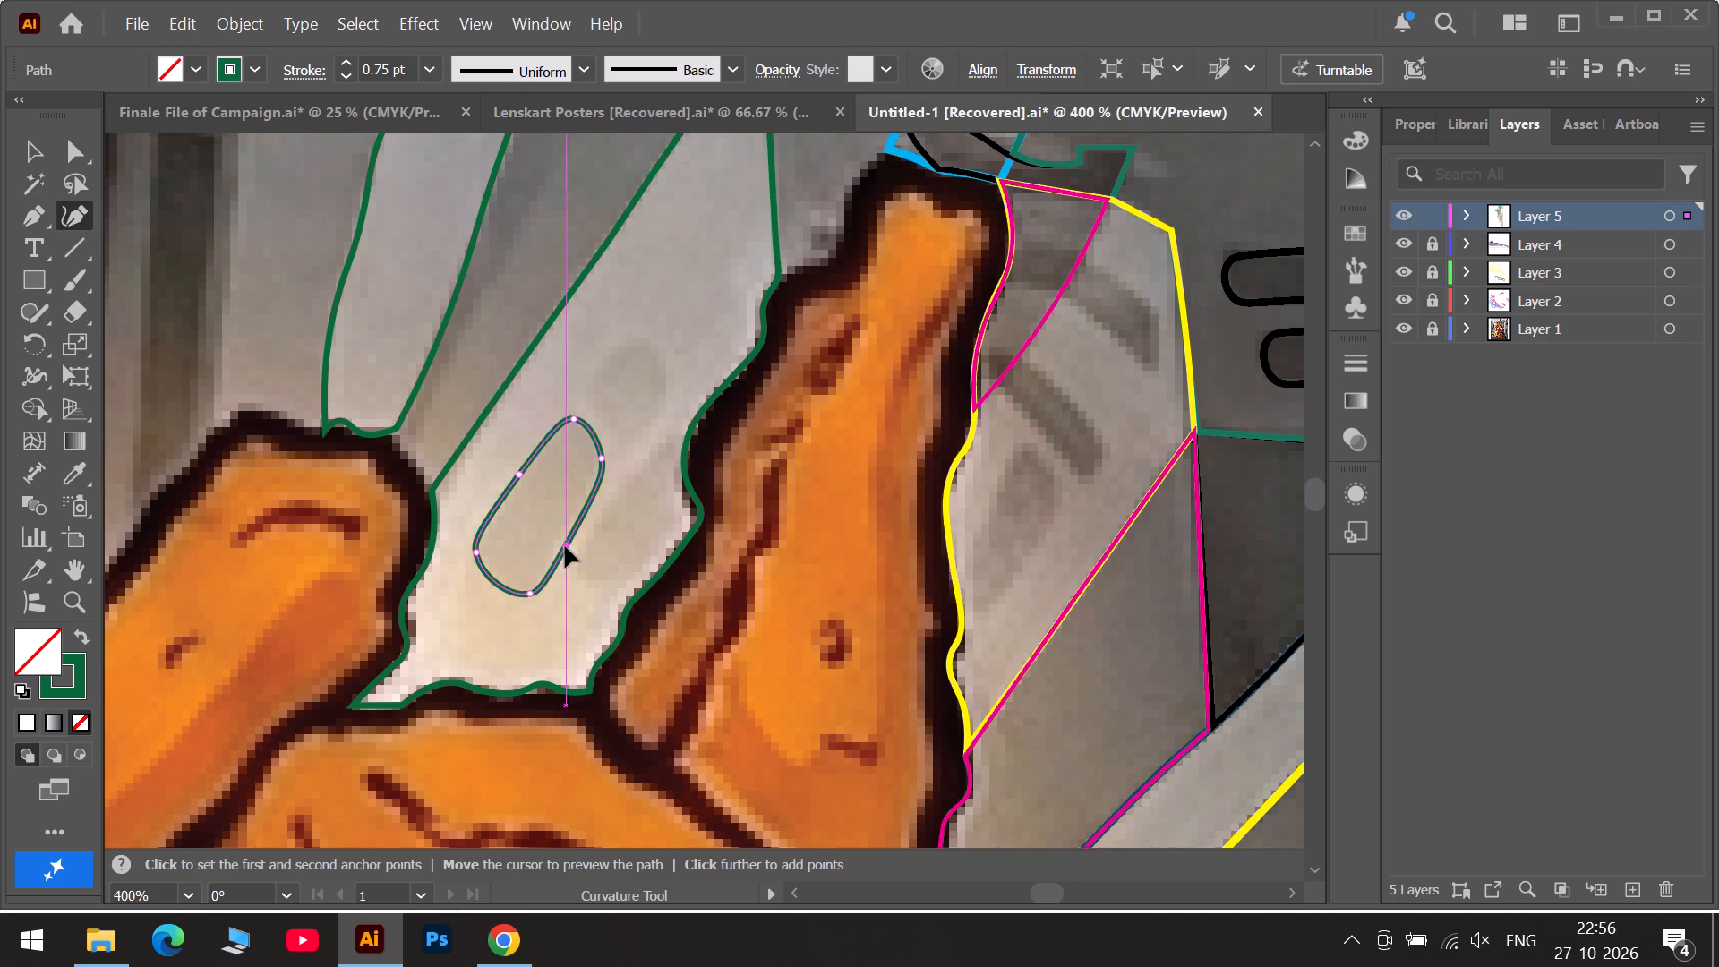
# Trace the small rounded grey mark above the elongated one as a closed oval outline with four anchors.
pyautogui.click(628, 345)
pyautogui.click(602, 370)
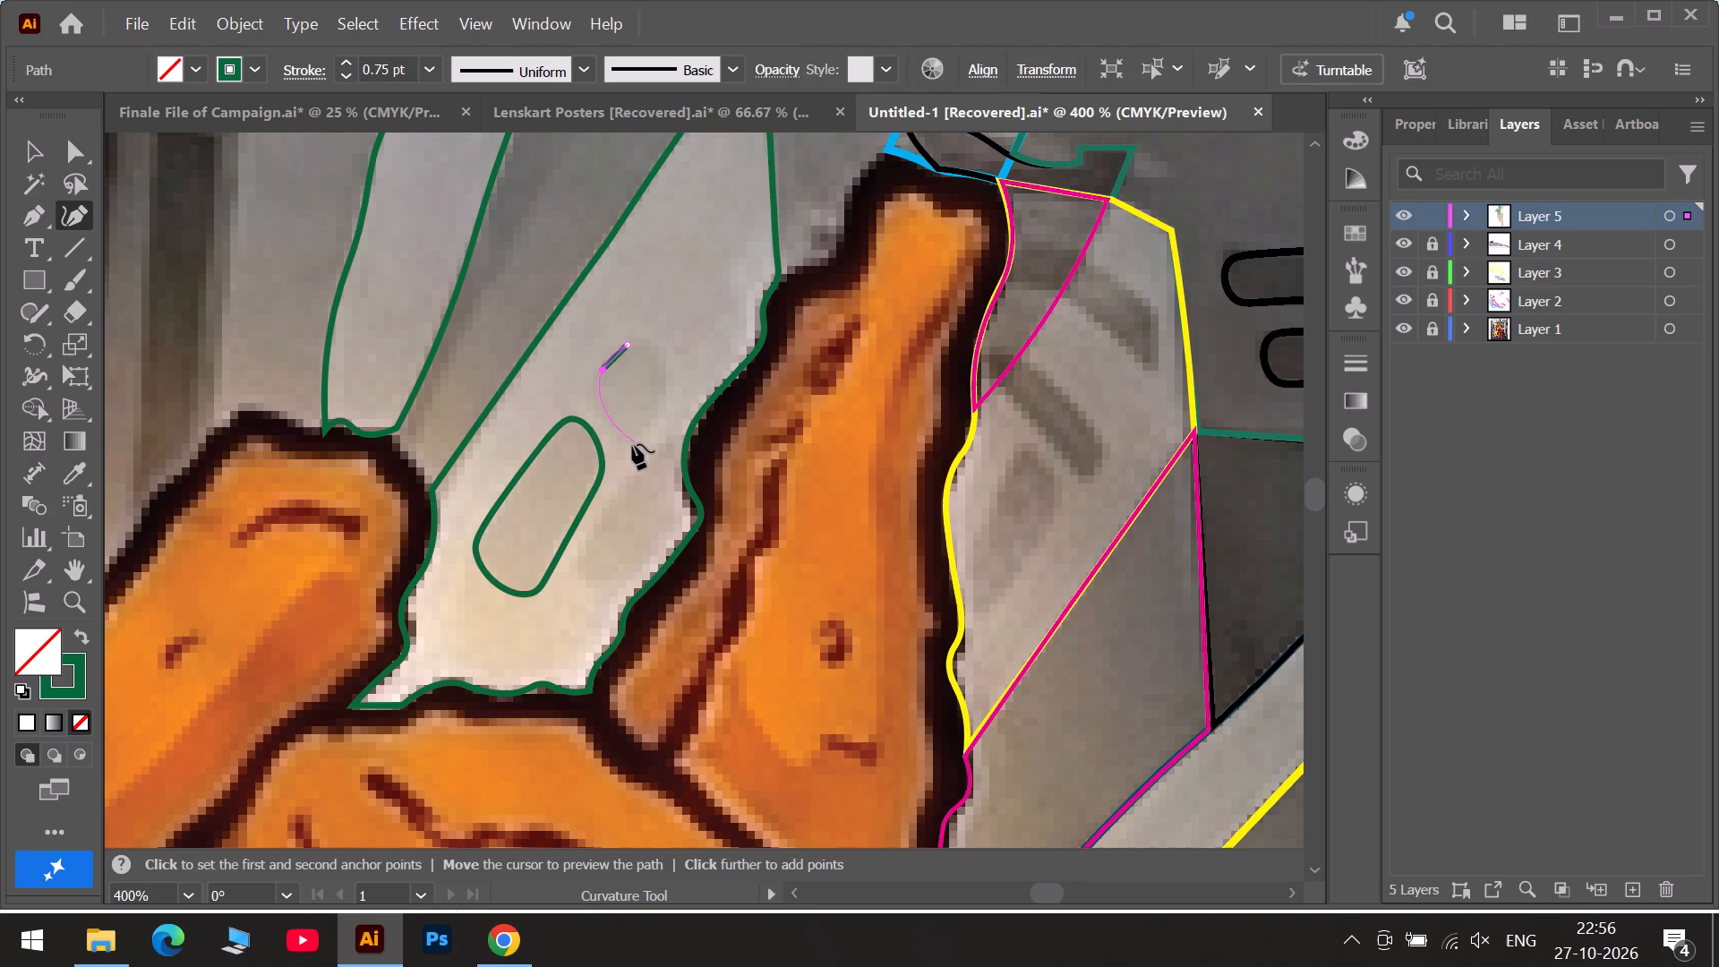
pyautogui.click(611, 429)
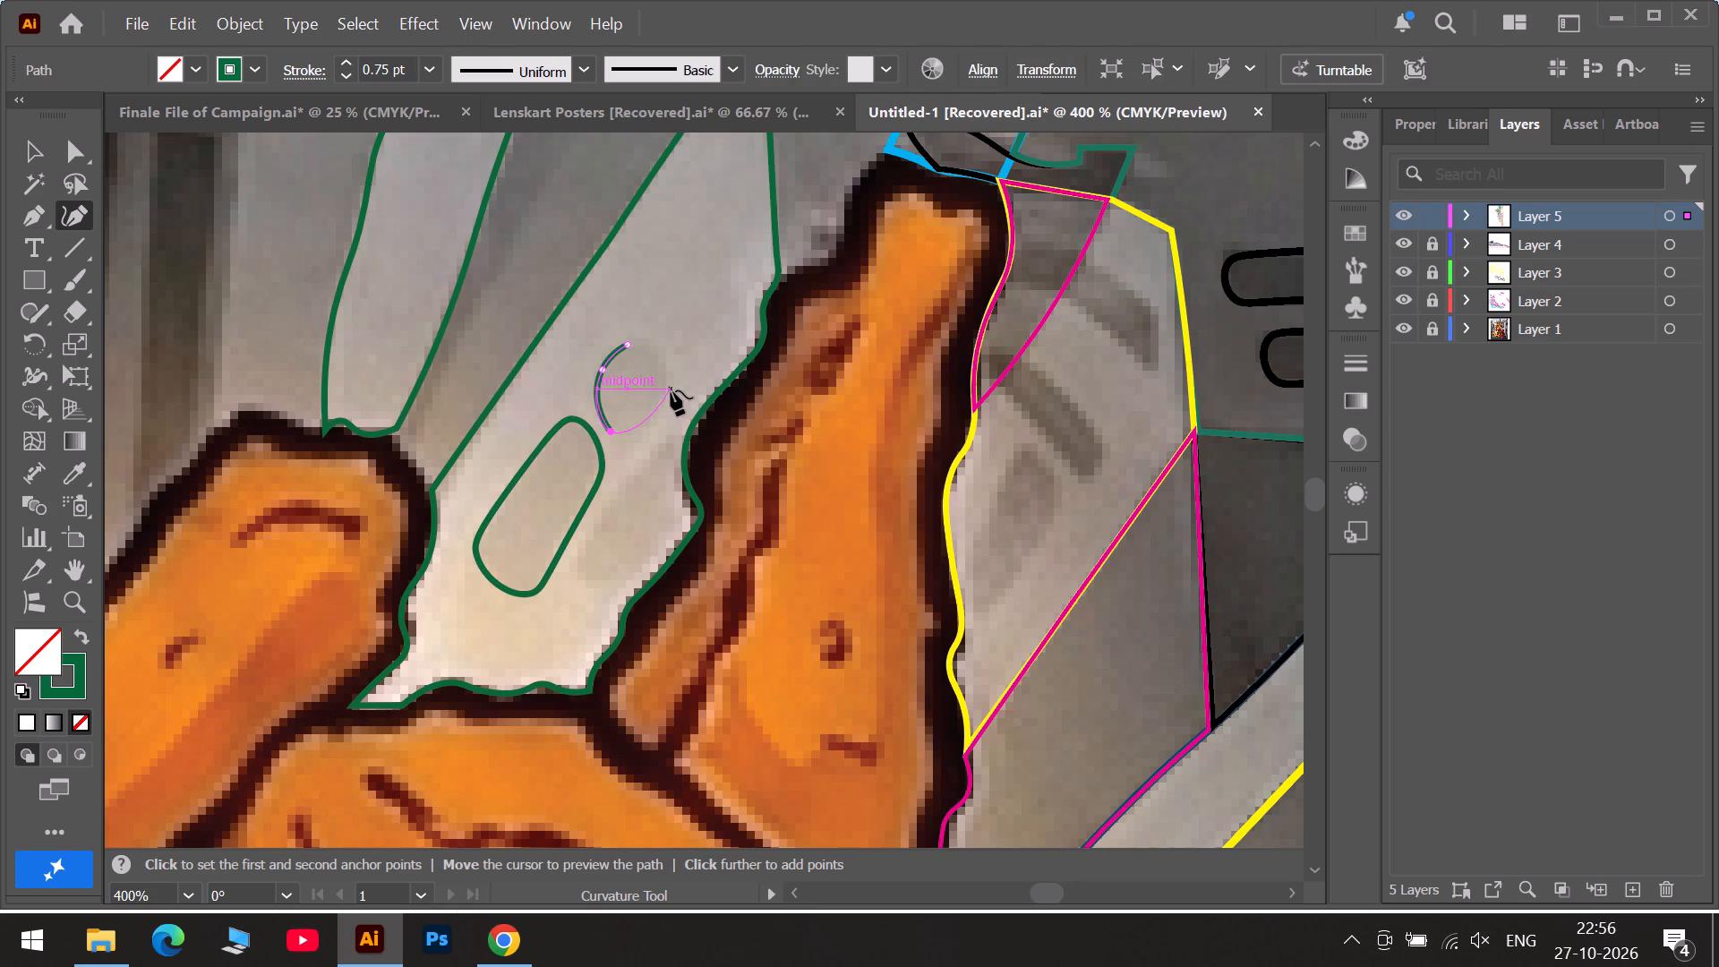
pyautogui.click(671, 388)
pyautogui.doubleClick(629, 344)
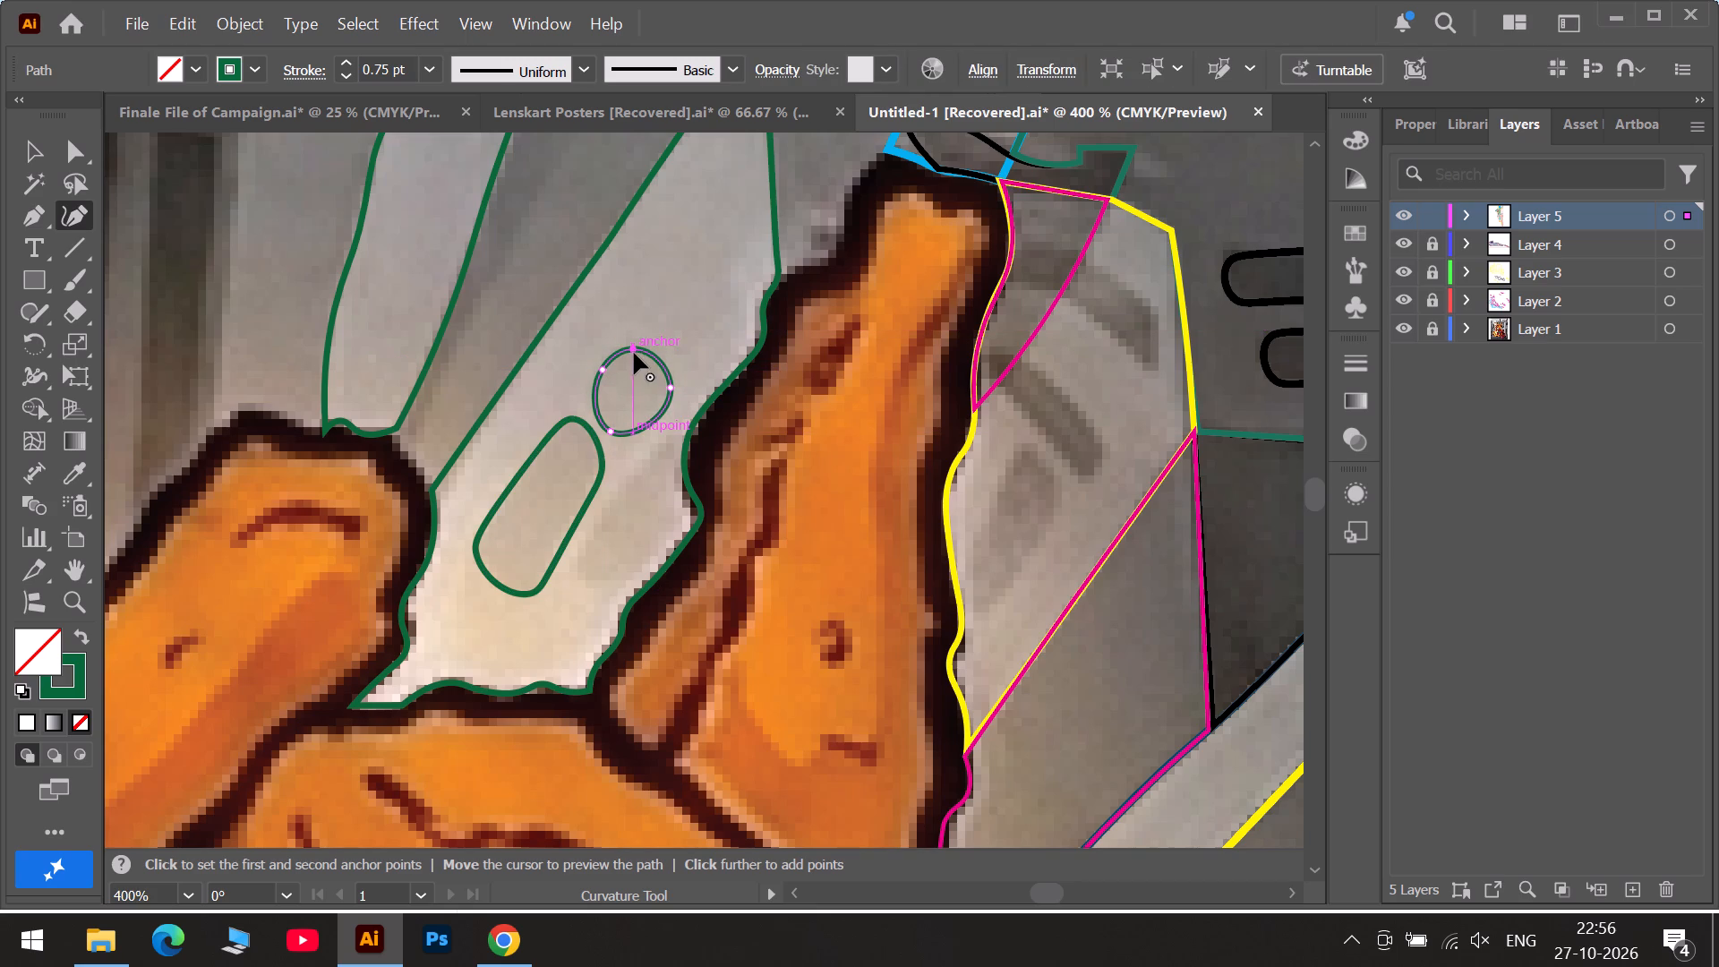
# Look over the traced building and the untraced background buildings across the poster.
pyautogui.keyDown('alt'); pyautogui.scroll(-2, 571, 502); pyautogui.keyUp('alt')
pyautogui.scroll(9, 417, 393)
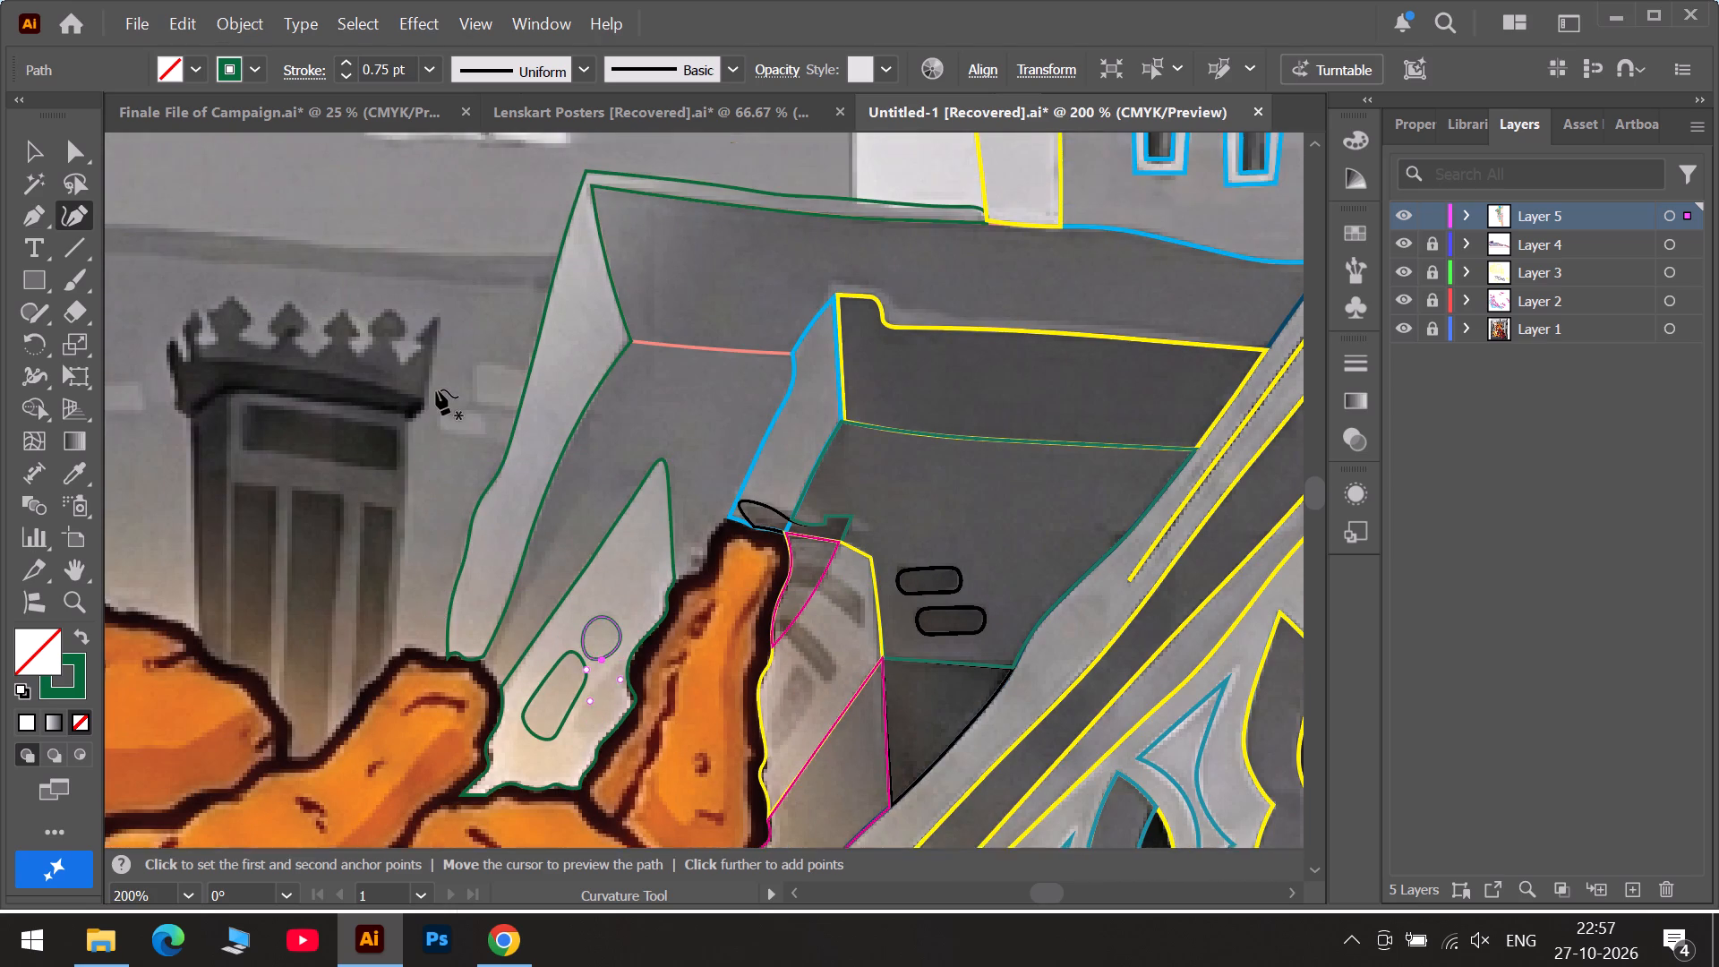
pyautogui.scroll(9, 436, 389)
pyautogui.scroll(5, 475, 464)
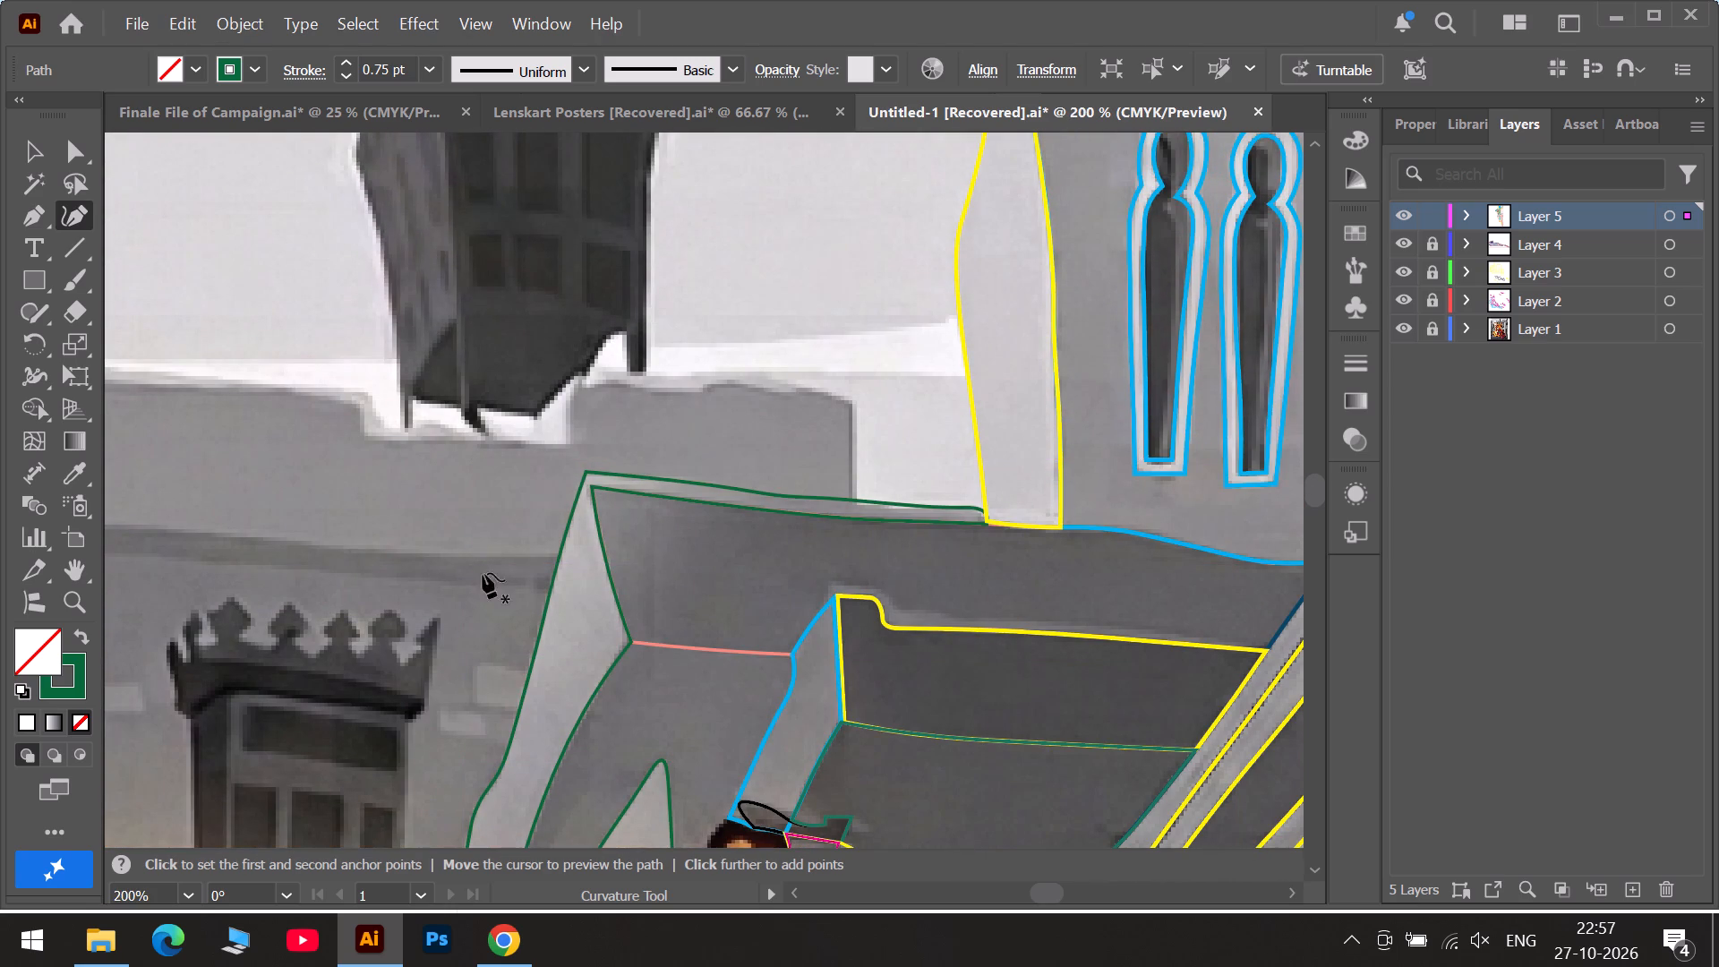
pyautogui.keyDown('alt'); pyautogui.scroll(-2, 488, 615); pyautogui.keyUp('alt')
pyautogui.keyDown('alt'); pyautogui.scroll(-1, 234, 680); pyautogui.keyUp('alt')
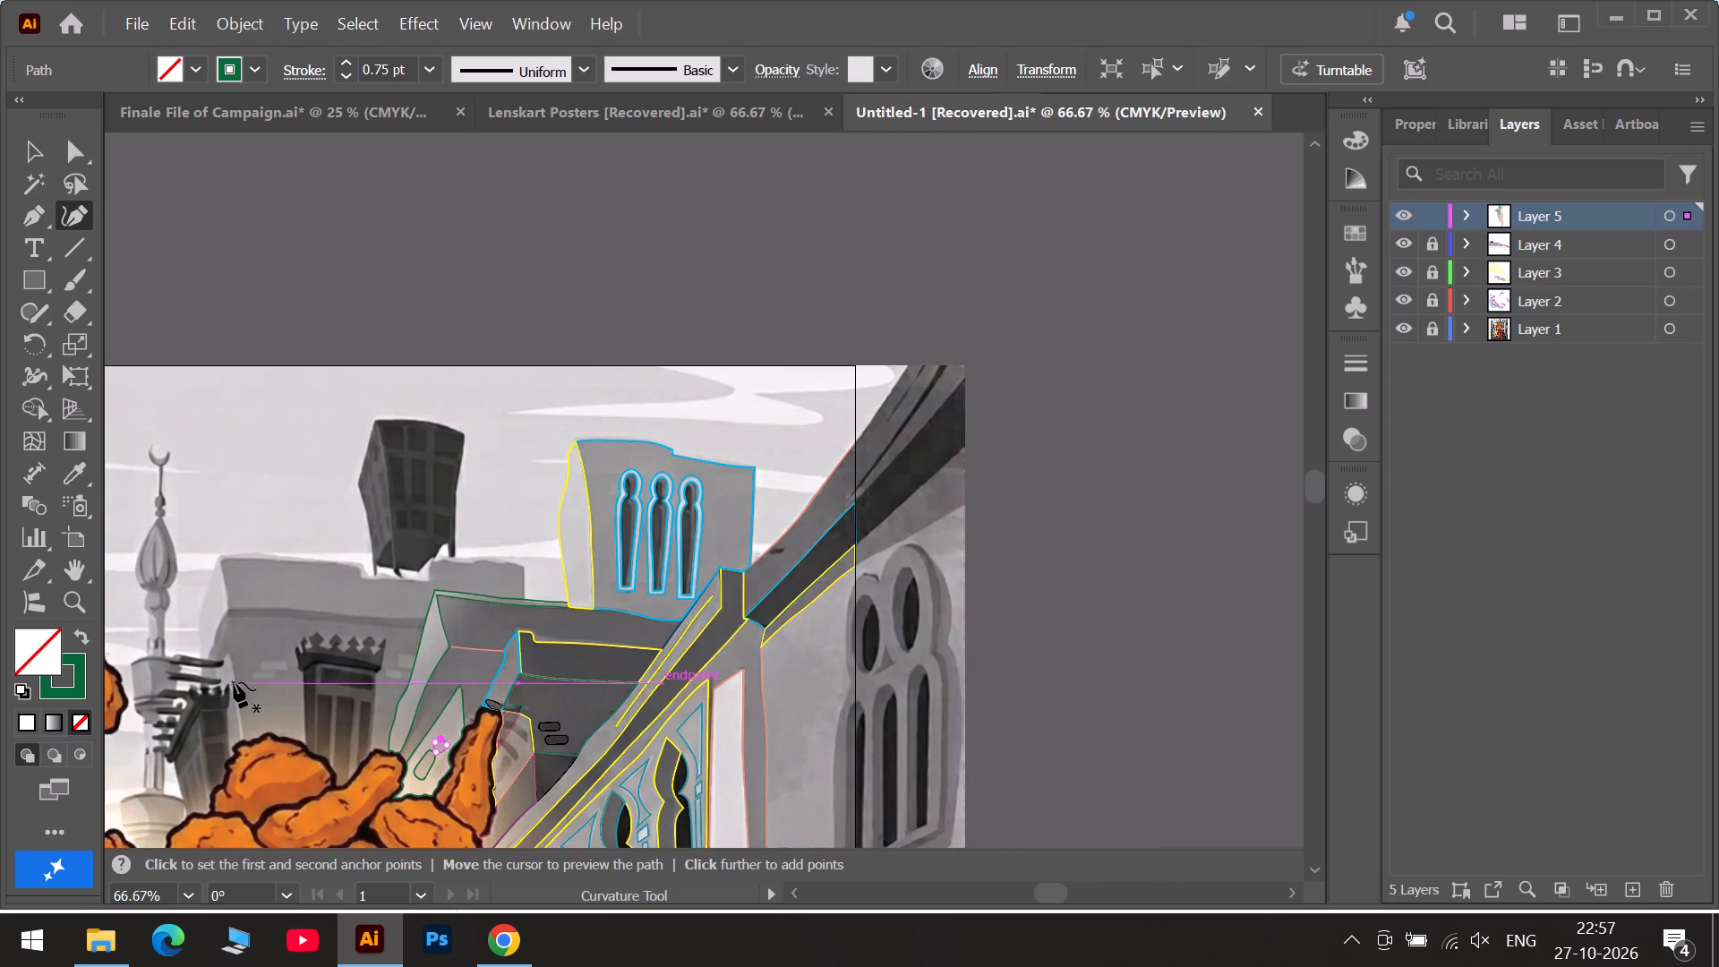
pyautogui.scroll(-5, 234, 682)
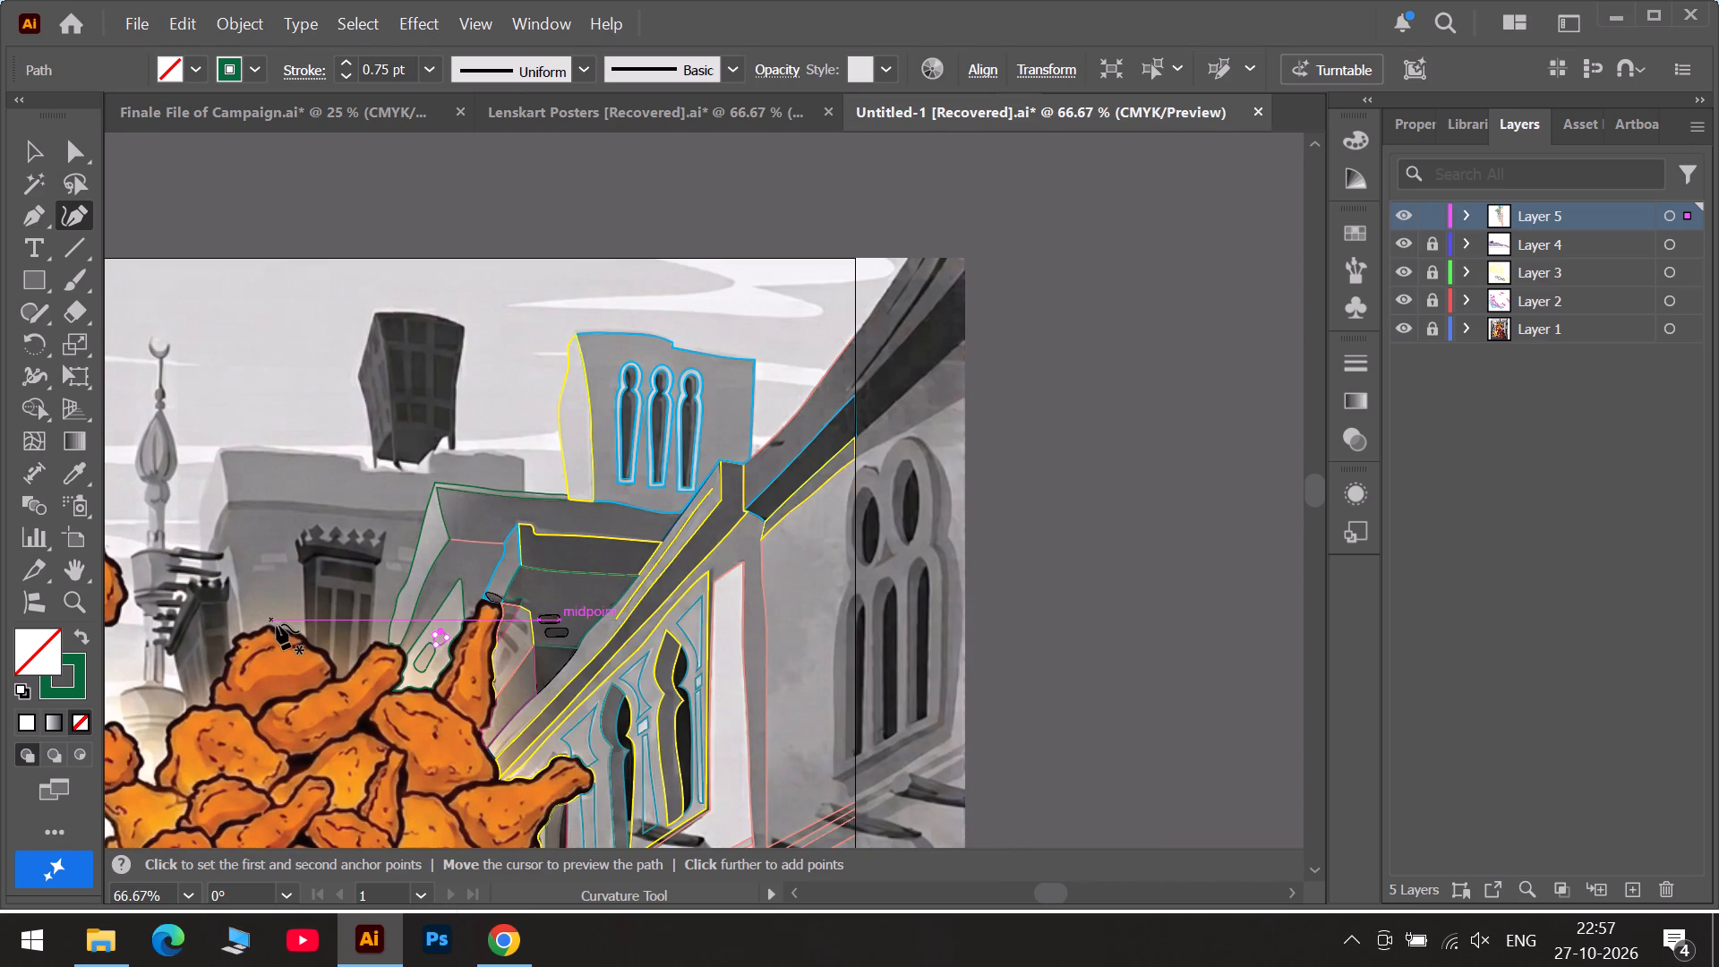
pyautogui.keyDown('alt'); pyautogui.scroll(-1, 270, 628); pyautogui.keyUp('alt')
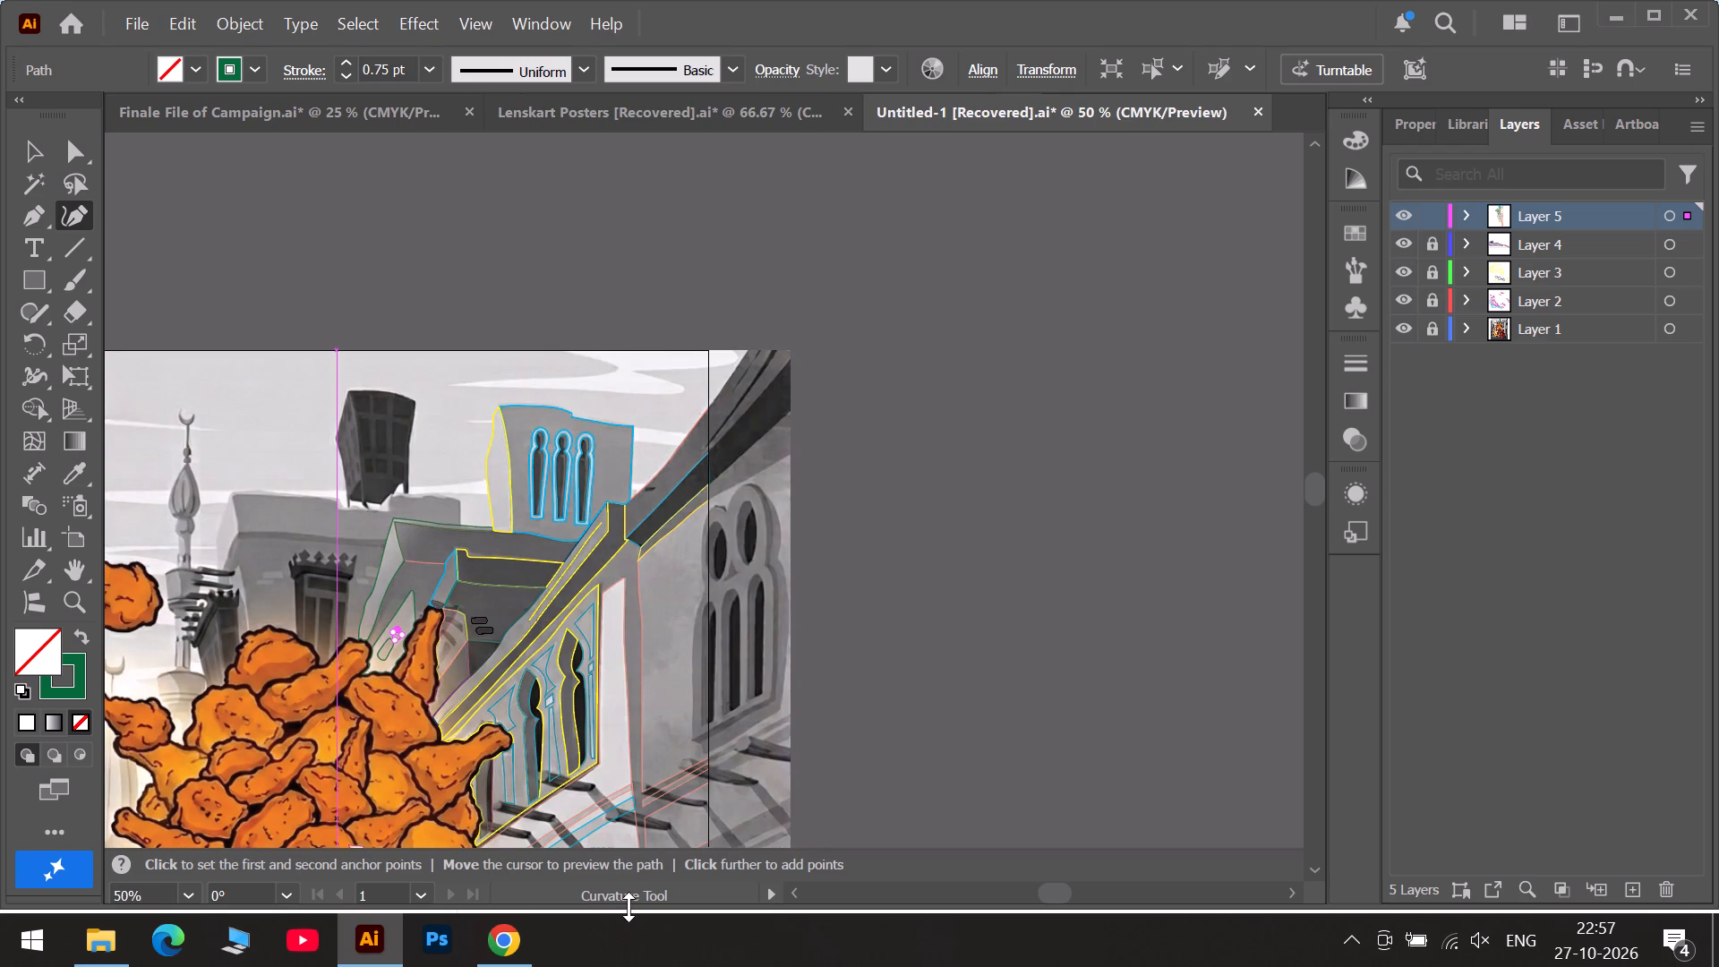
pyautogui.click(983, 893)
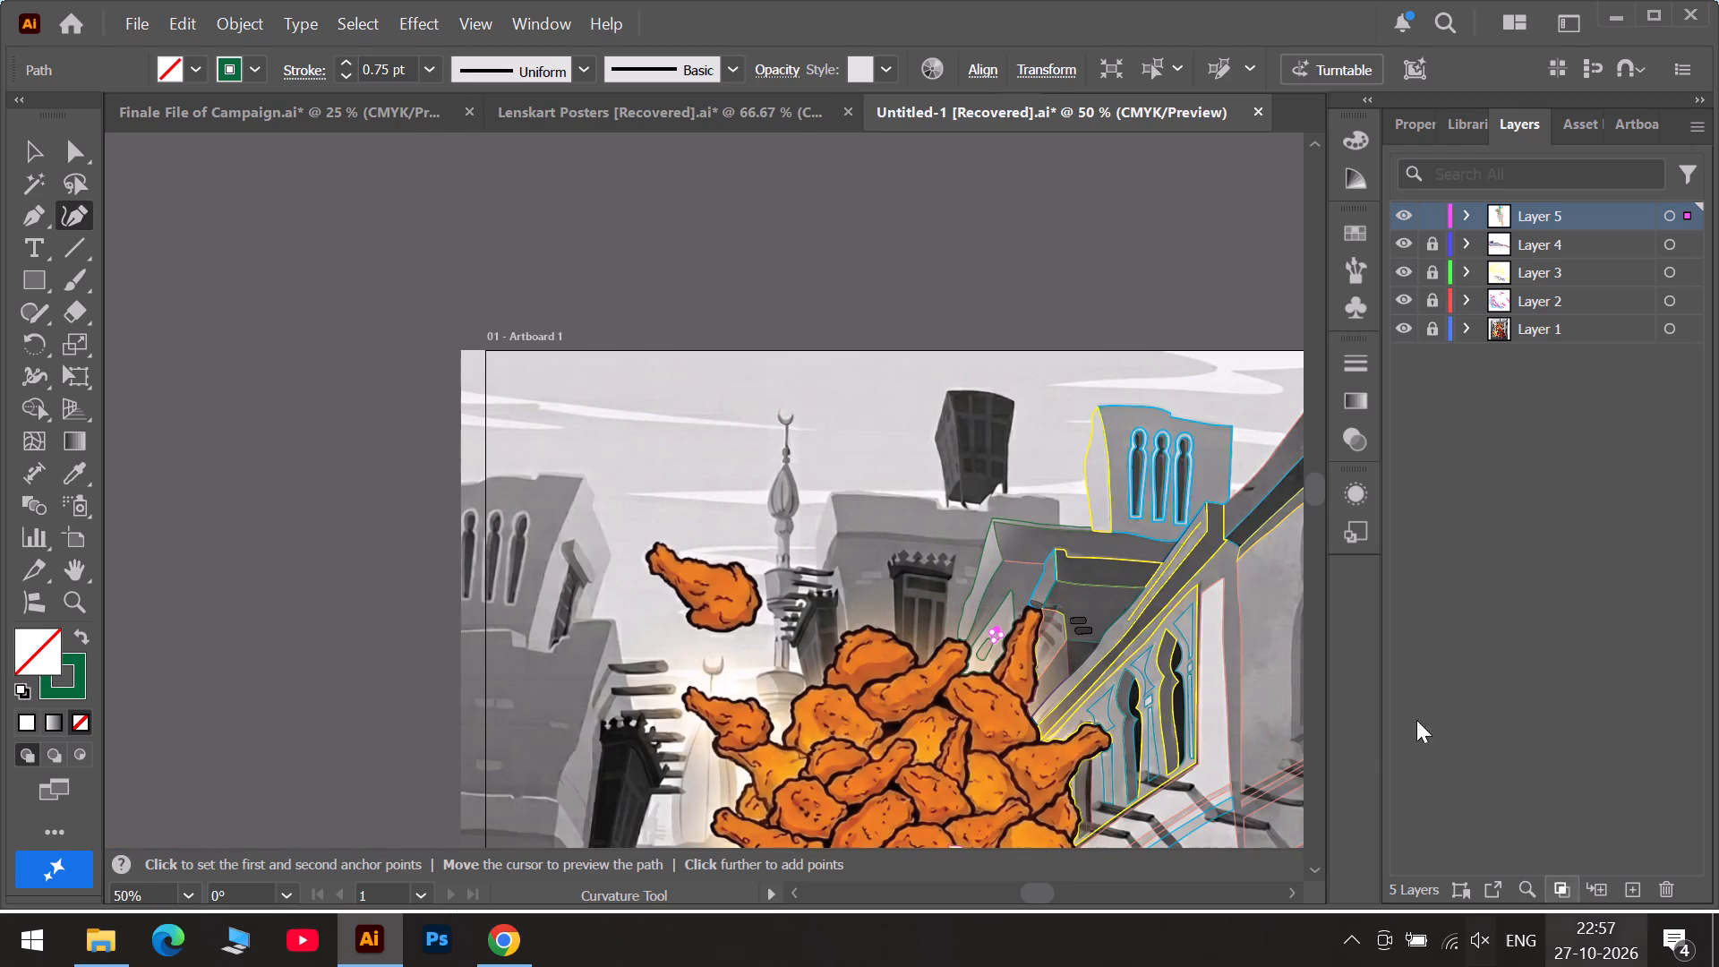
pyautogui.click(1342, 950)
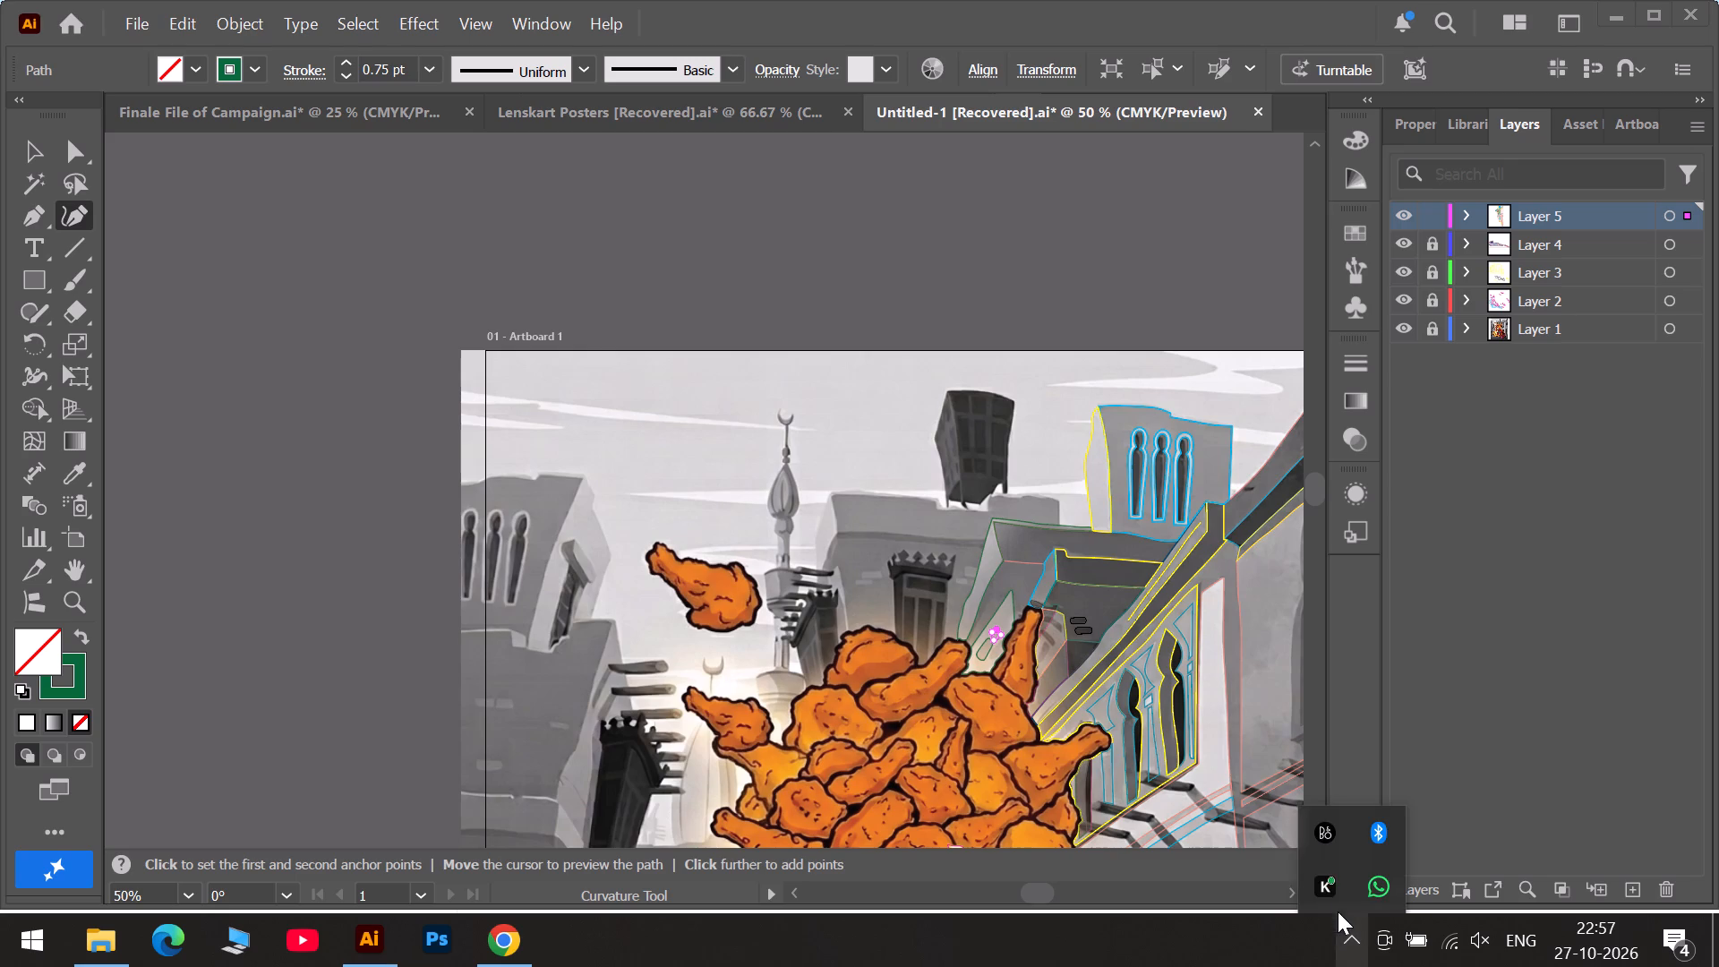
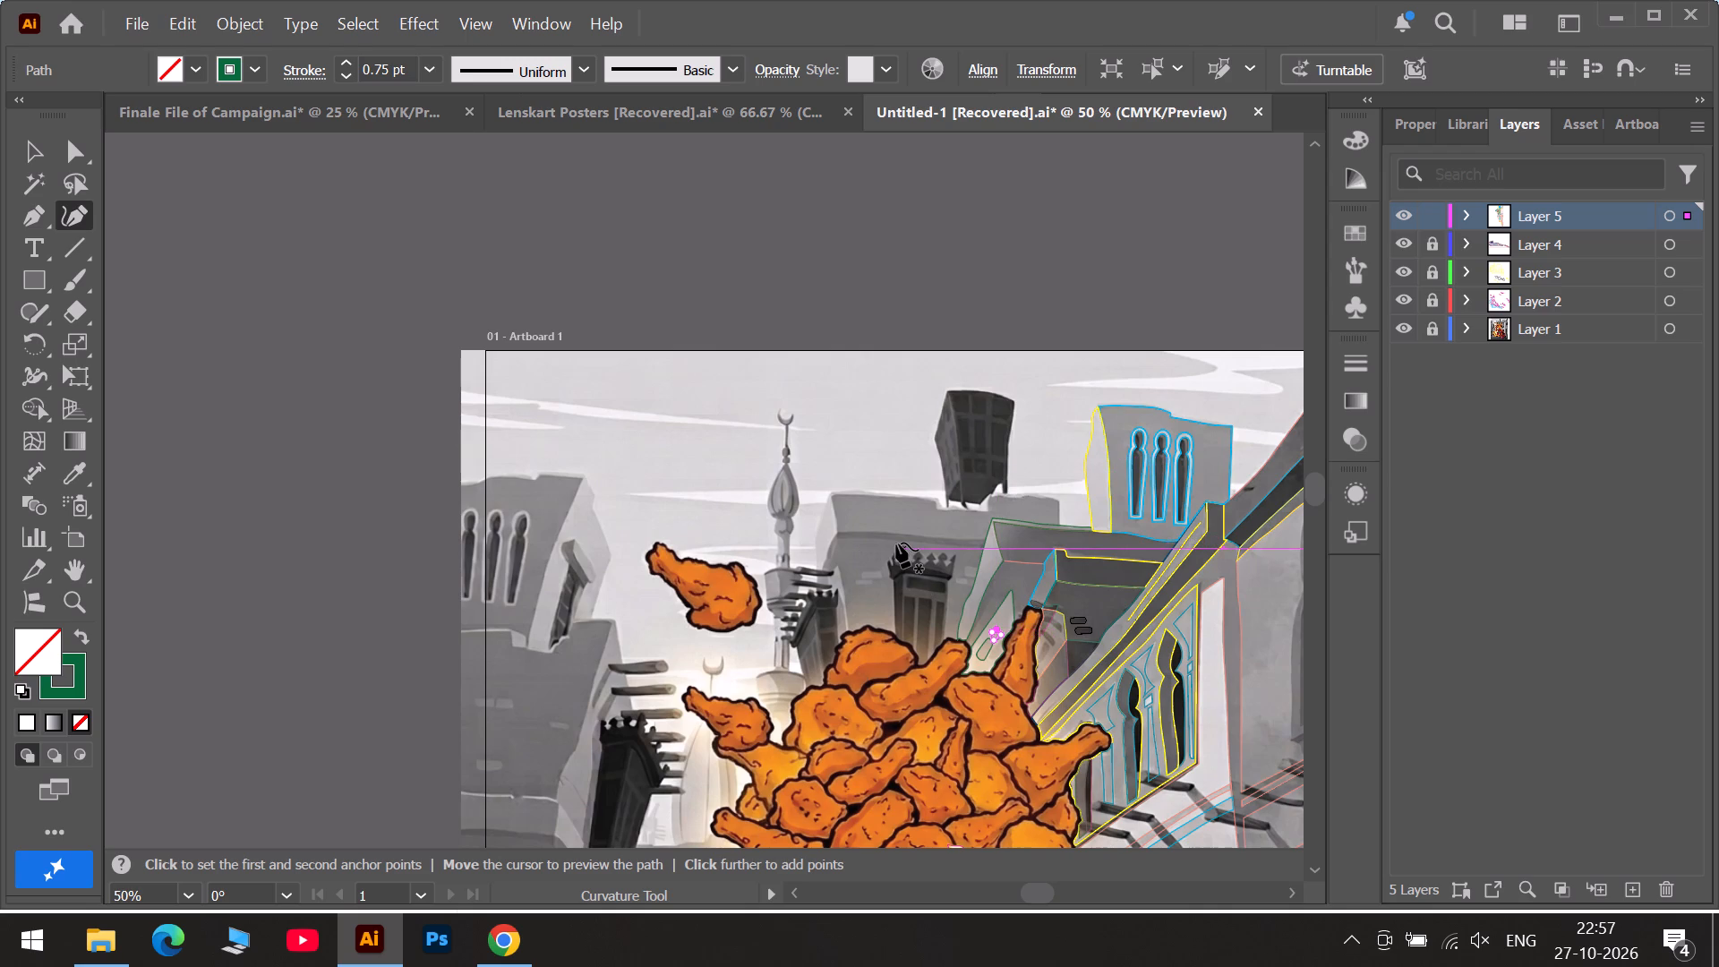
# Begin outlining the grey background wall beside the minaret, tracing its top edge to a corner anchor at the notch and down the notch's short drop.
pyautogui.keyDown('alt'); pyautogui.scroll(3, 888, 536); pyautogui.keyUp('alt')
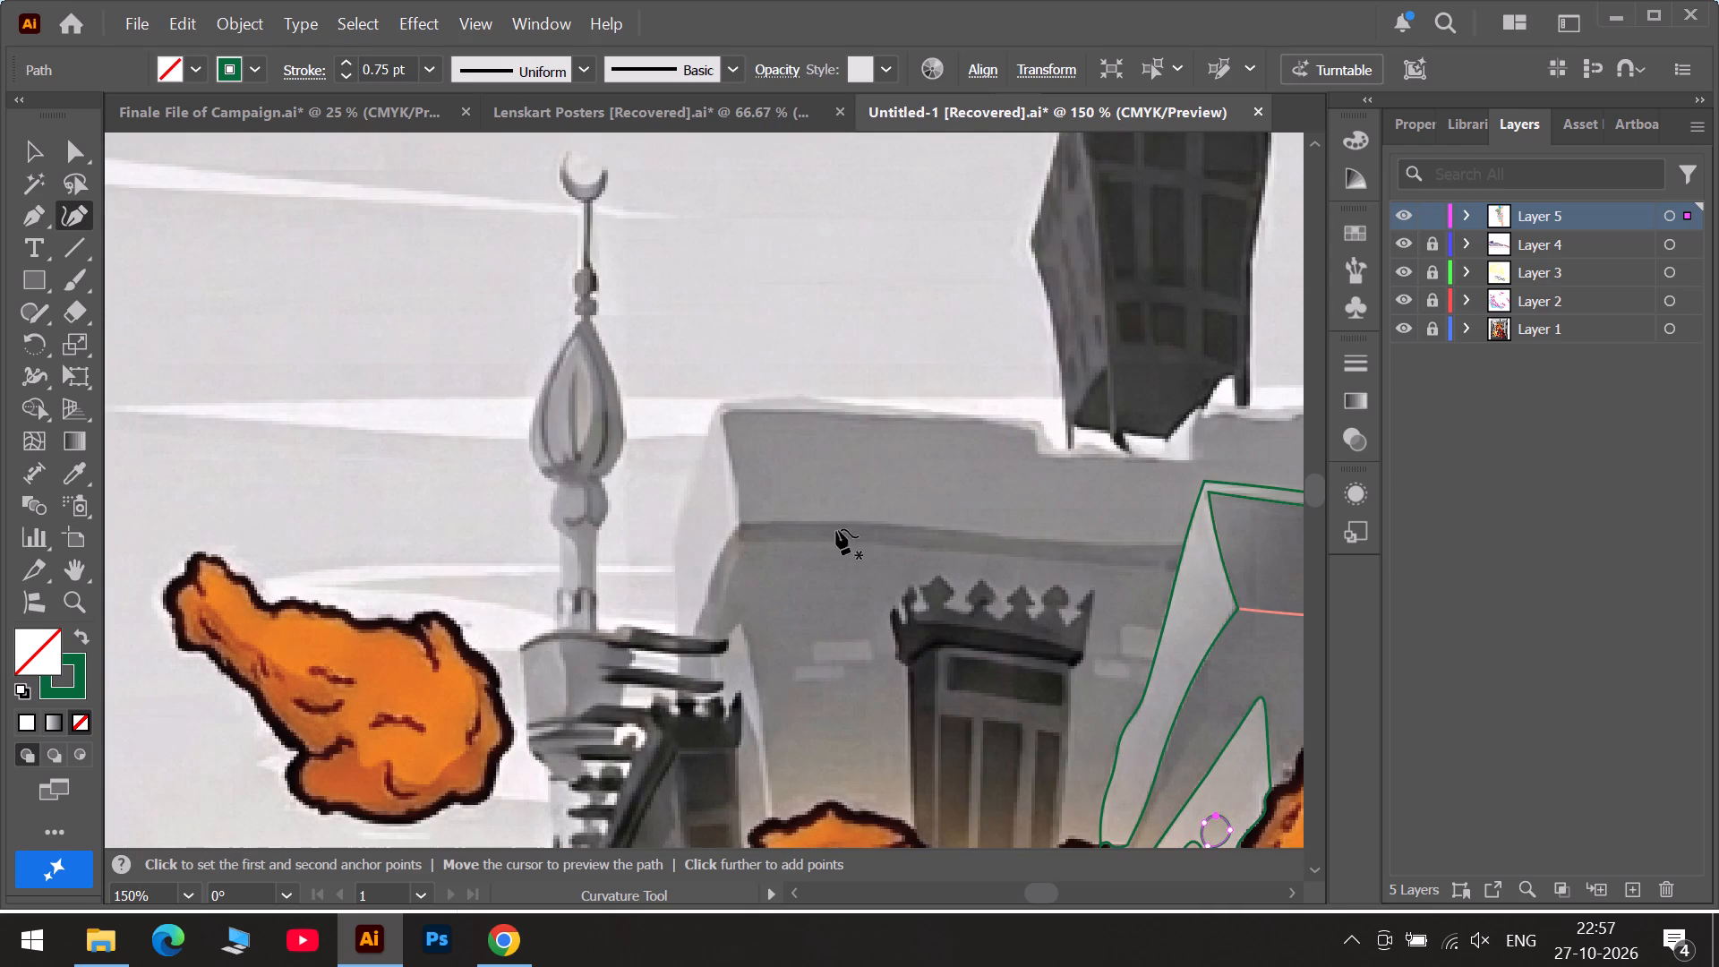
pyautogui.click(726, 411)
pyautogui.click(853, 412)
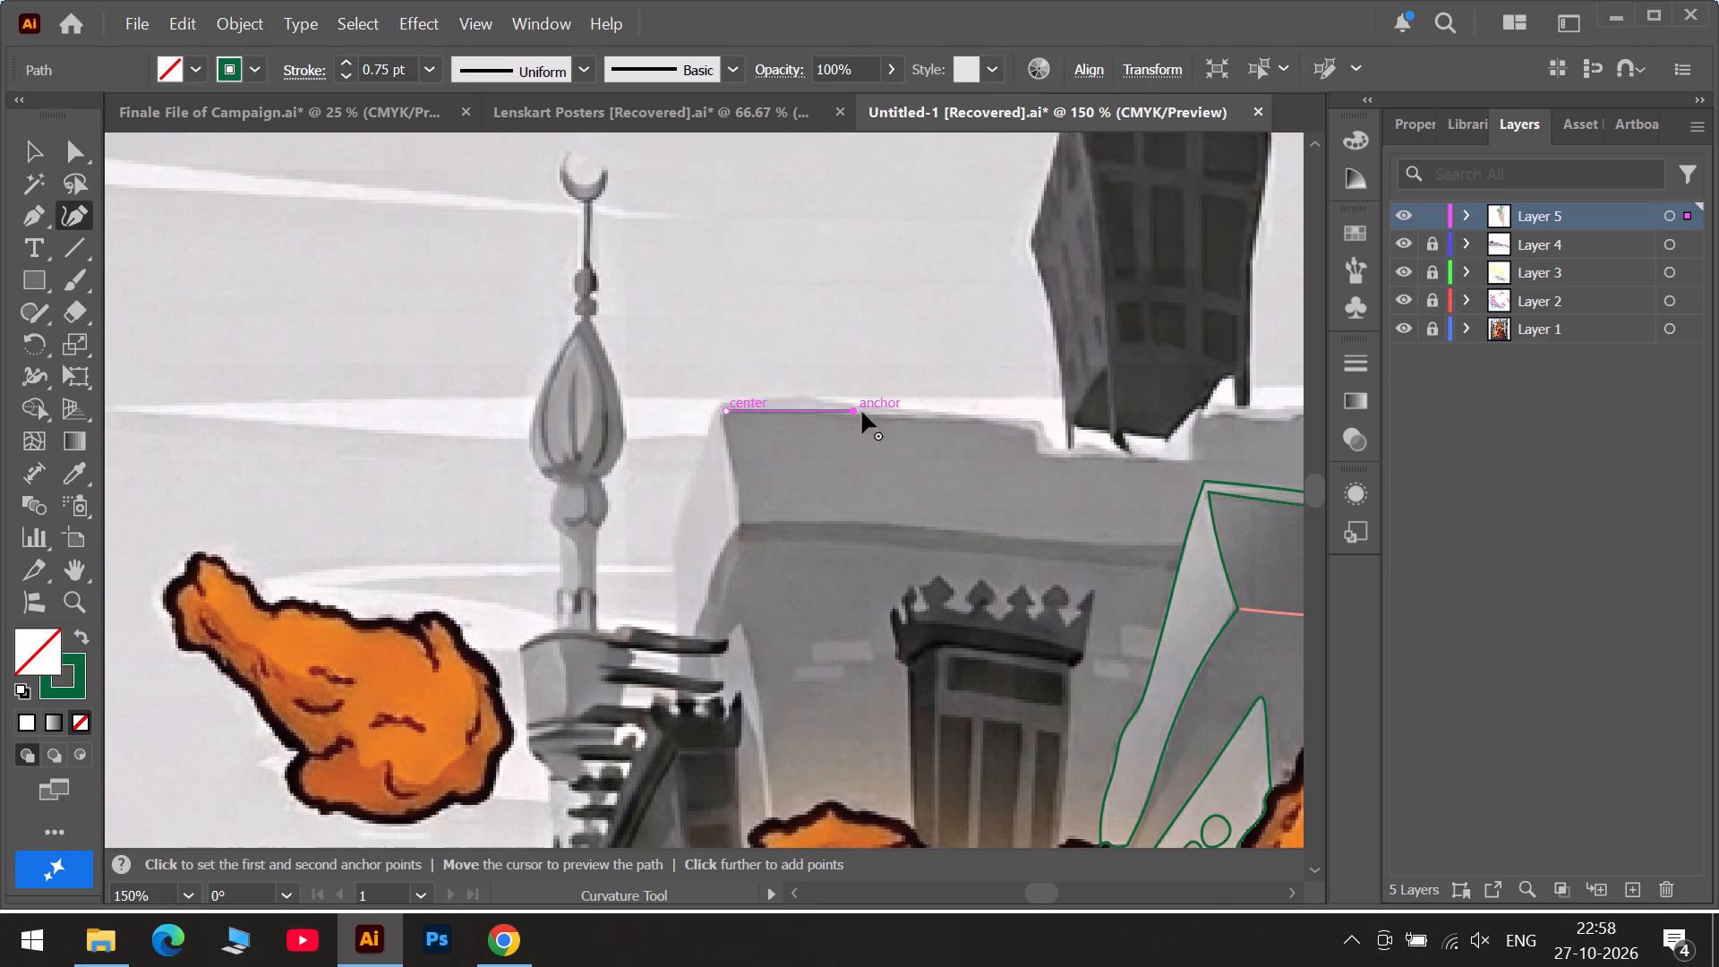
pyautogui.click(1031, 430)
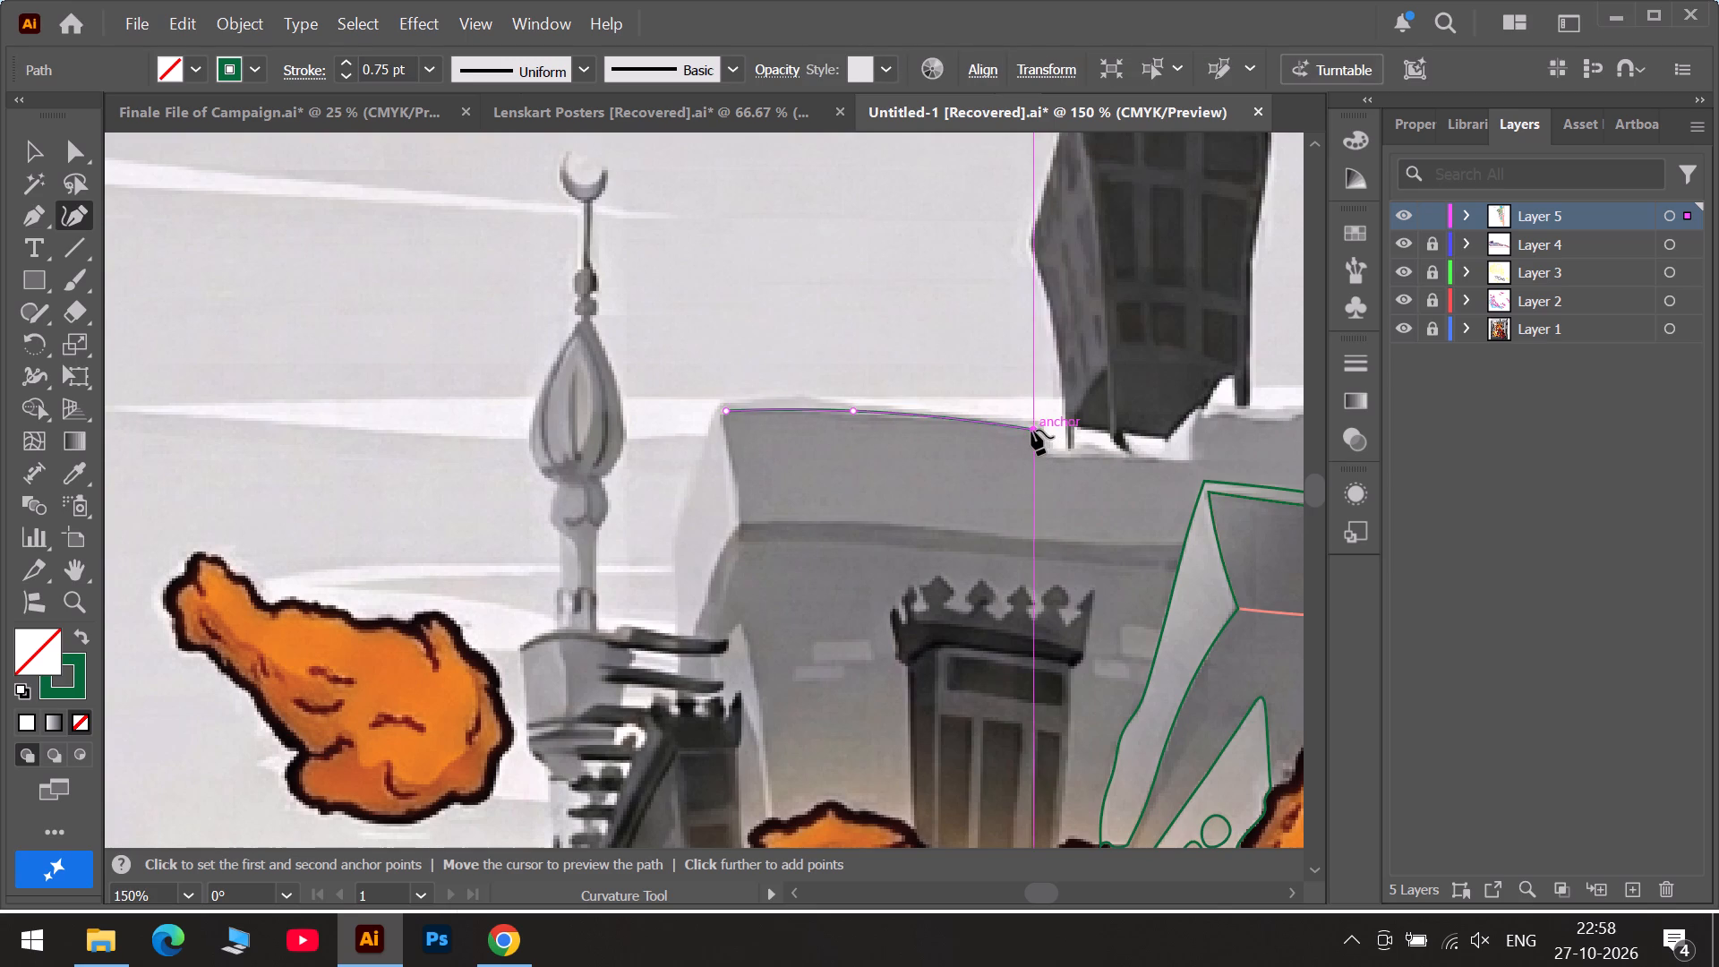
pyautogui.doubleClick(1033, 430)
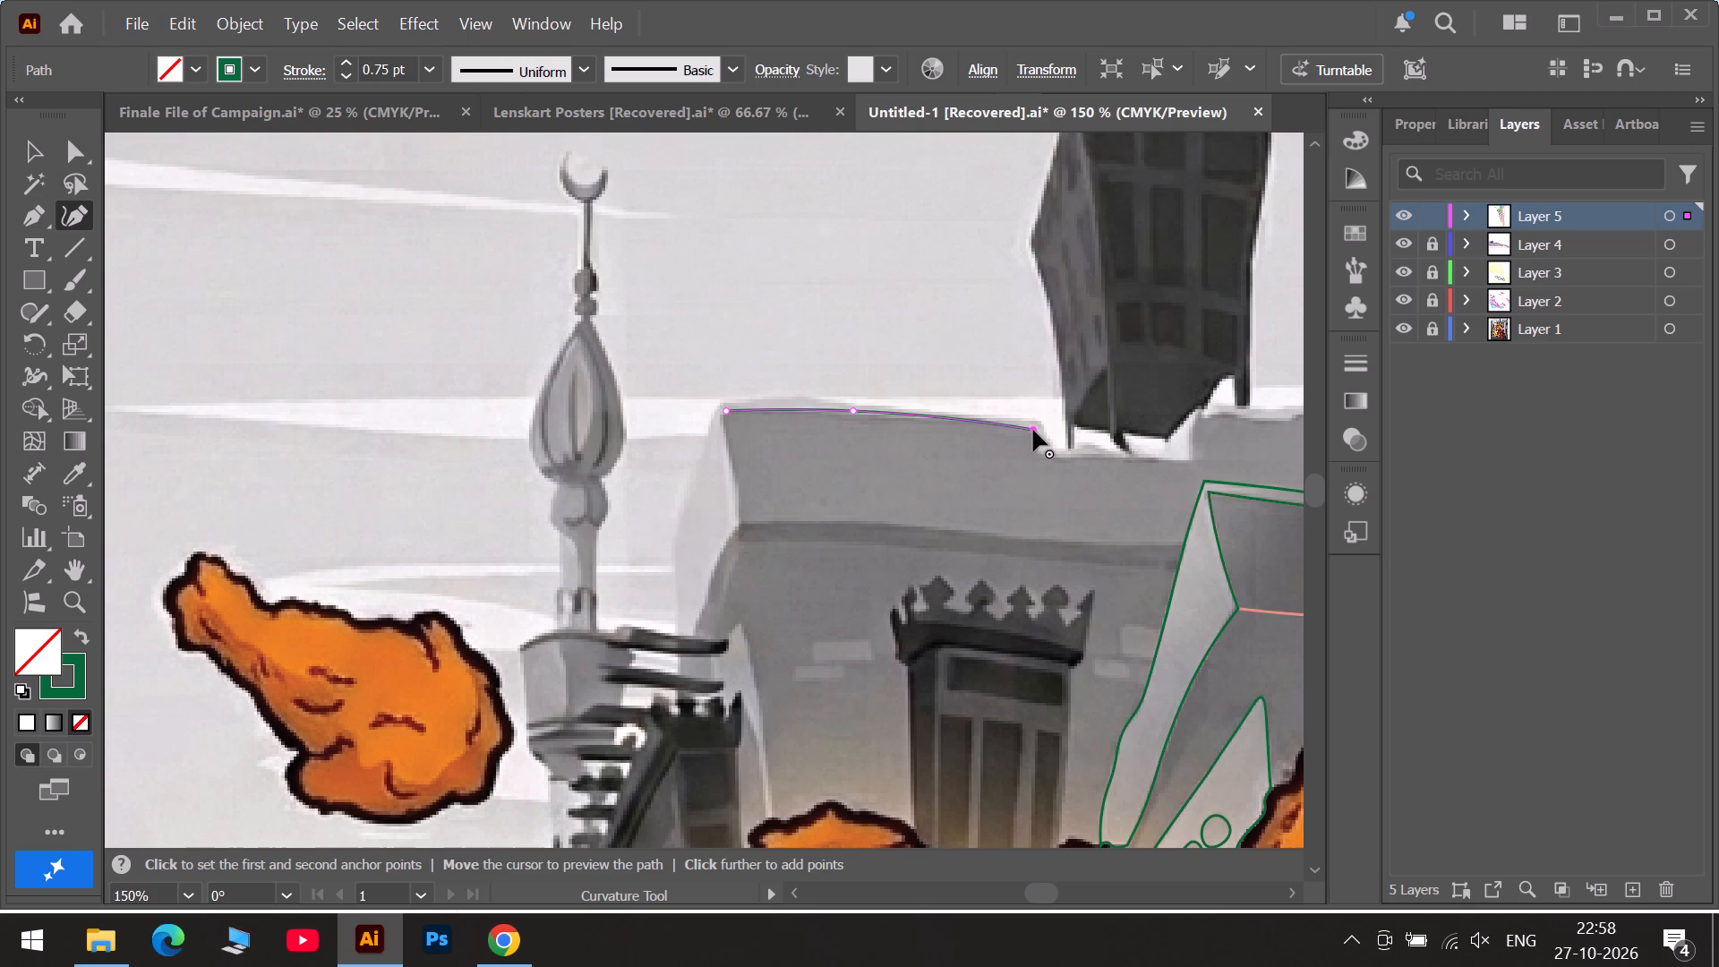
pyautogui.click(1037, 454)
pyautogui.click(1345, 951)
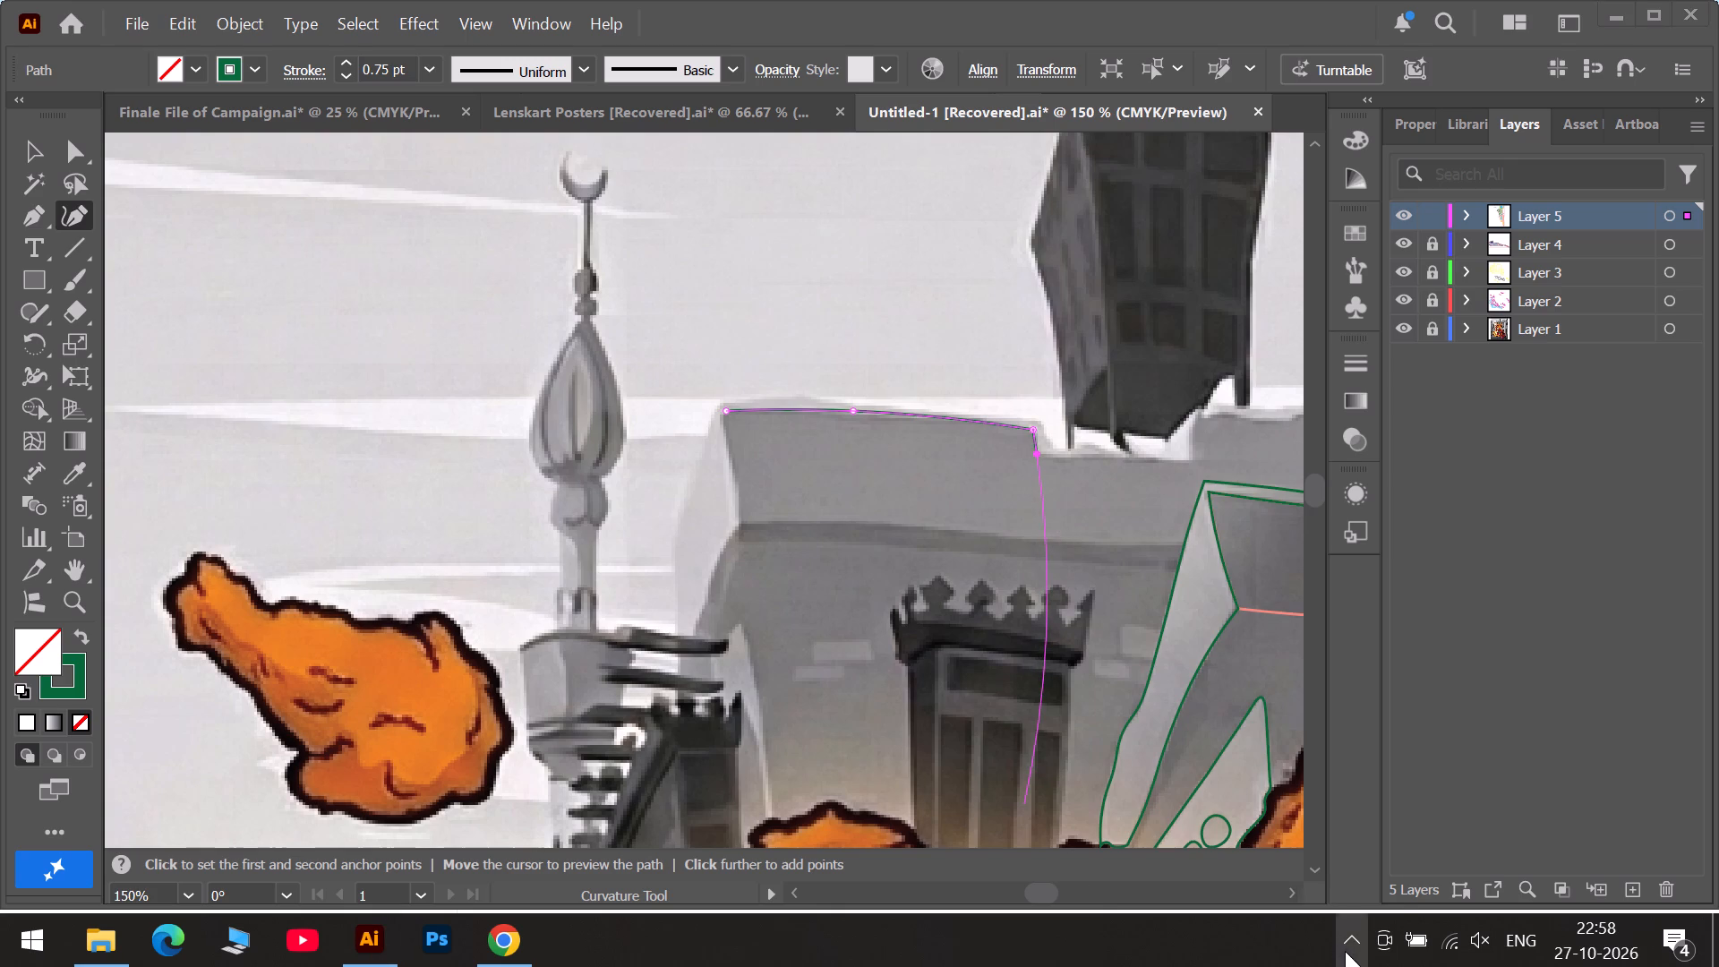